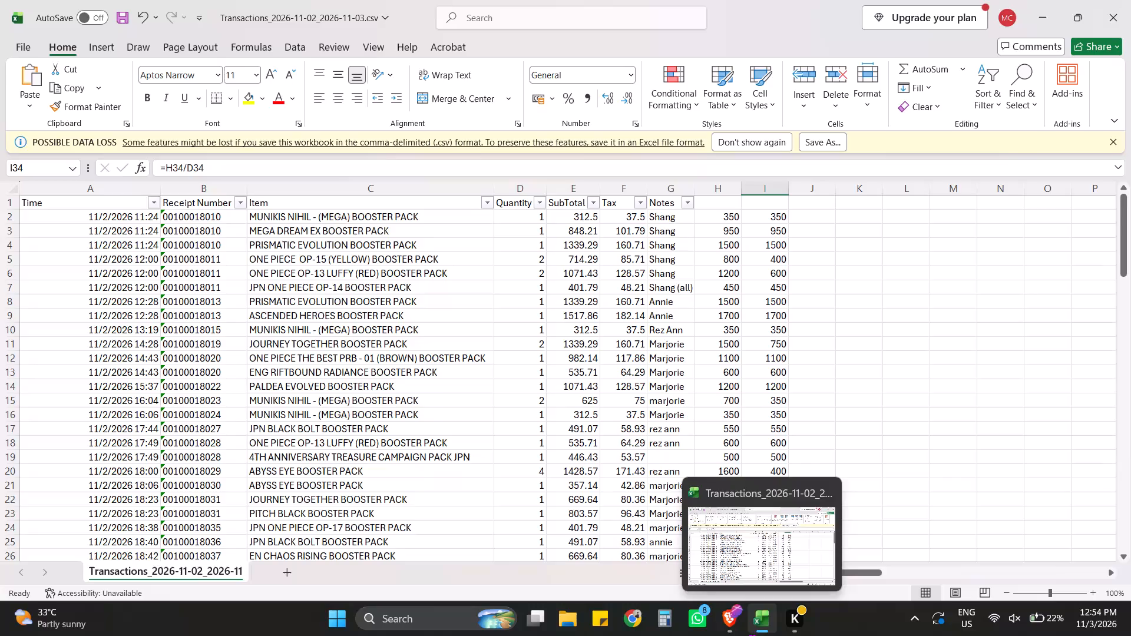
Examine the rows of the November 2 transactions workbook down to the last entries.
{"action": "left_click", "coordinate": [752, 569]}
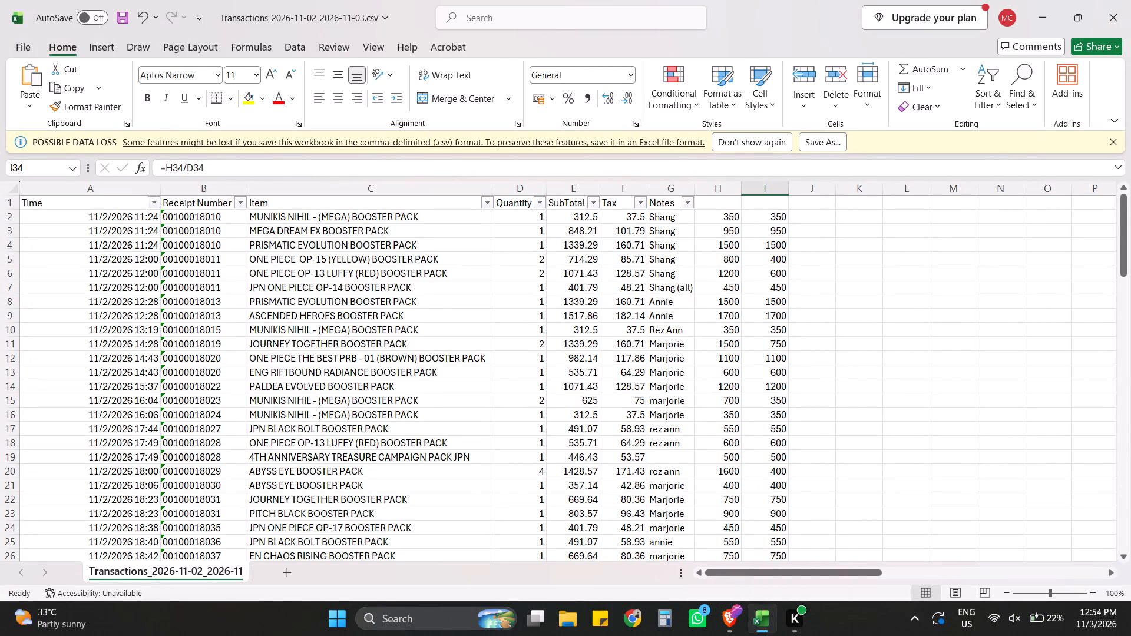
{"action": "scroll", "coordinate": [589, 410], "scroll_direction": "down", "scroll_amount": 13}
{"action": "scroll", "coordinate": [626, 435], "scroll_direction": "up", "scroll_amount": 4}
{"action": "scroll", "coordinate": [629, 433], "scroll_direction": "down", "scroll_amount": 6}
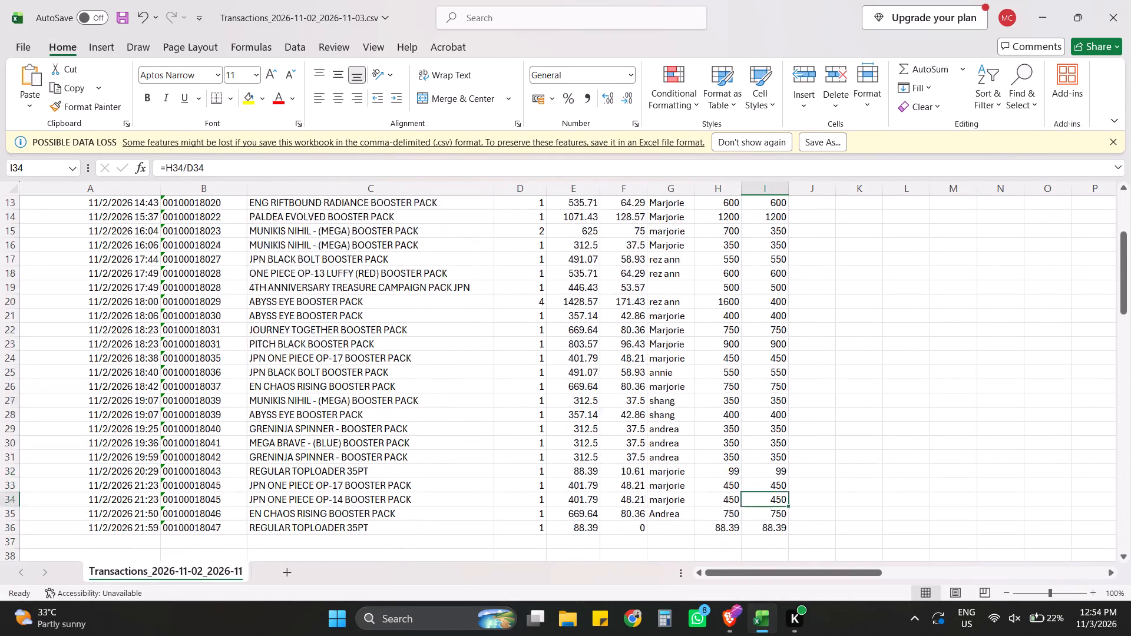
{"action": "left_click", "coordinate": [824, 430]}
{"action": "left_click", "coordinate": [770, 521]}
{"action": "left_click", "coordinate": [653, 514]}
{"action": "left_click", "coordinate": [524, 528]}
{"action": "left_click", "coordinate": [475, 502]}
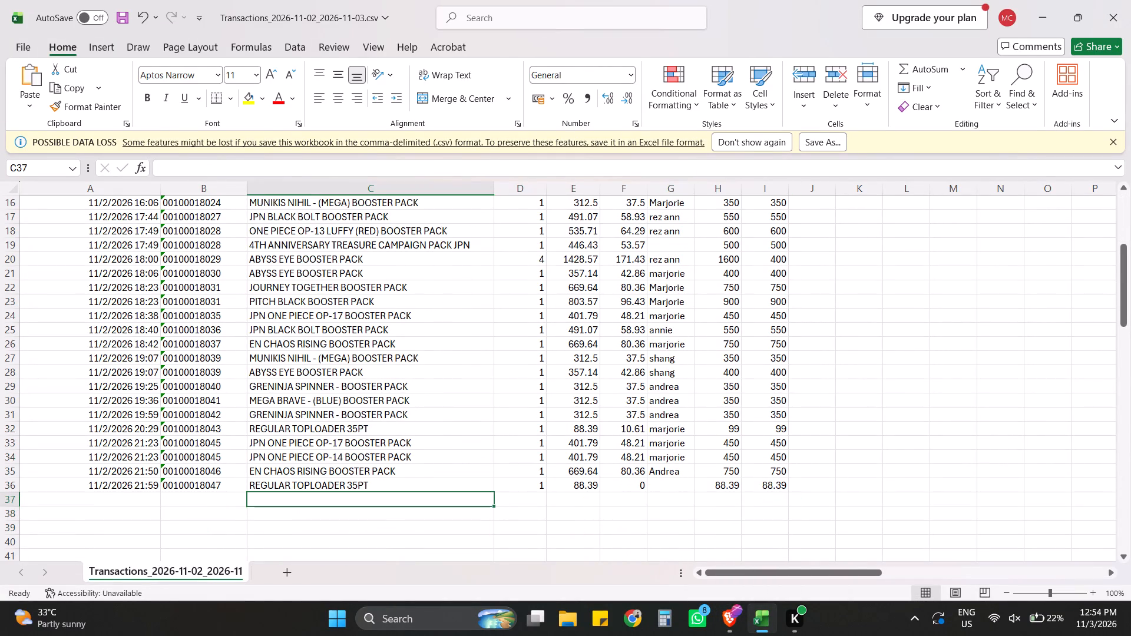
{"action": "left_click", "coordinate": [408, 500]}
{"action": "left_click", "coordinate": [727, 519]}
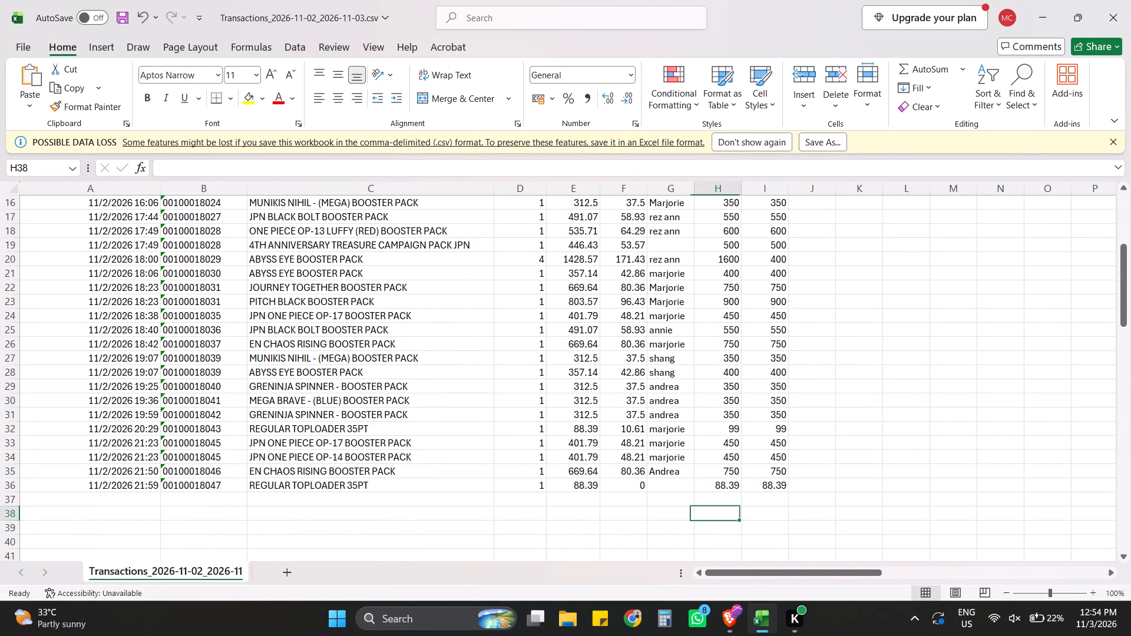
{"action": "scroll", "coordinate": [733, 523], "scroll_direction": "up", "scroll_amount": 2}
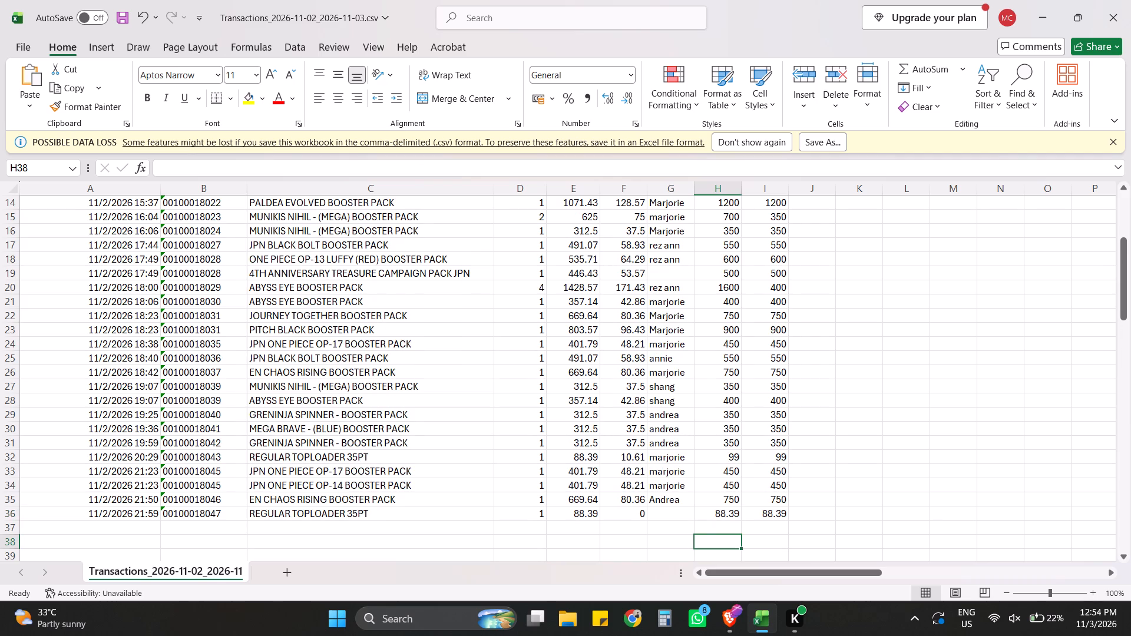
{"action": "left_click", "coordinate": [627, 544]}
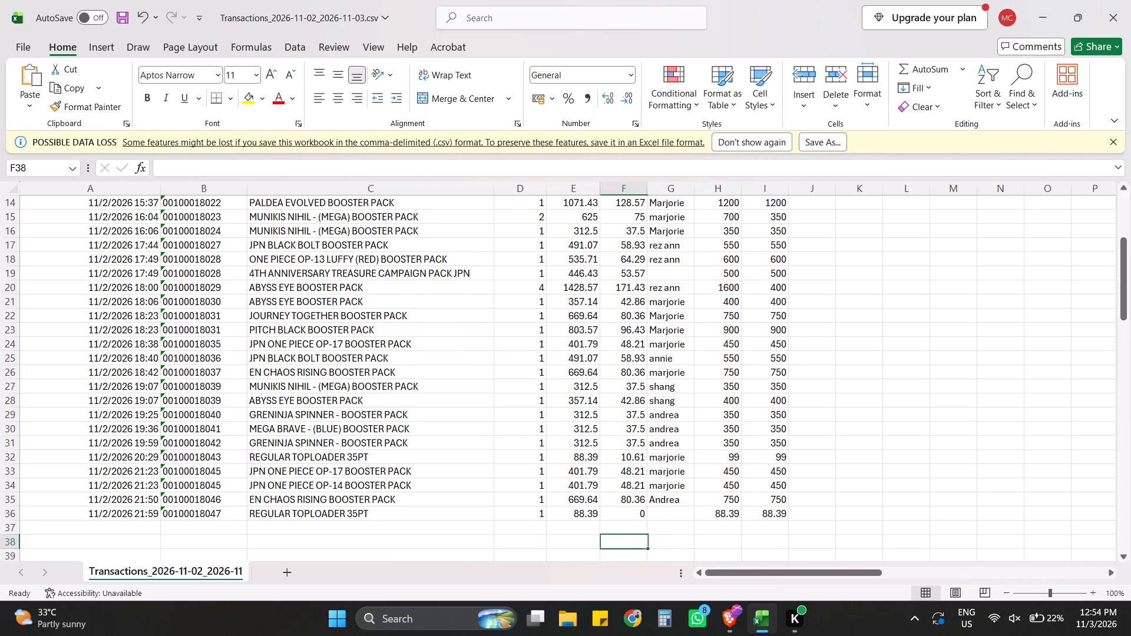
{"action": "left_click", "coordinate": [598, 510]}
{"action": "left_click", "coordinate": [530, 515]}
{"action": "left_click", "coordinate": [519, 545]}
{"action": "left_click", "coordinate": [467, 547]}
{"action": "left_click", "coordinate": [449, 534]}
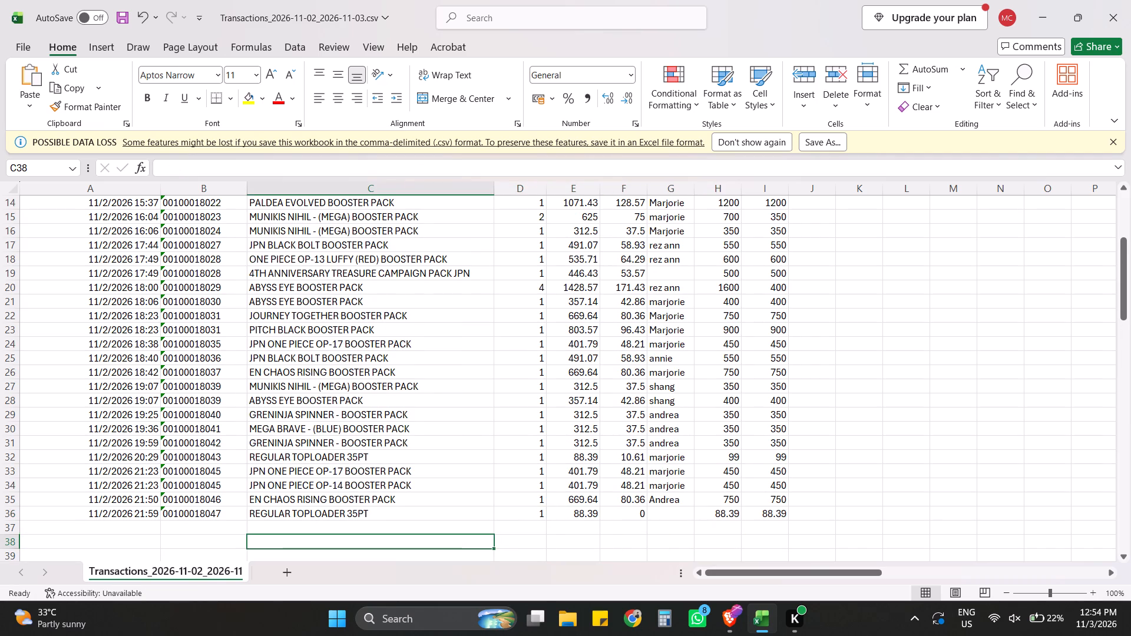
{"action": "left_click", "coordinate": [457, 521]}
{"action": "left_click", "coordinate": [521, 560]}
{"action": "scroll", "coordinate": [515, 547], "scroll_direction": "up", "scroll_amount": 20}
{"action": "scroll", "coordinate": [515, 547], "scroll_direction": "up", "scroll_amount": 1}
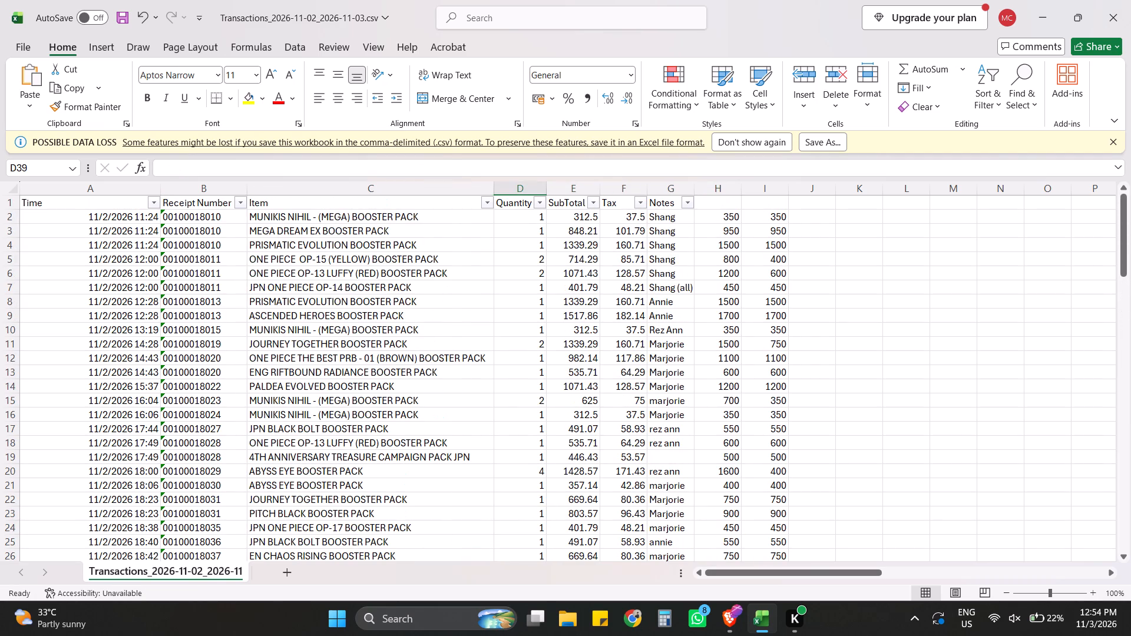
Copy the item names in rows 2 to 35 of the transactions workbook.
{"action": "left_click_drag", "start_coordinate": [328, 216], "coordinate": [382, 501]}
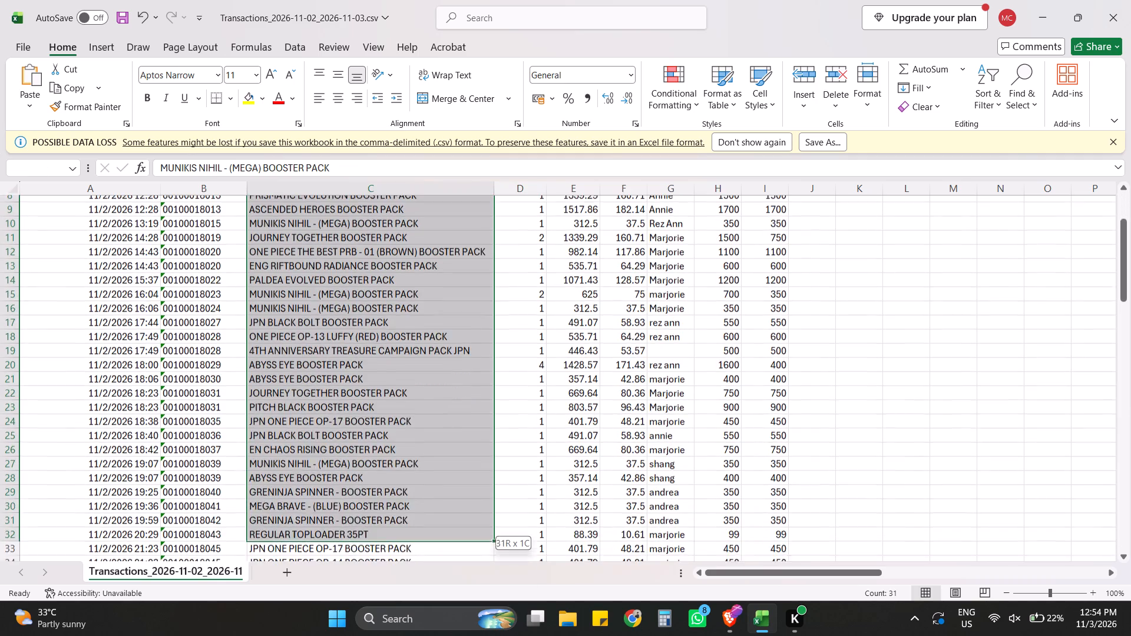
{"action": "left_click_drag", "start_coordinate": [382, 501], "coordinate": [391, 514]}
{"action": "key", "text": "ctrl+c"}
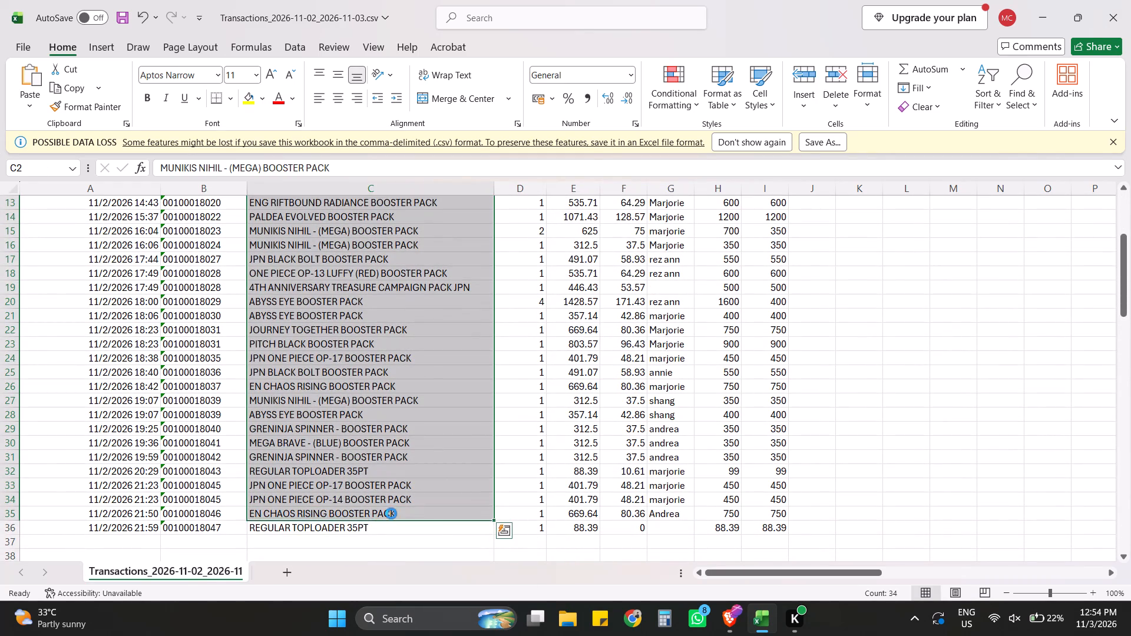
Switch to the BHS_DETAILED DAILY SALES_NOVEMBER 2026 sheet in the browser and reset the CATEGORY filter to include all values.
{"action": "left_click", "coordinate": [735, 619]}
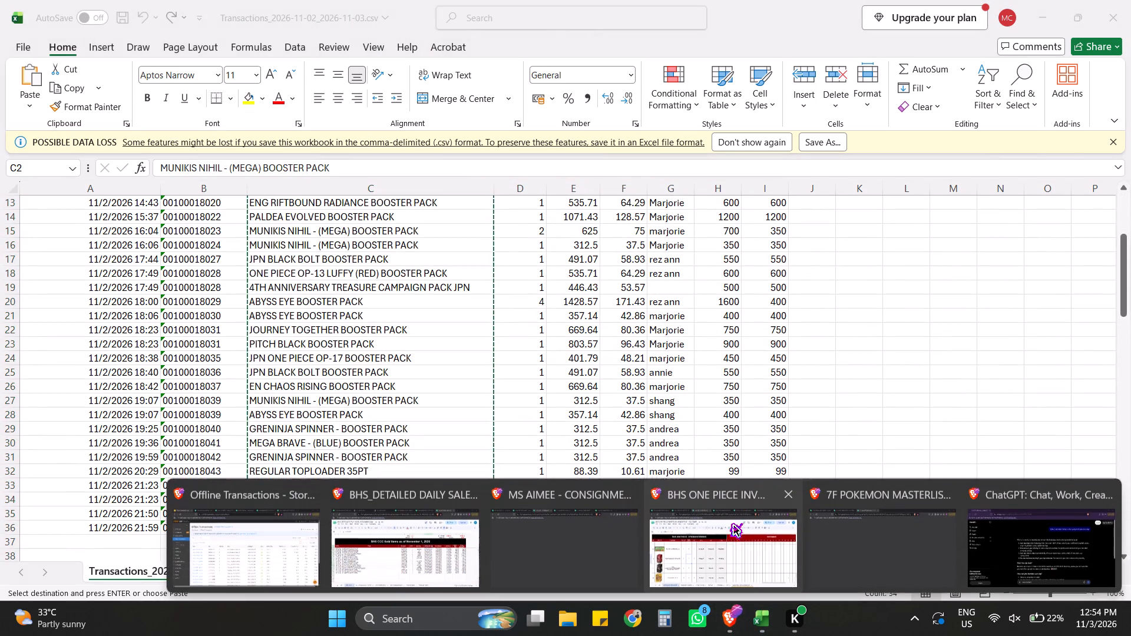
{"action": "left_click", "coordinate": [355, 533]}
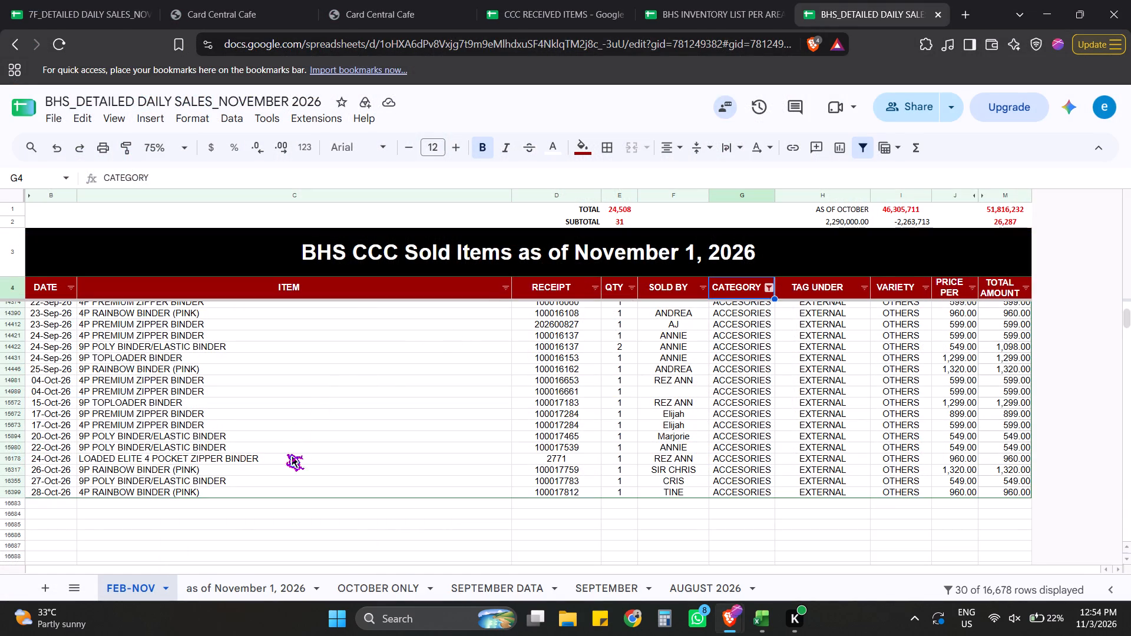
{"action": "scroll", "coordinate": [355, 442], "scroll_direction": "down", "scroll_amount": 1}
{"action": "scroll", "coordinate": [779, 365], "scroll_direction": "up", "scroll_amount": 2}
{"action": "left_click", "coordinate": [769, 286]}
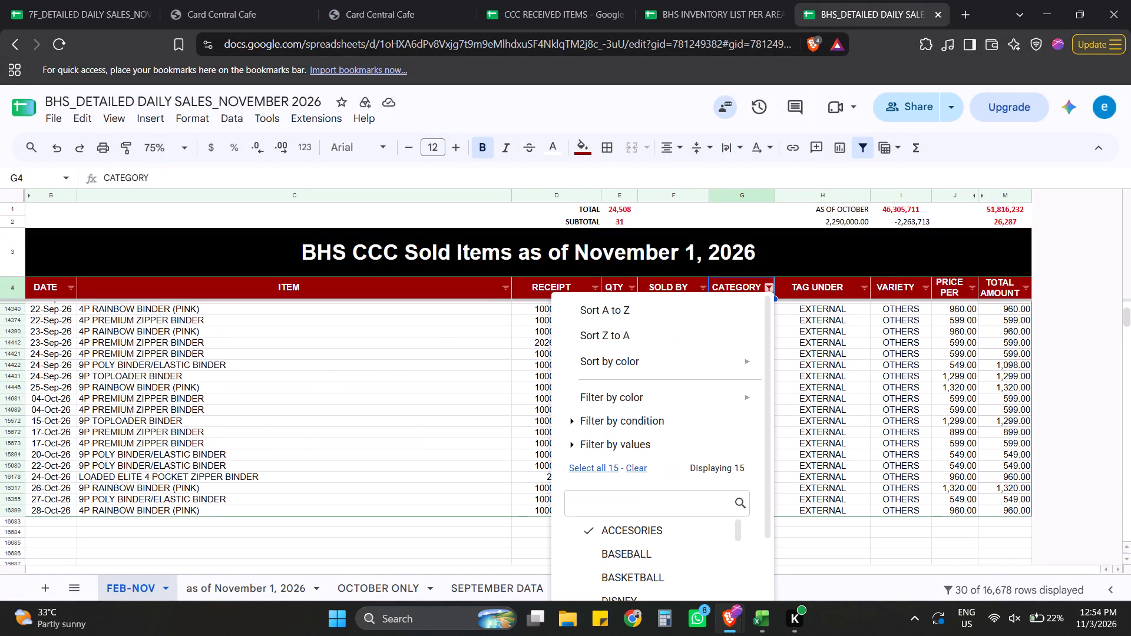
{"action": "left_click", "coordinate": [594, 465]}
{"action": "left_click_drag", "start_coordinate": [765, 489], "coordinate": [772, 635]}
{"action": "left_click", "coordinate": [744, 583]}
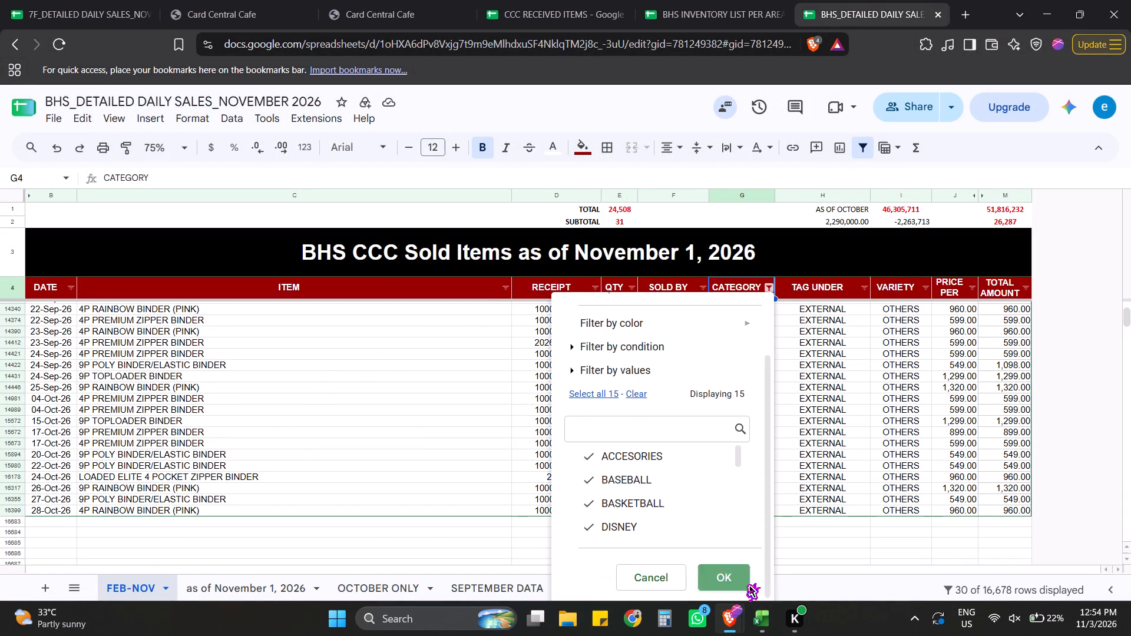
{"action": "left_click", "coordinate": [725, 416]}
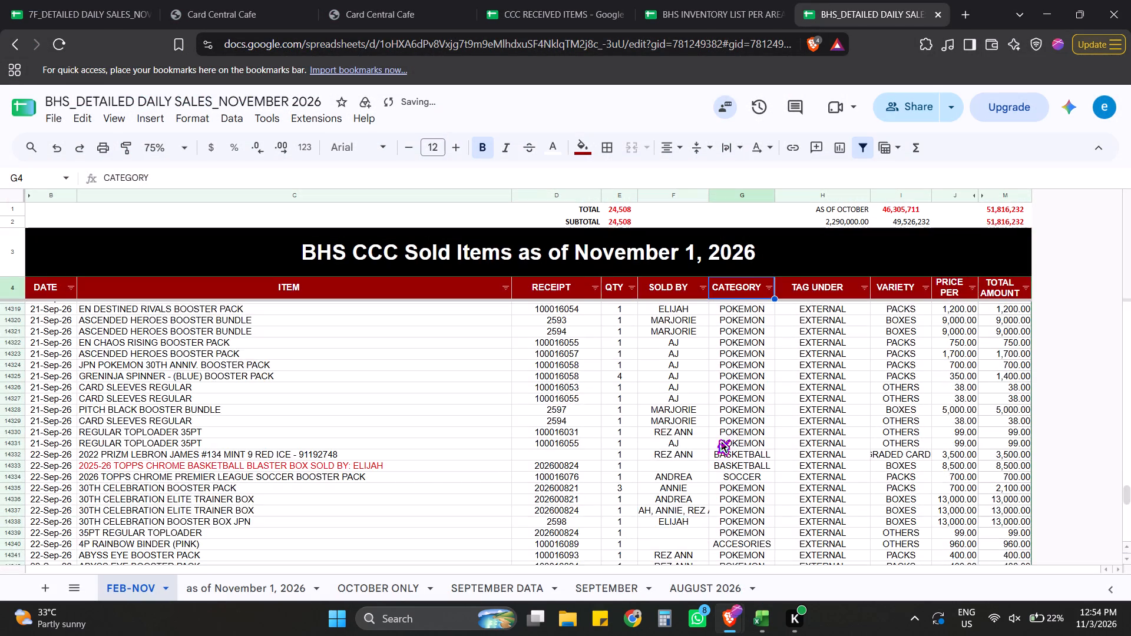
Paste the copied item names as values in the ITEM column, starting in the first empty row below the November 1 entries.
{"action": "scroll", "coordinate": [577, 465], "scroll_direction": "down", "scroll_amount": 13}
{"action": "left_click", "coordinate": [258, 486]}
{"action": "key", "text": "ctrl+Down"}
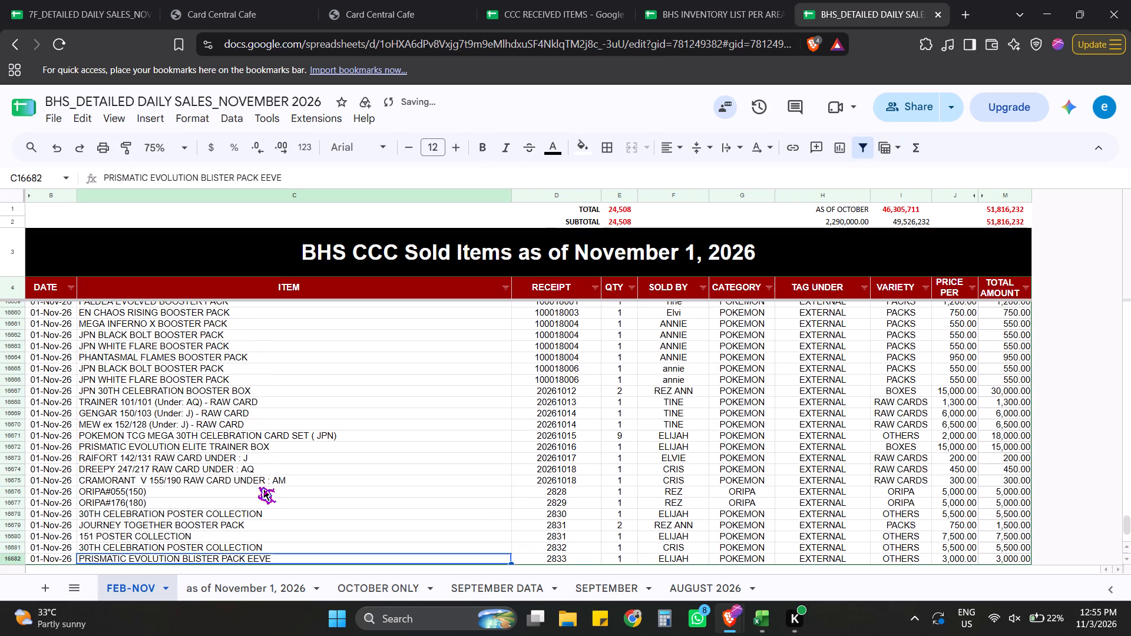
{"action": "scroll", "coordinate": [211, 543], "scroll_direction": "down", "scroll_amount": 5}
{"action": "left_click", "coordinate": [167, 478]}
{"action": "key", "text": "ctrl+shift+v"}
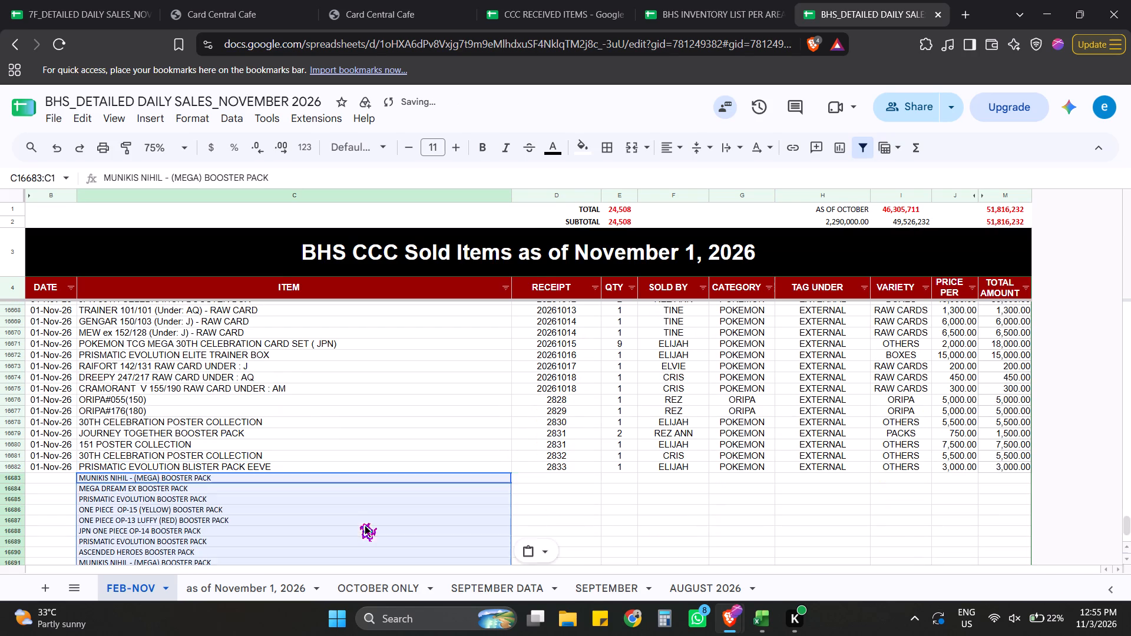
Examine the newly pasted item names alongside the November 1 entries above them.
{"action": "left_click", "coordinate": [359, 524]}
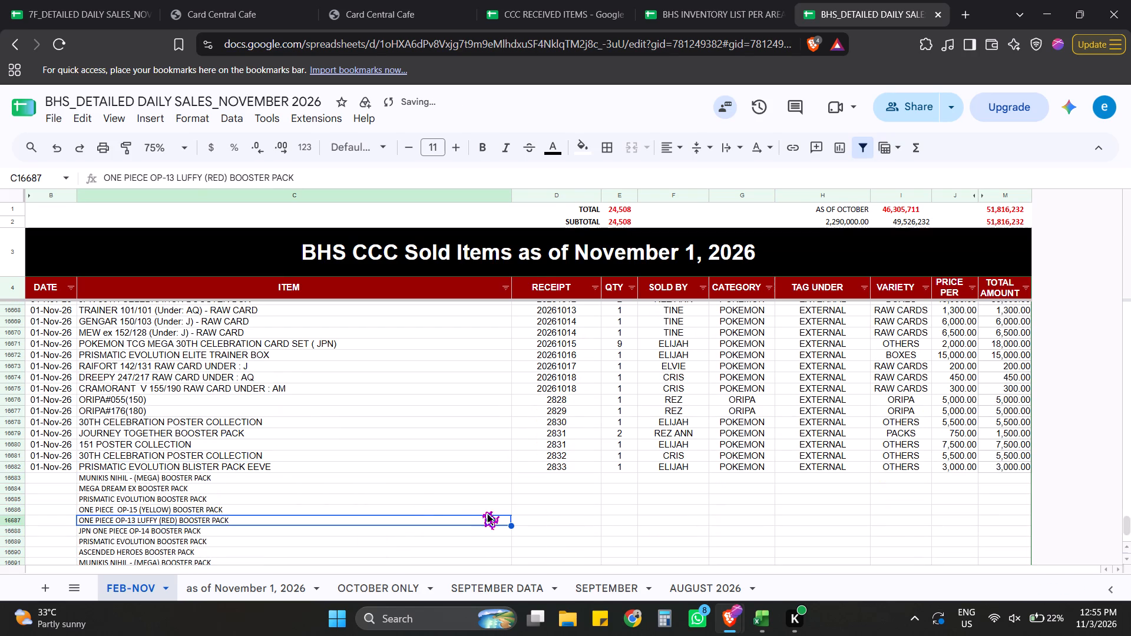
{"action": "left_click", "coordinate": [172, 448]}
{"action": "left_click", "coordinate": [175, 458]}
{"action": "left_click", "coordinate": [174, 420]}
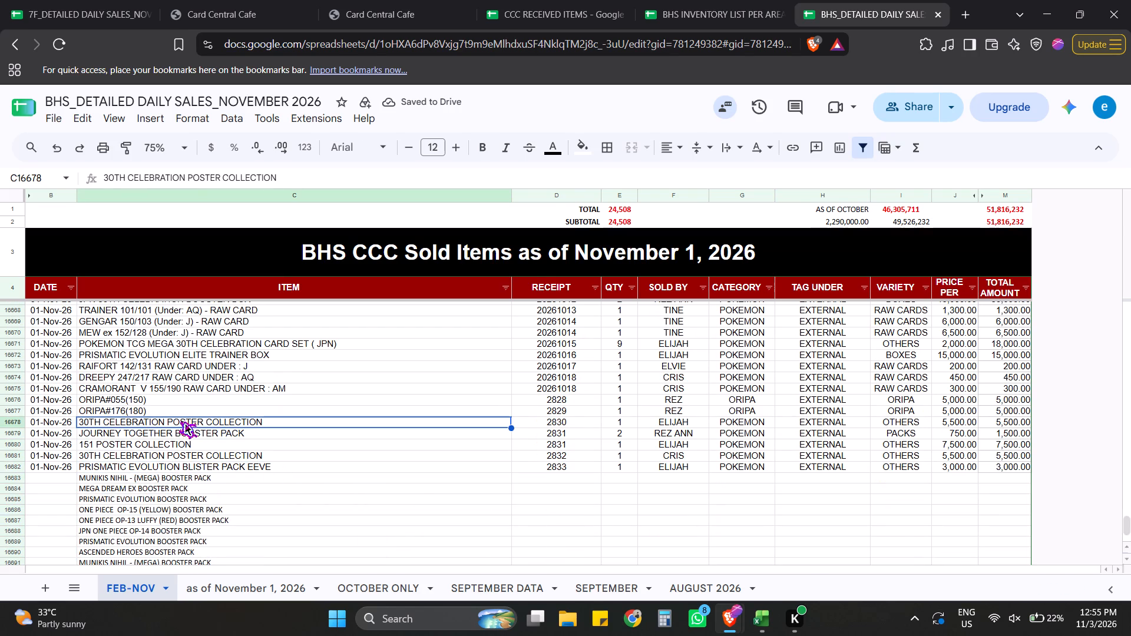
{"action": "left_click", "coordinate": [184, 507]}
{"action": "left_click", "coordinate": [191, 553]}
{"action": "scroll", "coordinate": [369, 483], "scroll_direction": "down", "scroll_amount": 5}
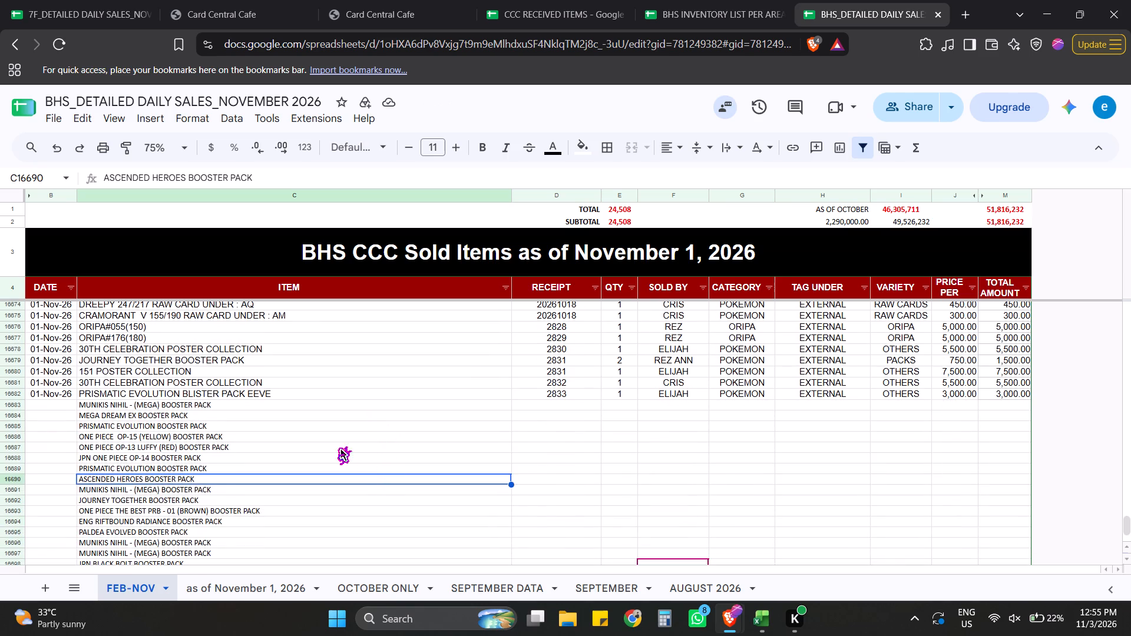
{"action": "left_click", "coordinate": [206, 356]}
{"action": "left_click", "coordinate": [188, 440]}
{"action": "left_click", "coordinate": [175, 345]}
{"action": "left_click", "coordinate": [257, 474]}
{"action": "scroll", "coordinate": [437, 505], "scroll_direction": "down", "scroll_amount": 4}
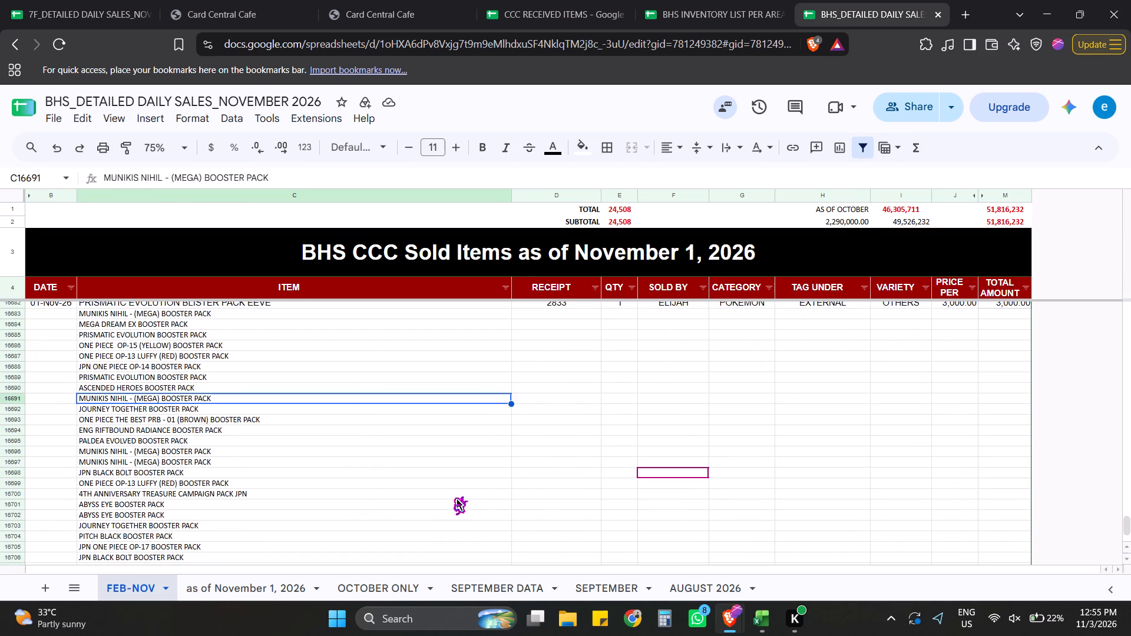
{"action": "left_click", "coordinate": [343, 497]}
{"action": "scroll", "coordinate": [336, 509], "scroll_direction": "up", "scroll_amount": 7}
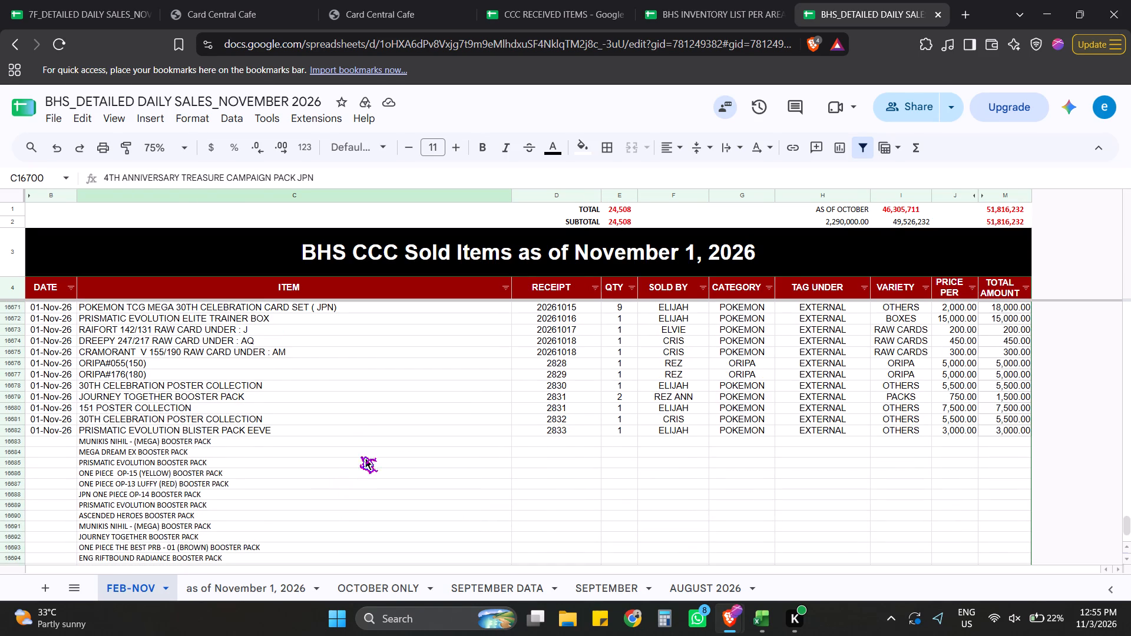
Copy the receipt numbers in rows 2 to 36 of the Excel workbook and paste them as values in RECEIPT beside the new items.
{"action": "key", "text": "alt+Tab"}
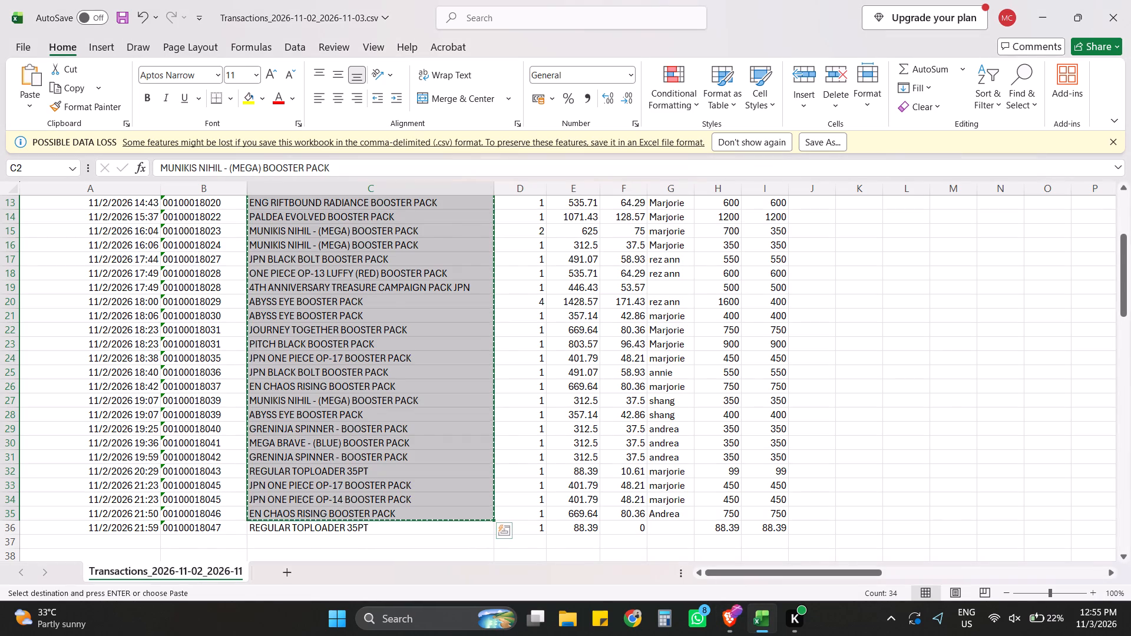
{"action": "scroll", "coordinate": [408, 453], "scroll_direction": "up", "scroll_amount": 20}
{"action": "left_click_drag", "start_coordinate": [205, 220], "coordinate": [215, 635]}
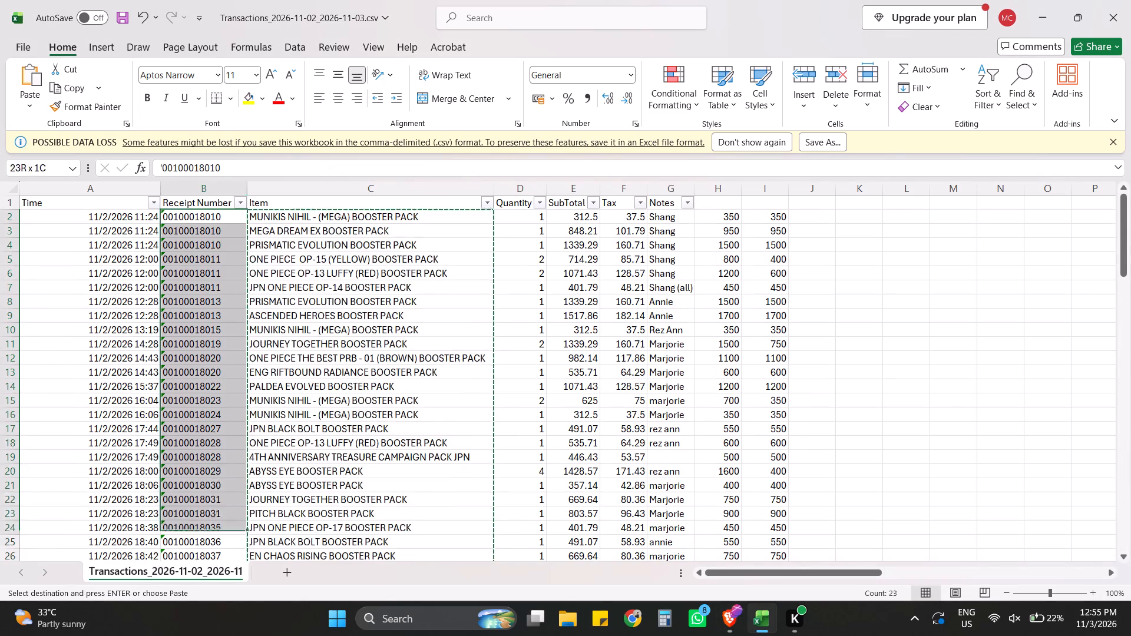
{"action": "left_click_drag", "start_coordinate": [215, 635], "coordinate": [210, 526]}
{"action": "key", "text": "ctrl+c"}
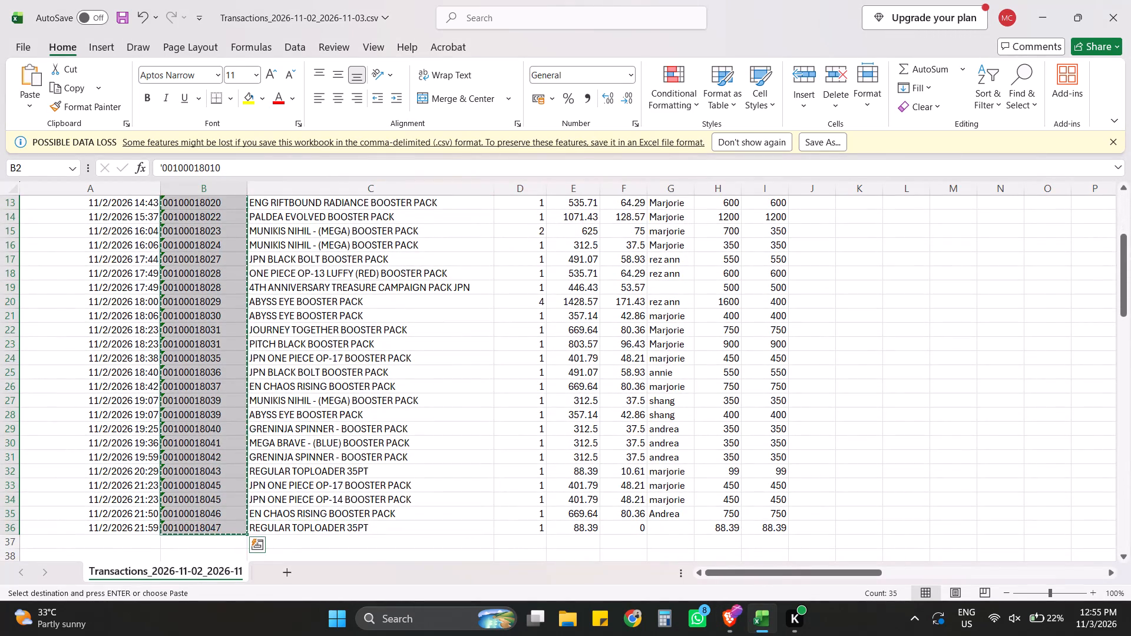
{"action": "key", "text": "alt+Tab"}
{"action": "scroll", "coordinate": [512, 494], "scroll_direction": "down", "scroll_amount": 1}
{"action": "left_click", "coordinate": [539, 424]}
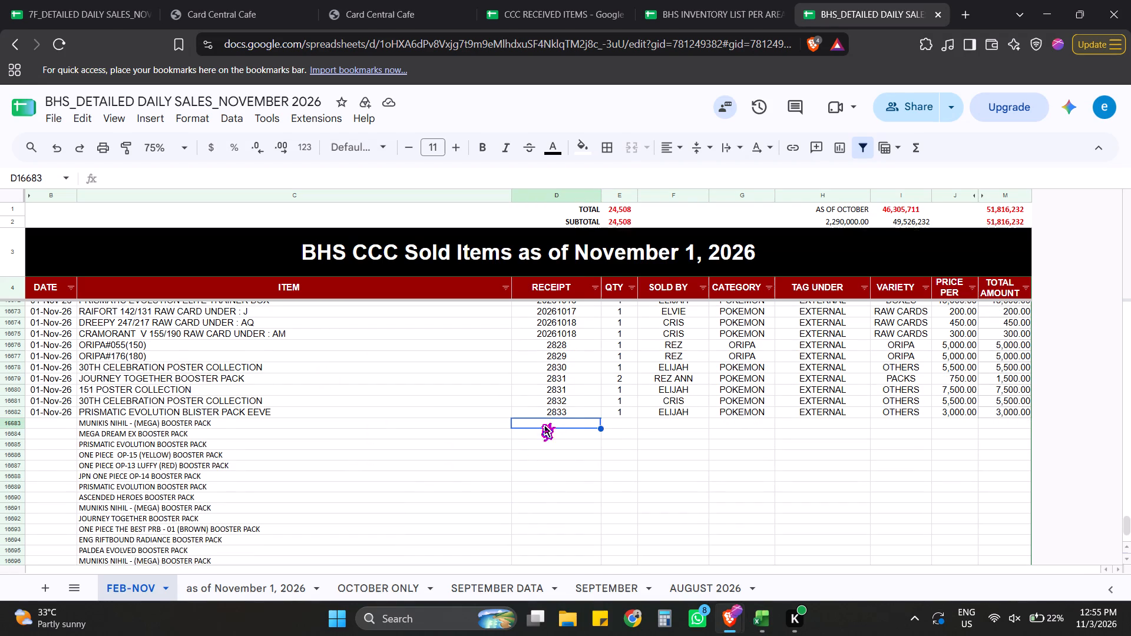
{"action": "key", "text": "ctrl+shift+v"}
Copy the full list of quantities from the Excel workbook and paste it as values in the QTY column beside the new items.
{"action": "key", "text": "alt+Tab"}
{"action": "scroll", "coordinate": [620, 392], "scroll_direction": "up", "scroll_amount": 19}
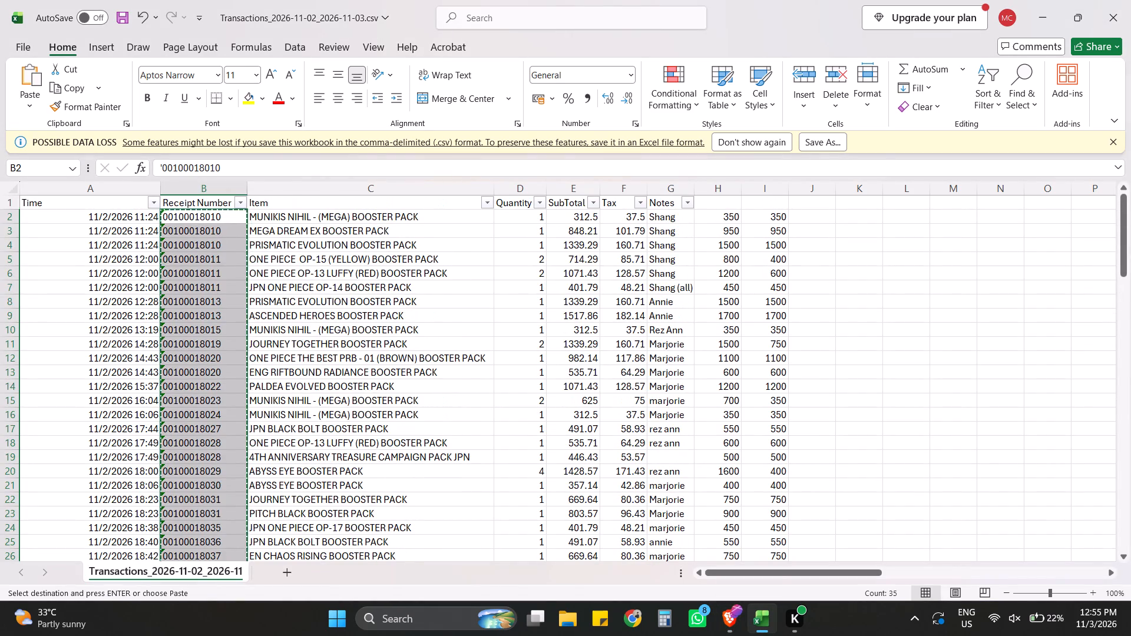
{"action": "left_click", "coordinate": [531, 216]}
{"action": "key", "text": "ctrl+shift+Down"}
{"action": "key", "text": "ctrl+c"}
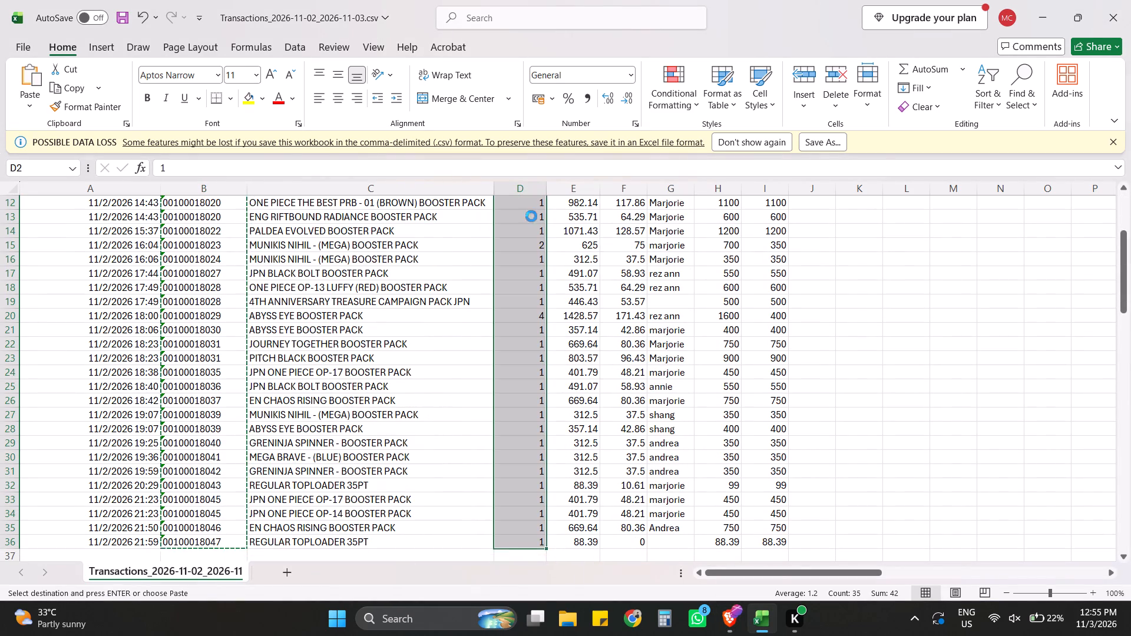
{"action": "key", "text": "alt+Tab"}
{"action": "left_click", "coordinate": [625, 426]}
{"action": "key", "text": "ctrl+shift+v"}
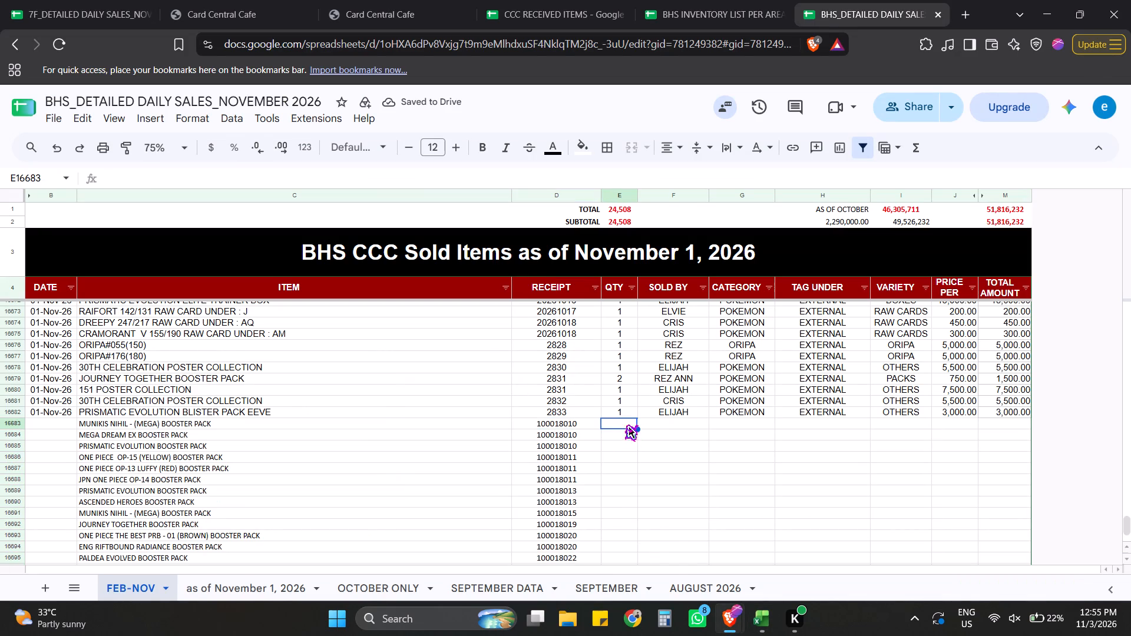
In the Excel workbook, fill the blank Notes cell of the 4TH ANNIVERSARY TREASURE CAMPAIGN PACK JPN row with "rez ann" copied from above.
{"action": "key", "text": "alt+Tab"}
{"action": "scroll", "coordinate": [676, 274], "scroll_direction": "up", "scroll_amount": 9}
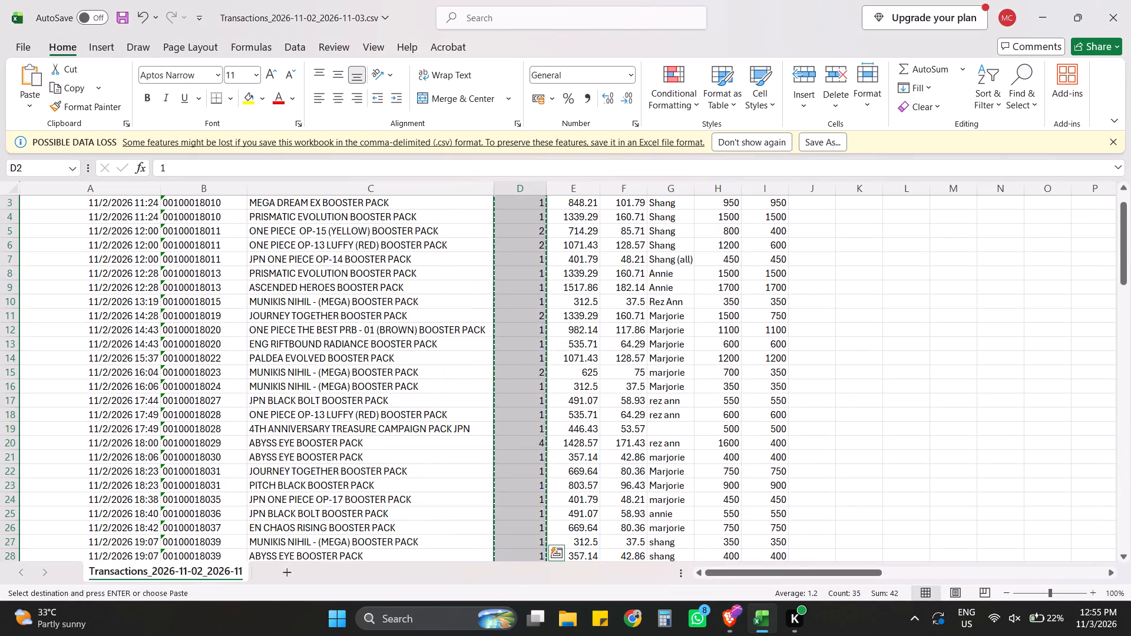
{"action": "left_click", "coordinate": [664, 431]}
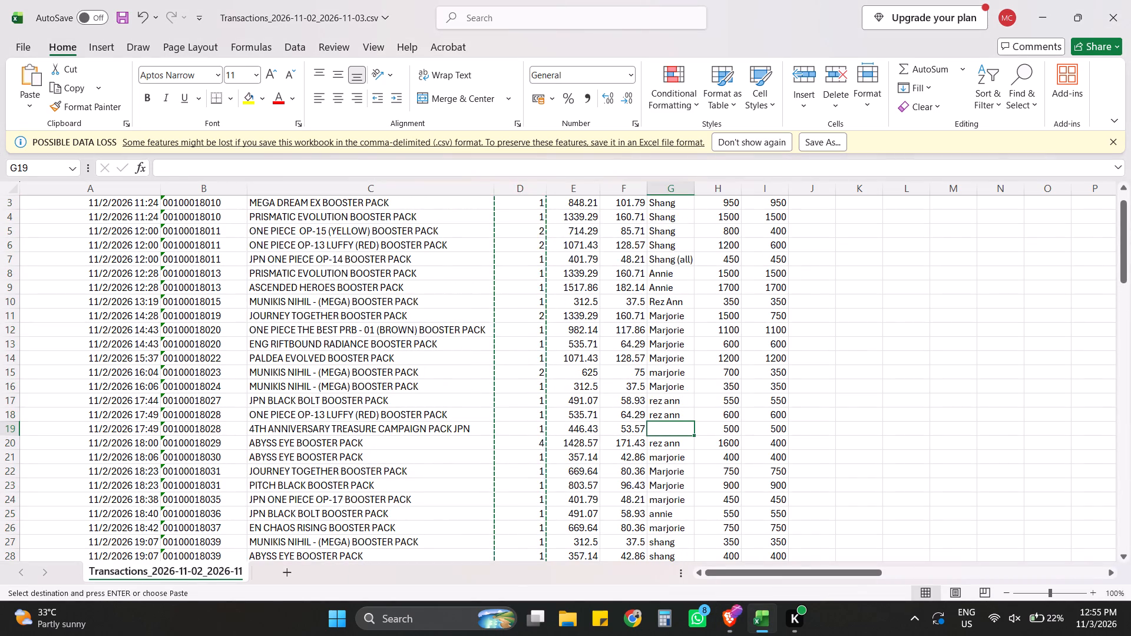
{"action": "left_click", "coordinate": [670, 418]}
{"action": "key", "text": "ctrl+c"}
{"action": "left_click", "coordinate": [668, 433]}
{"action": "key", "text": "ctrl+v"}
{"action": "left_click", "coordinate": [669, 466]}
{"action": "scroll", "coordinate": [667, 486], "scroll_direction": "down", "scroll_amount": 12}
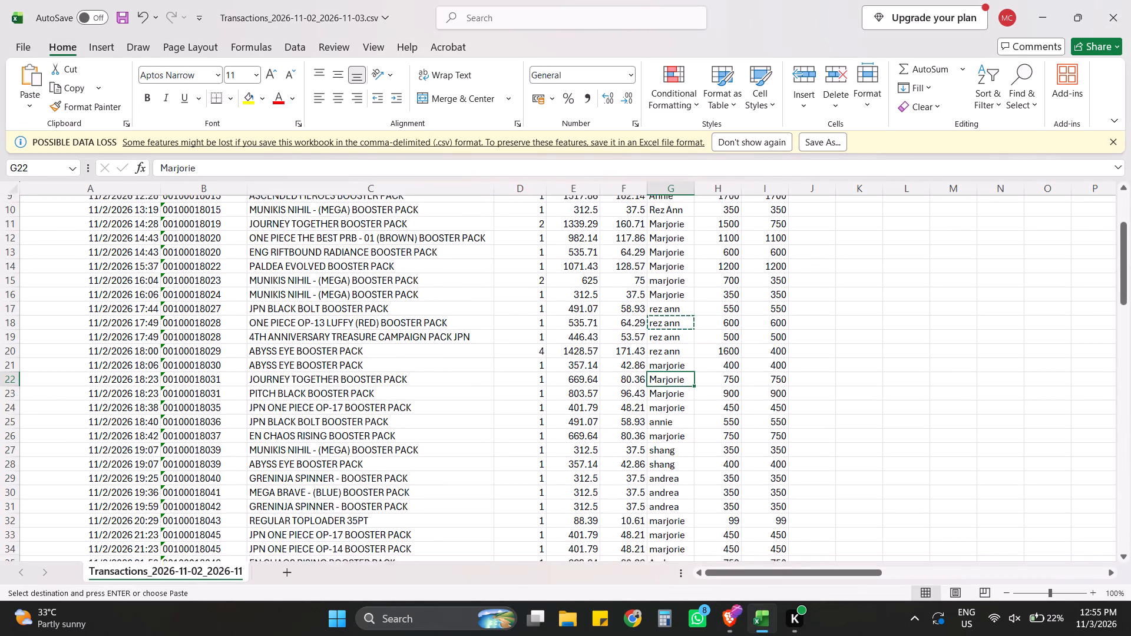
{"action": "scroll", "coordinate": [673, 475], "scroll_direction": "up", "scroll_amount": 16}
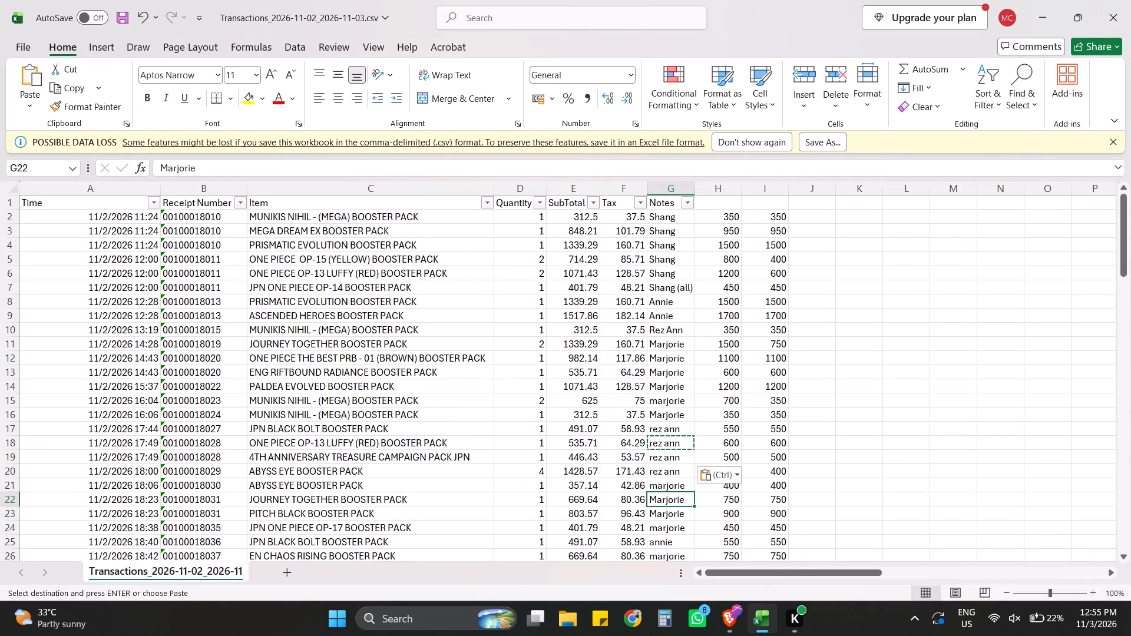
{"action": "double_click", "coordinate": [688, 289]}
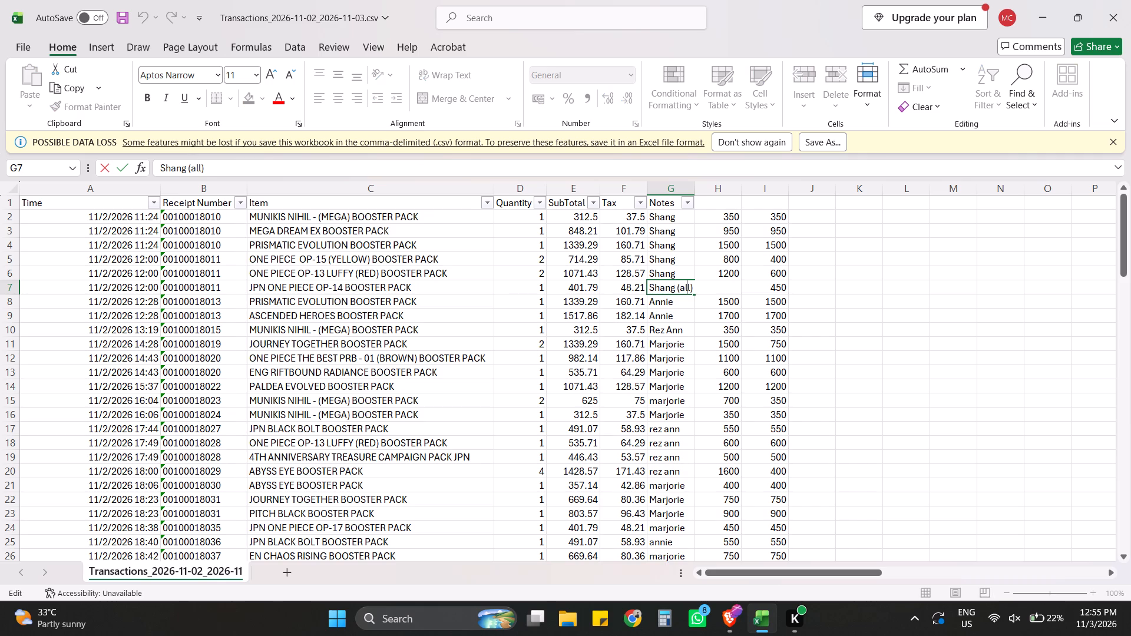
{"action": "key", "text": "BackSpace"}
{"action": "key", "text": "BackSpace"}
{"action": "key", "text": "Delete"}
{"action": "key", "text": "Delete"}
{"action": "key", "text": "BackSpace"}
{"action": "key", "text": "BackSpace"}
{"action": "key", "text": "backslash"}
{"action": "key", "text": "BackSpace"}
{"action": "key", "text": "Return"}
Copy the seller names from the Notes column and paste them as values in the browser sheet's SOLD BY column beside the new items.
{"action": "scroll", "coordinate": [667, 370], "scroll_direction": "up", "scroll_amount": 4}
{"action": "left_click", "coordinate": [669, 217]}
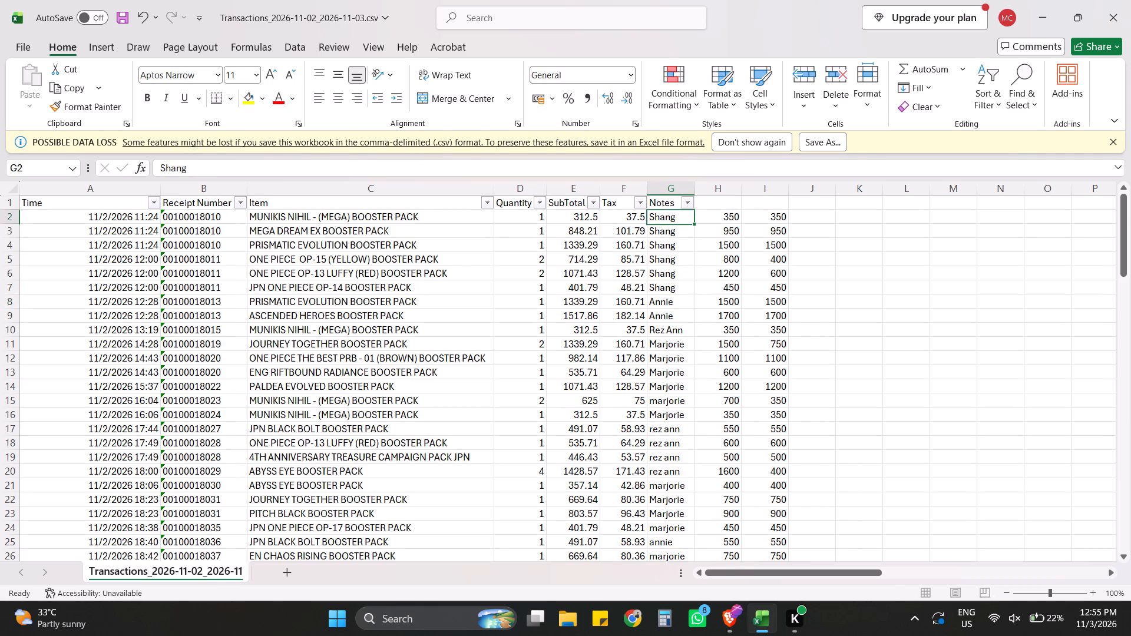
{"action": "key", "text": "ctrl+shift+Down"}
{"action": "key", "text": "ctrl+c"}
{"action": "key", "text": "alt+Tab"}
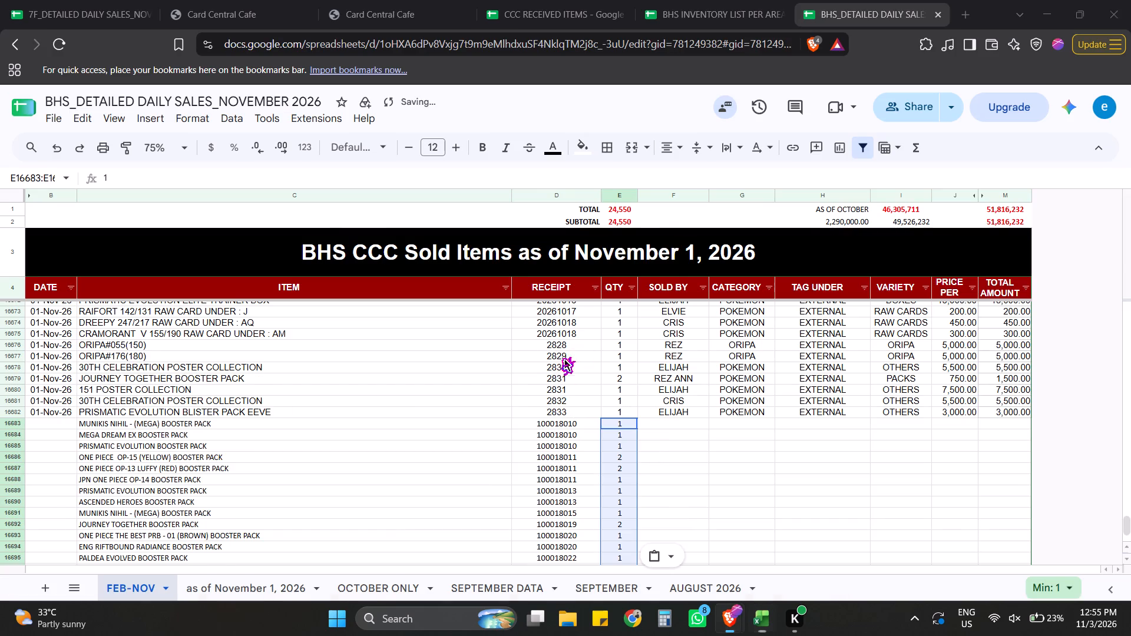
{"action": "left_click", "coordinate": [695, 437]}
{"action": "left_click", "coordinate": [677, 426]}
{"action": "key", "text": "ctrl+shift+v"}
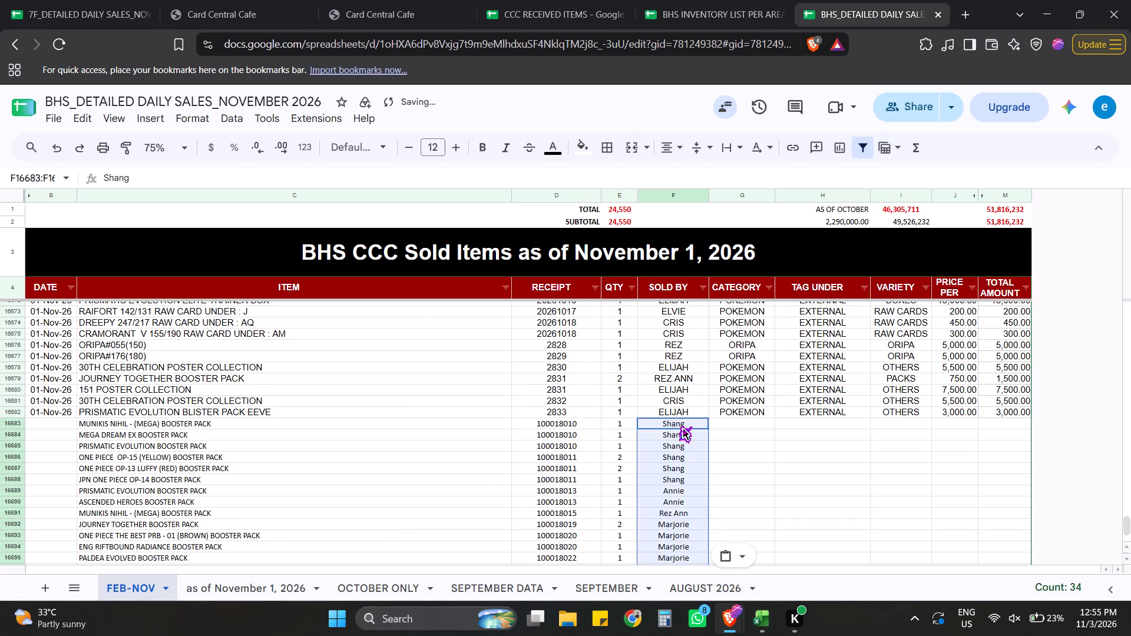
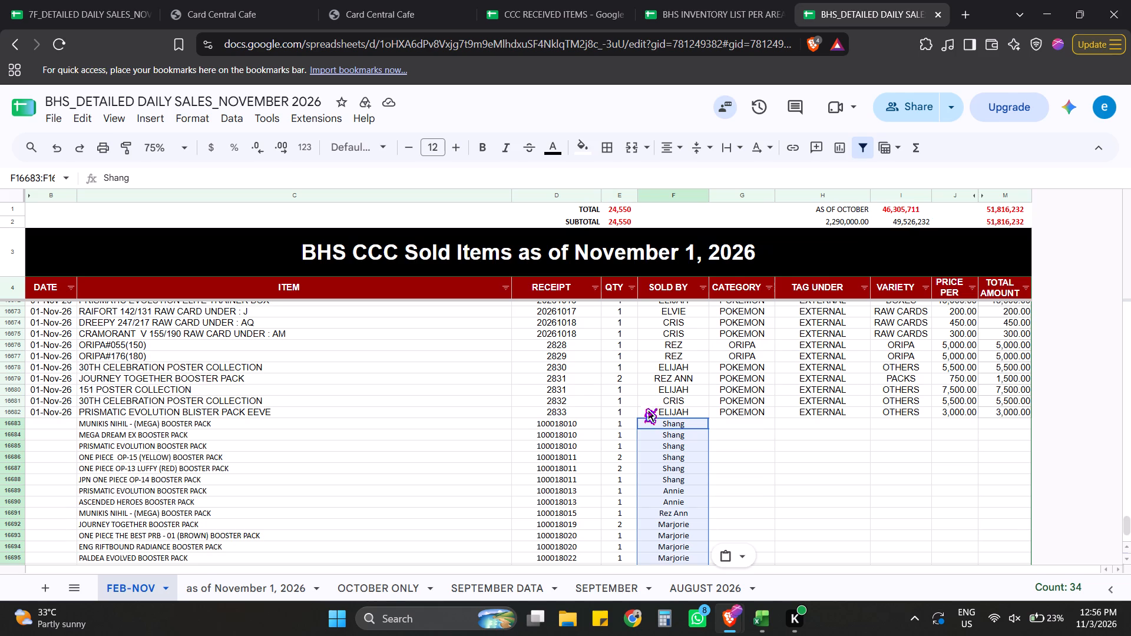
Enter POKEMON in the CATEGORY column for the first three new rows, MUNIKIS NIHIL to PRISMATIC EVOLUTION (rows 16683–16685).
{"action": "scroll", "coordinate": [620, 406], "scroll_direction": "down", "scroll_amount": 5}
{"action": "scroll", "coordinate": [743, 417], "scroll_direction": "down", "scroll_amount": 2}
{"action": "scroll", "coordinate": [758, 351], "scroll_direction": "up", "scroll_amount": 3}
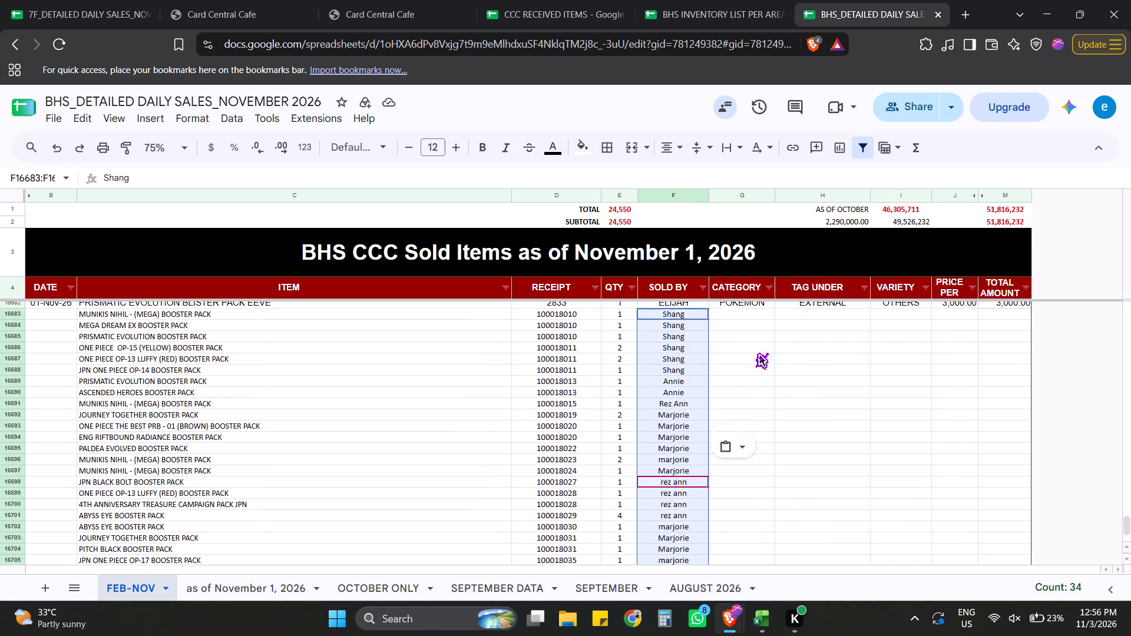
{"action": "scroll", "coordinate": [754, 352], "scroll_direction": "up", "scroll_amount": 2}
{"action": "left_click", "coordinate": [735, 397]}
{"action": "scroll", "coordinate": [714, 405], "scroll_direction": "down", "scroll_amount": 5}
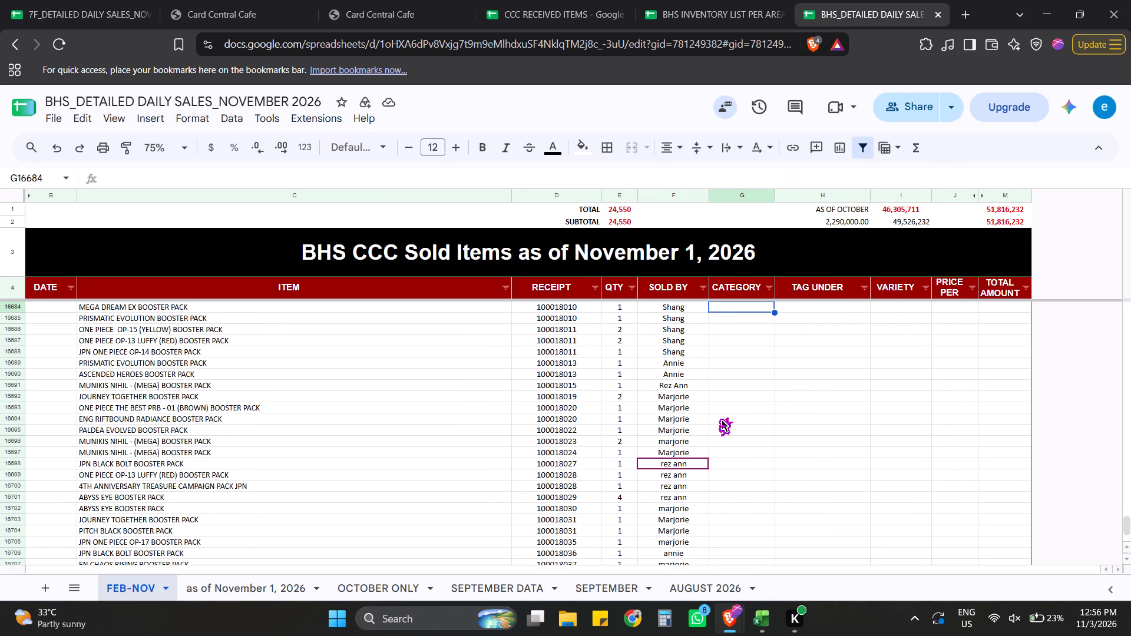
{"action": "scroll", "coordinate": [758, 417], "scroll_direction": "up", "scroll_amount": 6}
{"action": "left_click", "coordinate": [756, 476]}
{"action": "left_click", "coordinate": [751, 406]}
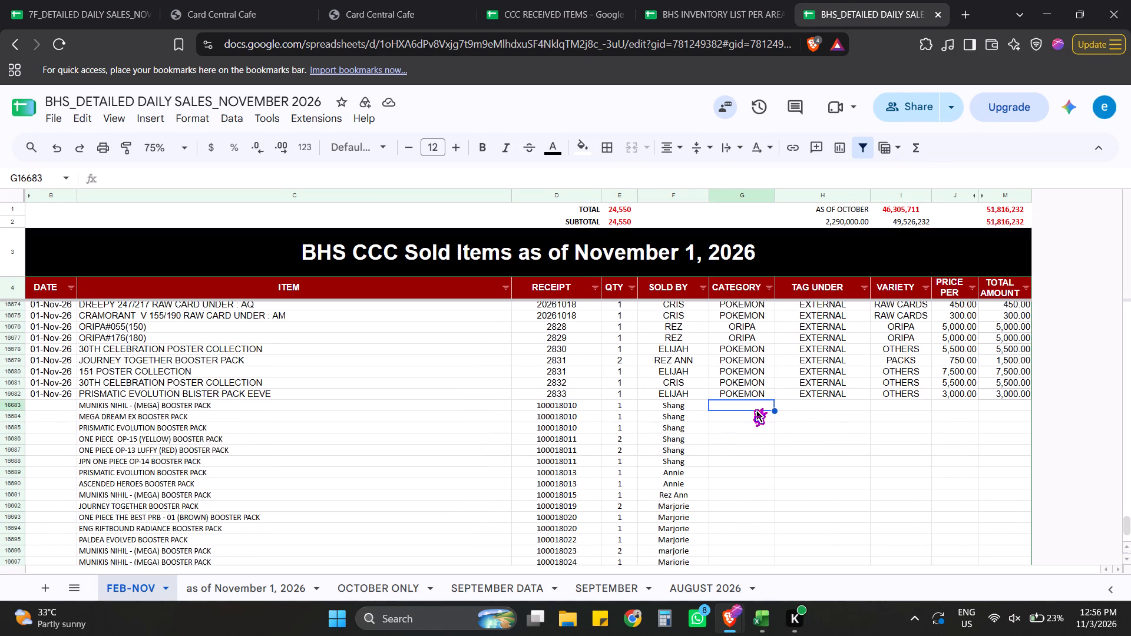
{"action": "type", "text": "po"}
{"action": "key", "text": "Return"}
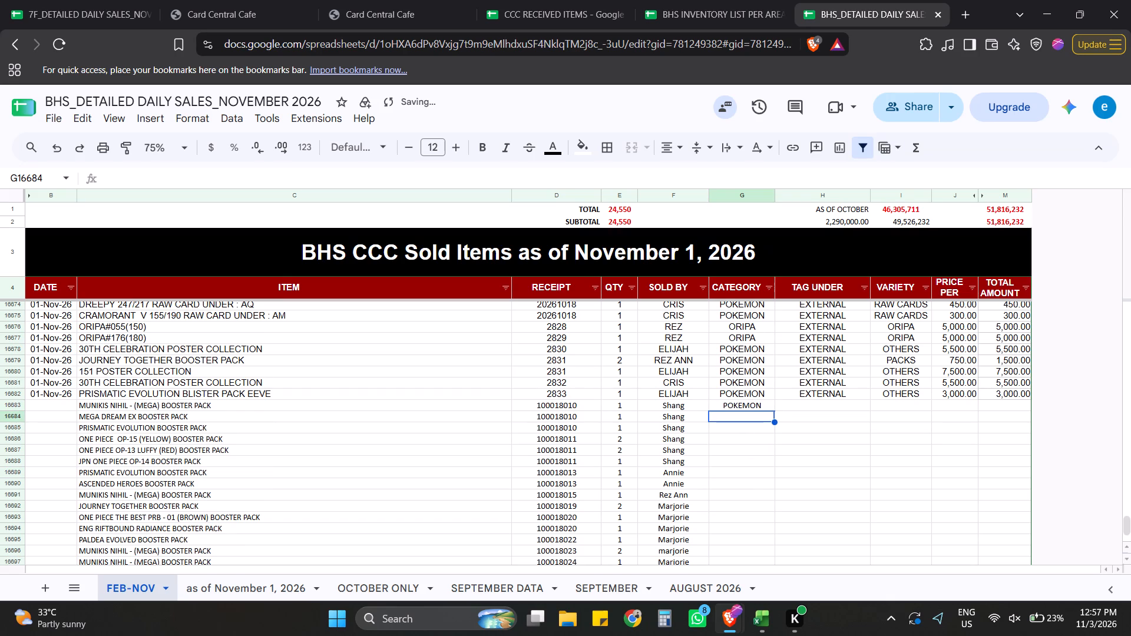
{"action": "key", "text": "p"}
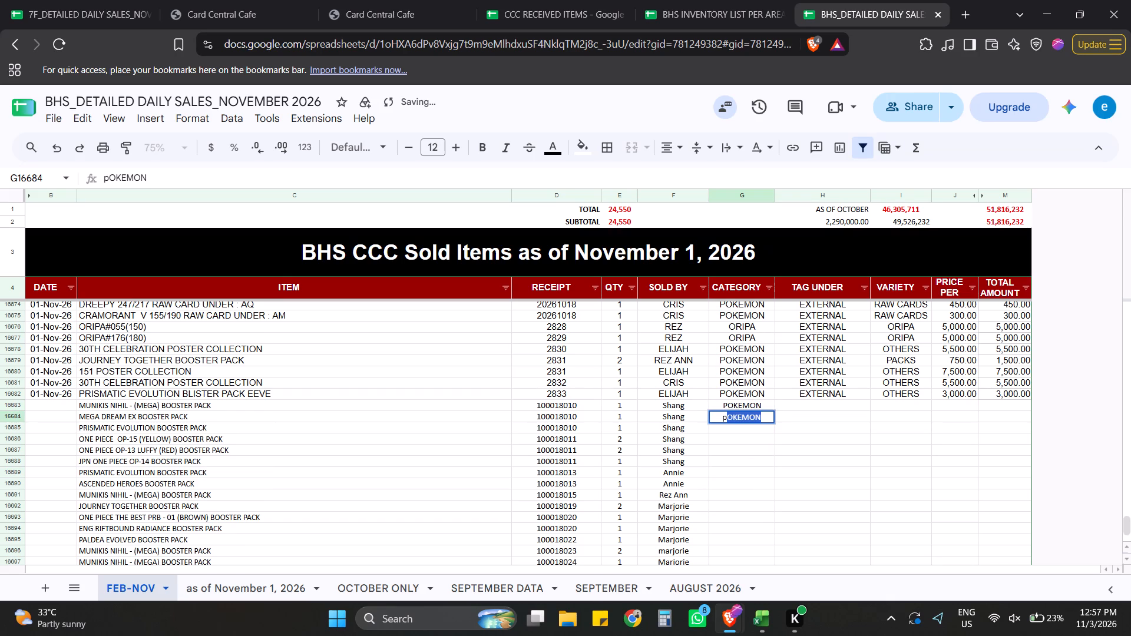
{"action": "key", "text": "Return"}
{"action": "key", "text": "p"}
{"action": "key", "text": "Return"}
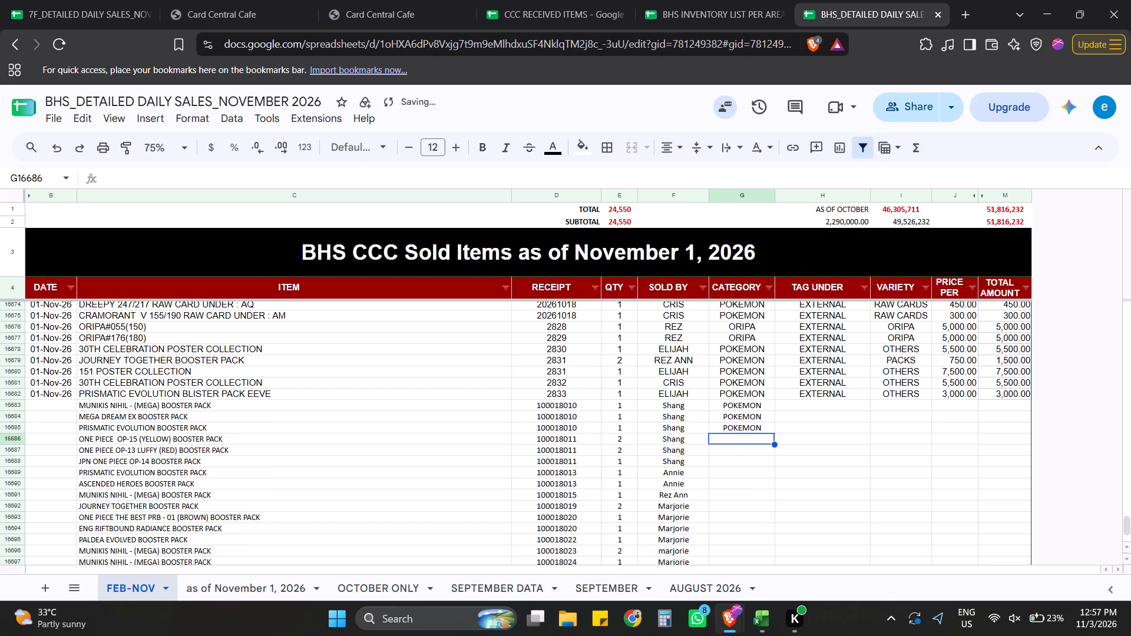
{"action": "type", "text": "on"}
{"action": "key", "text": "Return"}
{"action": "type", "text": "on"}
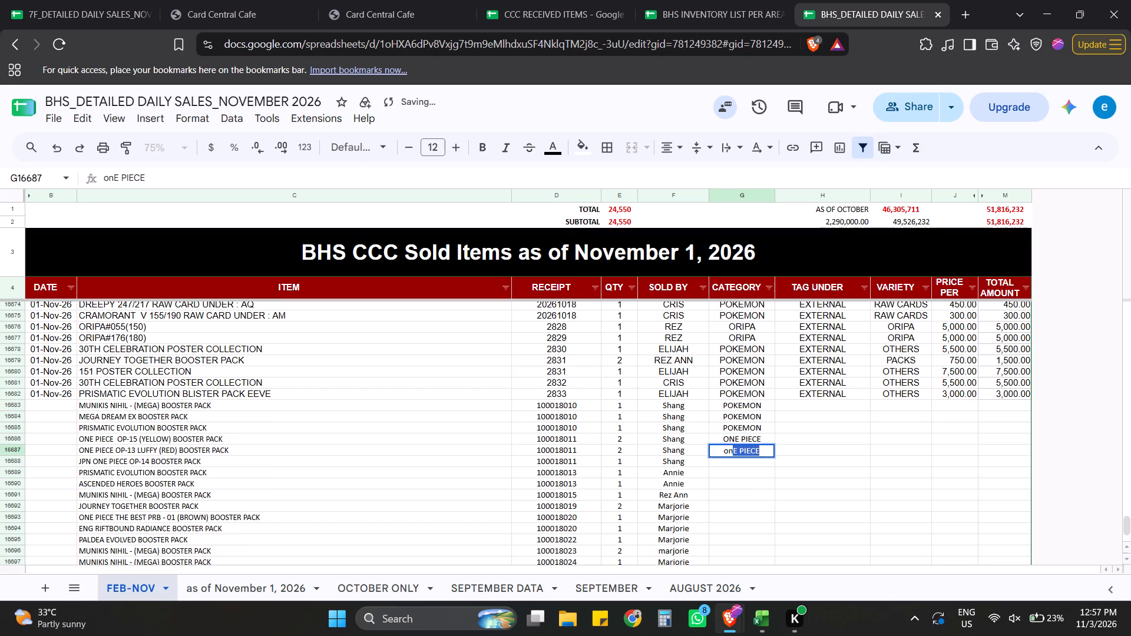
{"action": "key", "text": "Return"}
{"action": "key", "text": "n"}
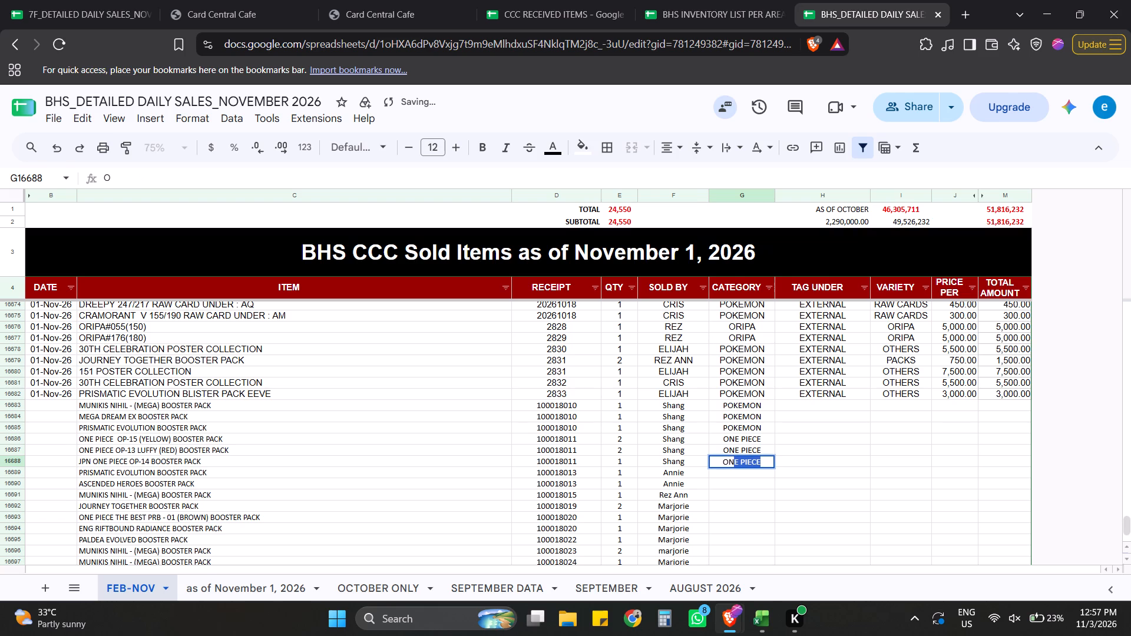
{"action": "key", "text": "Return"}
Enter POKEMON as the category for the four rows from PRISMATIC EVOLUTION to JOURNEY TOGETHER BOOSTER PACK (rows 16689–16692).
{"action": "key", "text": "p"}
{"action": "key", "text": "Return"}
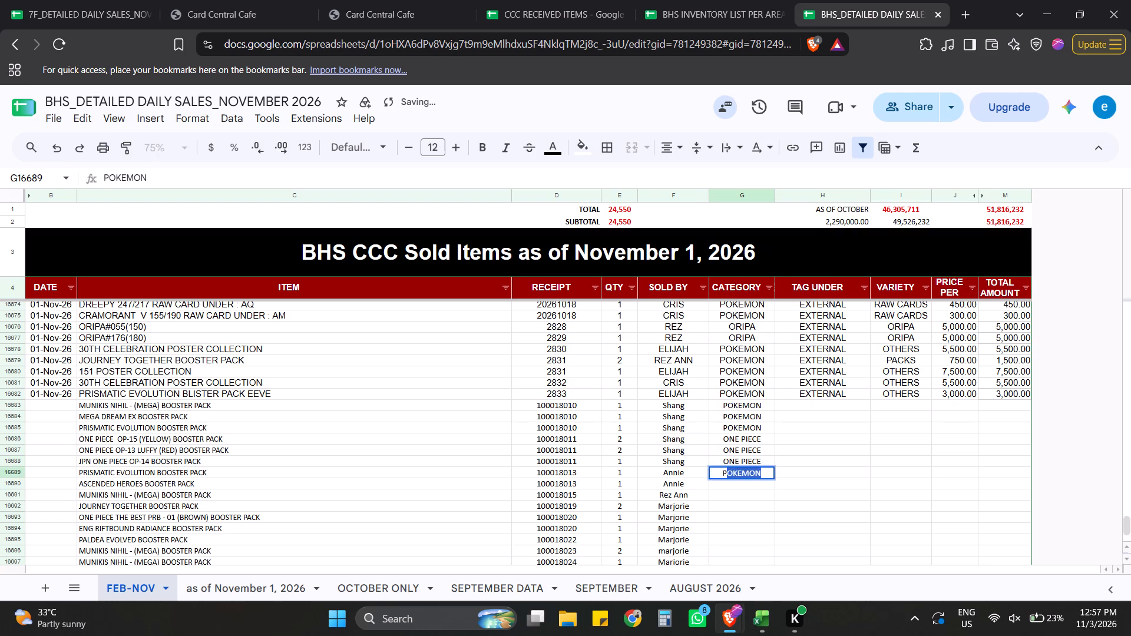
{"action": "key", "text": "p"}
{"action": "key", "text": "Return"}
{"action": "key", "text": "p"}
{"action": "key", "text": "Return"}
{"action": "key", "text": "p"}
{"action": "key", "text": "Return"}
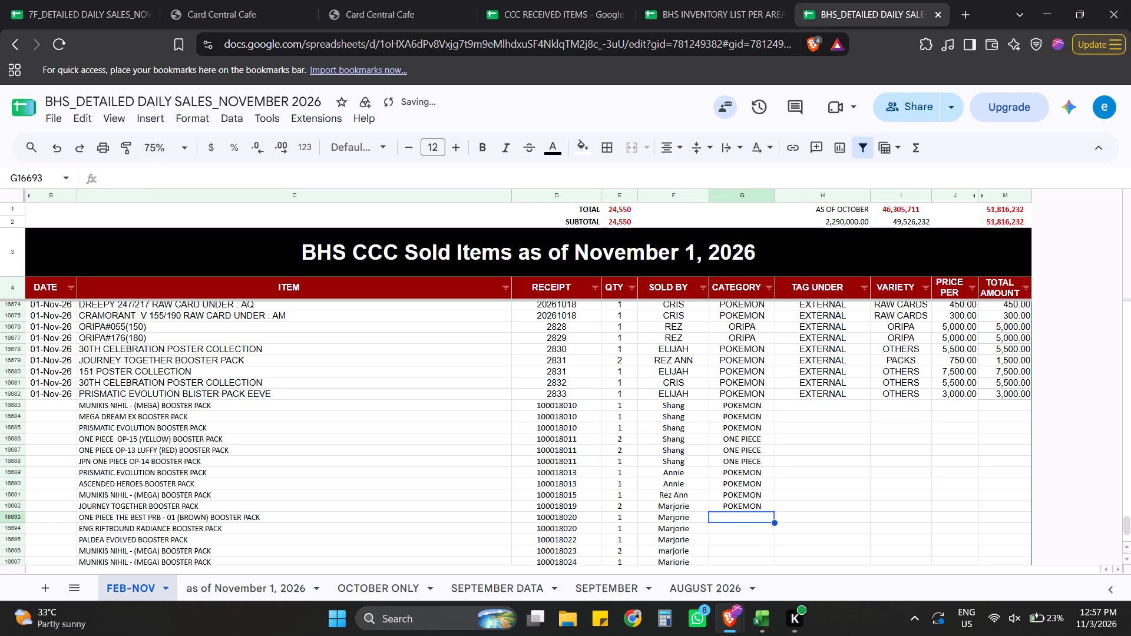
For receipt 100018020, categorize ONE PIECE THE BEST PRB - 01 as ONE PIECE and ENG RIFTBOUND RADIANCE as RIFTBOUND.
{"action": "key", "text": "p"}
{"action": "key", "text": "BackSpace"}
{"action": "key", "text": "BackSpace"}
{"action": "type", "text": "ON"}
{"action": "key", "text": "Return"}
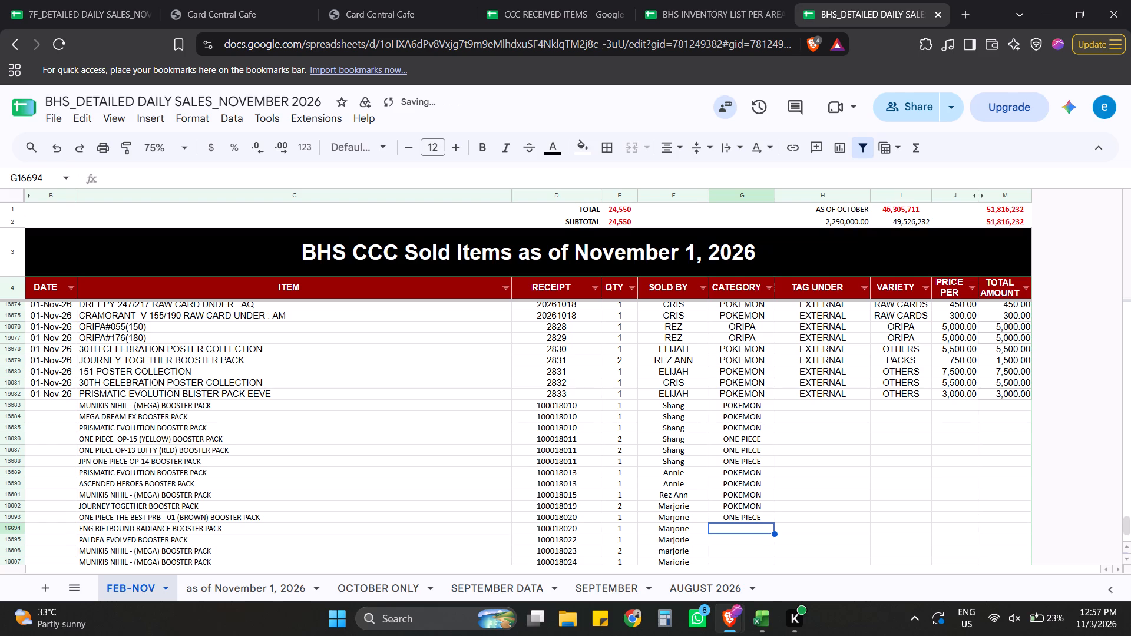
{"action": "type", "text": "RI"}
{"action": "key", "text": "Return"}
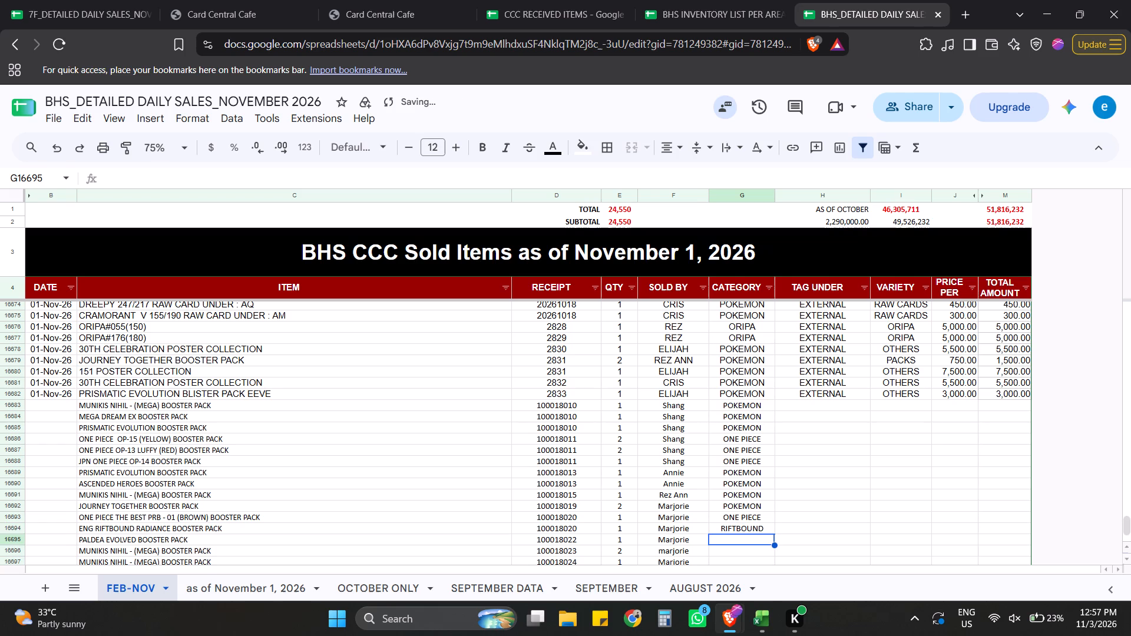
Enter POKEMON as the category for the four rows from PALDEA EVOLVED to JPN BLACK BOLT BOOSTER PACK (rows 16695–16698).
{"action": "key", "text": "p"}
{"action": "key", "text": "Return"}
{"action": "key", "text": "p"}
{"action": "key", "text": "Return"}
{"action": "key", "text": "p"}
{"action": "key", "text": "Return"}
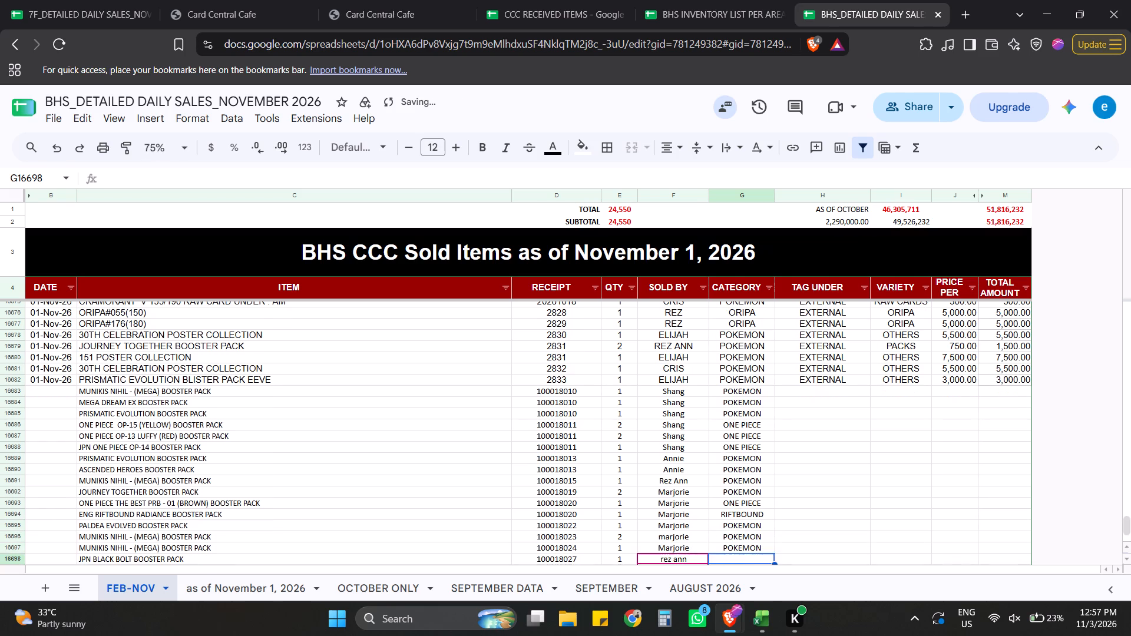
{"action": "key", "text": "p"}
{"action": "key", "text": "Return"}
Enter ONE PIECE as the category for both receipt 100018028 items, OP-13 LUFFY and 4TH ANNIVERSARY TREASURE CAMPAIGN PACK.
{"action": "type", "text": "ON"}
{"action": "key", "text": "Return"}
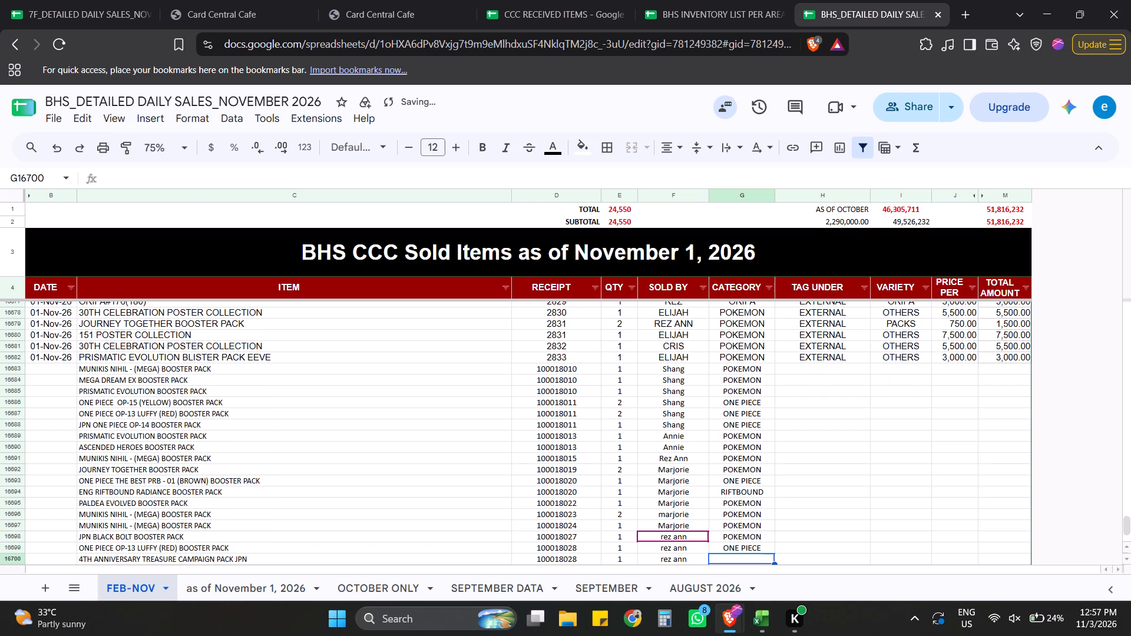
{"action": "type", "text": "ON"}
{"action": "key", "text": "Return"}
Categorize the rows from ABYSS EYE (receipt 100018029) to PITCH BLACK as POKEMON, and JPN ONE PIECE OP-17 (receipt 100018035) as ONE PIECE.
{"action": "key", "text": "p"}
{"action": "key", "text": "Return"}
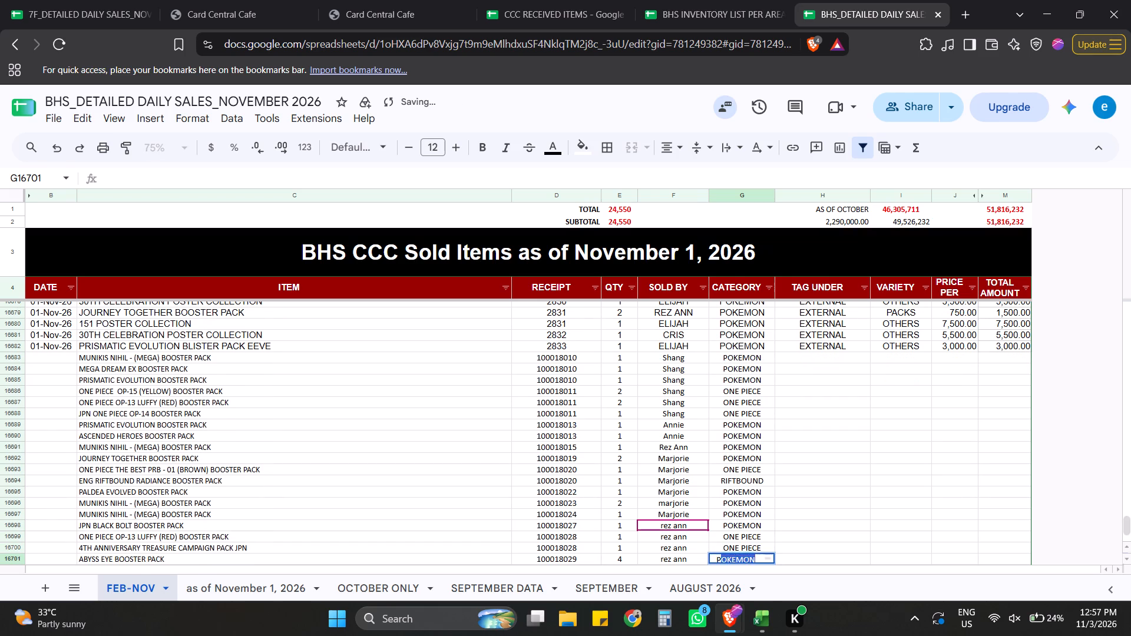
{"action": "key", "text": "p"}
{"action": "key", "text": "Return"}
{"action": "key", "text": "p"}
{"action": "key", "text": "Return"}
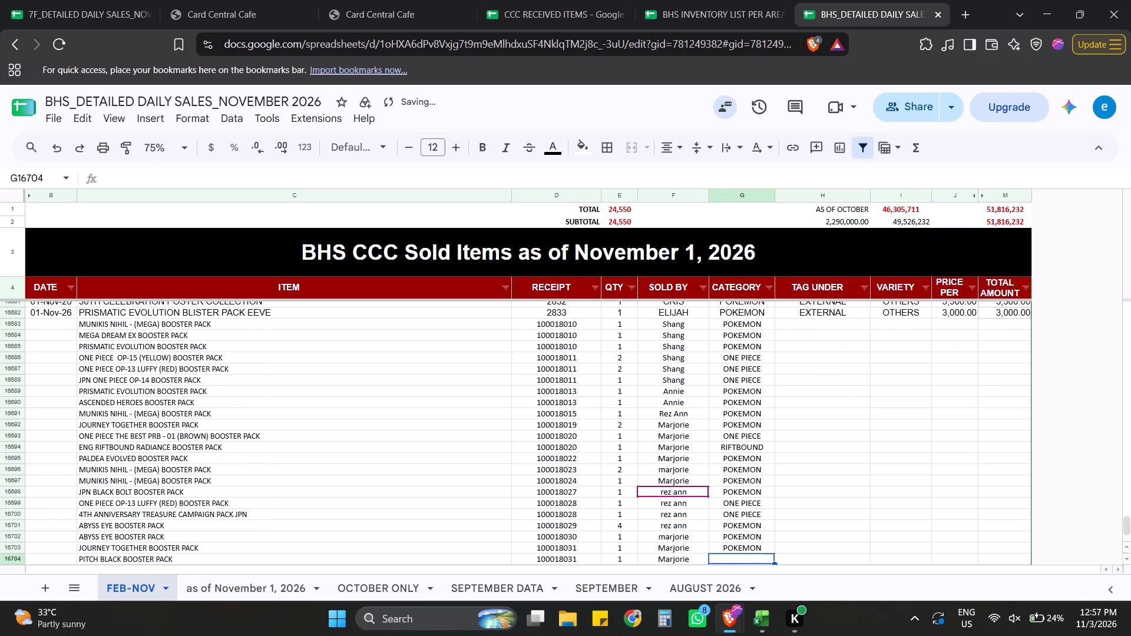
{"action": "key", "text": "p"}
{"action": "key", "text": "Return"}
{"action": "type", "text": "ON"}
{"action": "key", "text": "Return"}
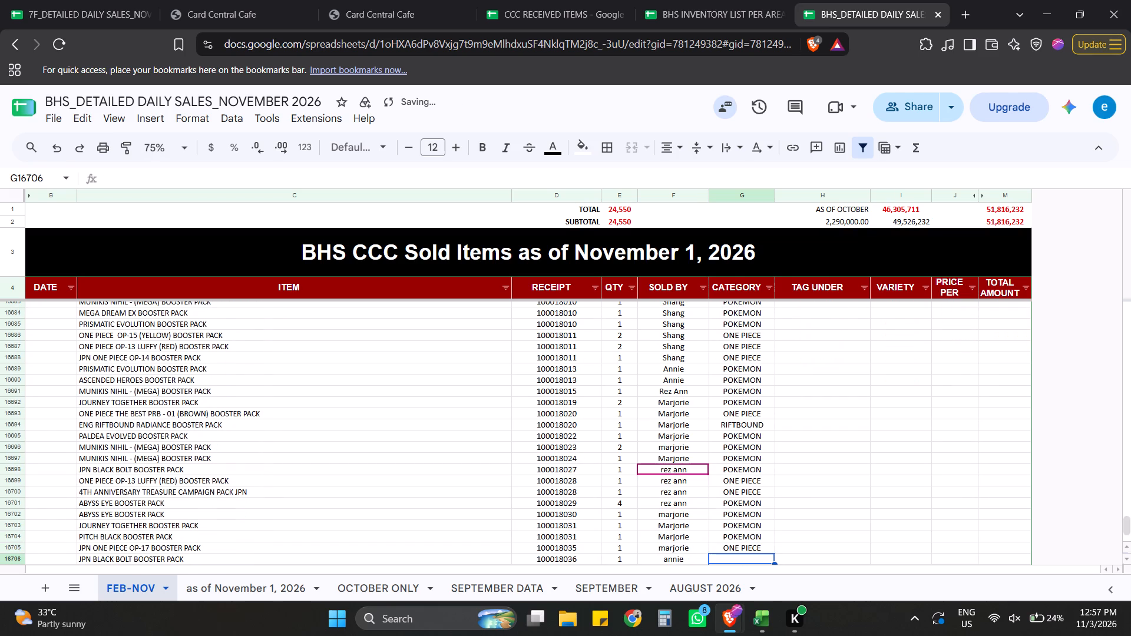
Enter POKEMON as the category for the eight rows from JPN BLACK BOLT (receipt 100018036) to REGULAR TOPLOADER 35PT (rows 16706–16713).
{"action": "key", "text": "p"}
{"action": "key", "text": "Return"}
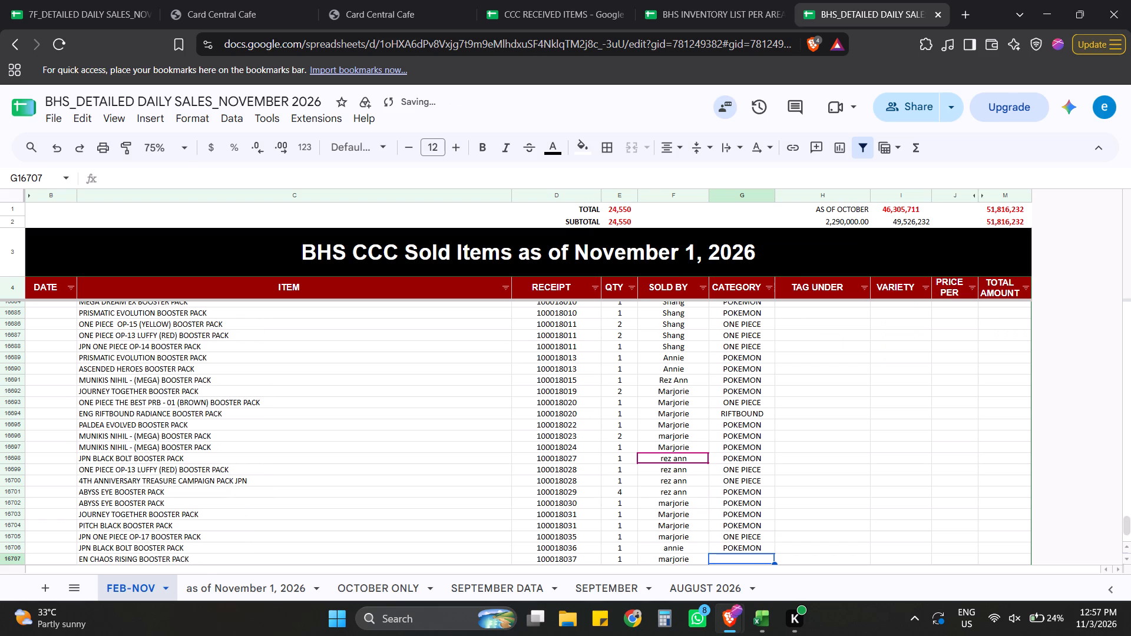
{"action": "key", "text": "p"}
{"action": "key", "text": "Return"}
{"action": "key", "text": "p"}
{"action": "key", "text": "Return"}
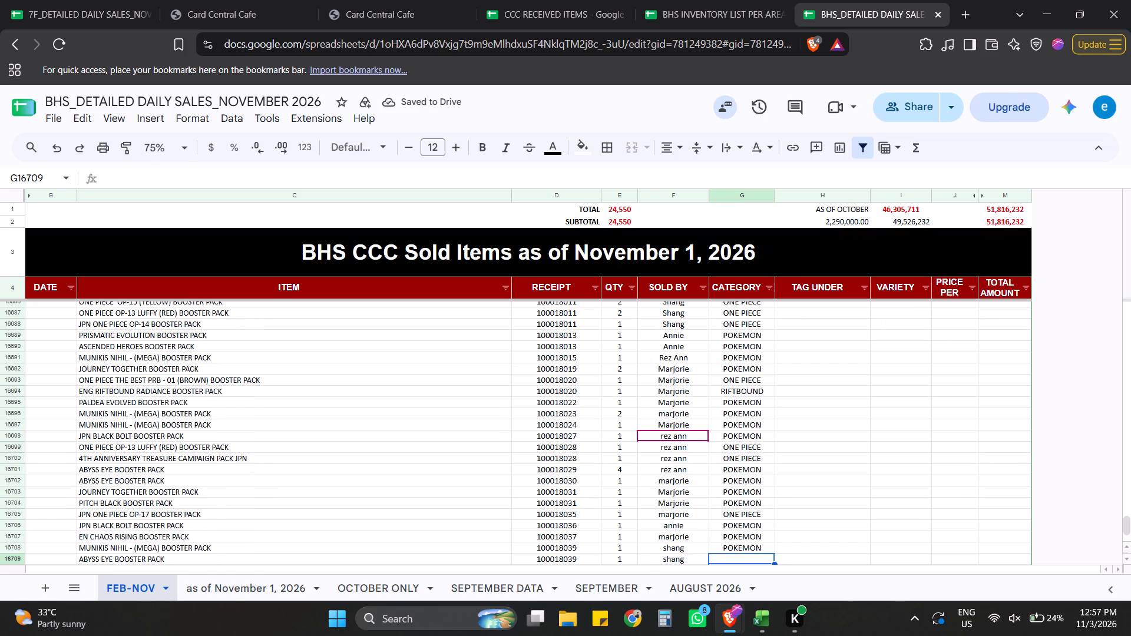
{"action": "key", "text": "p"}
{"action": "key", "text": "Return"}
{"action": "key", "text": "p"}
{"action": "key", "text": "Return"}
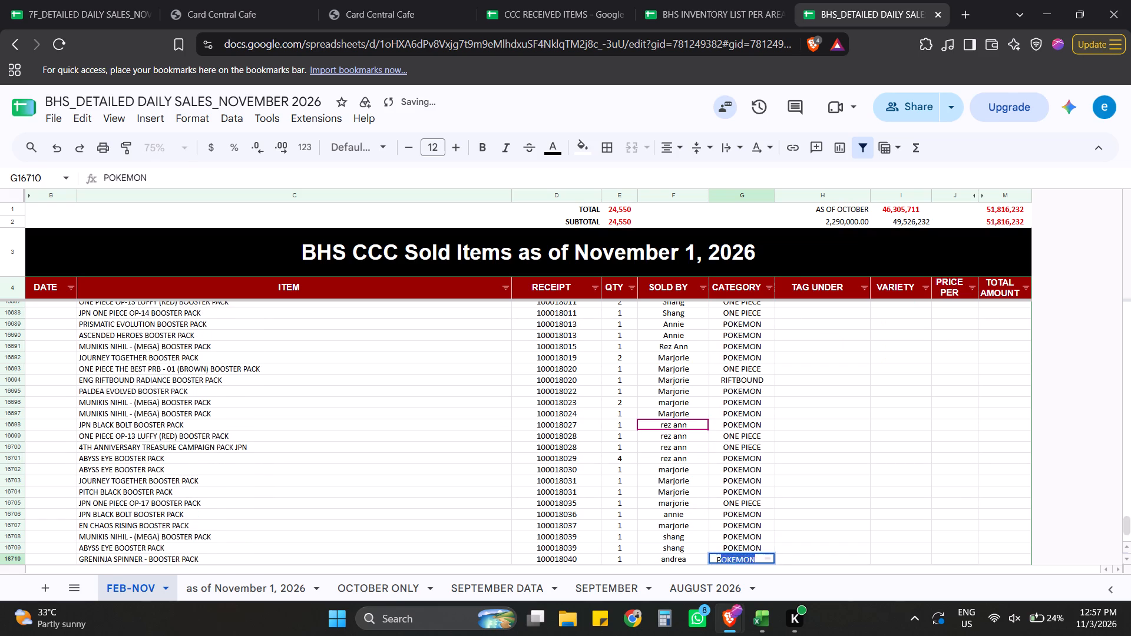
{"action": "key", "text": "p"}
{"action": "key", "text": "Return"}
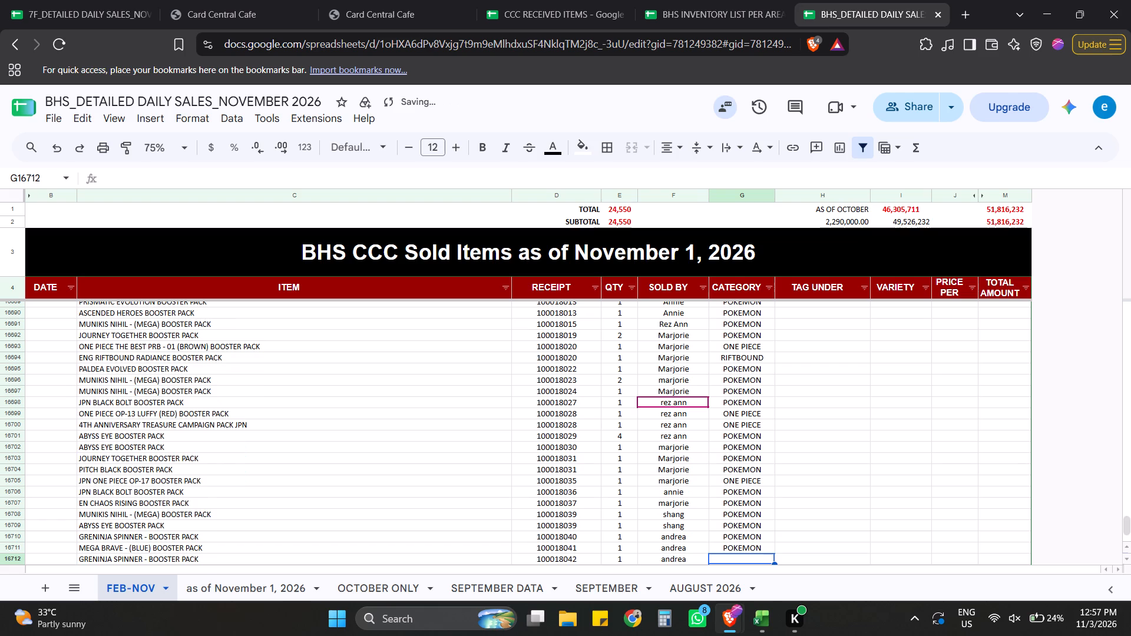
{"action": "key", "text": "p"}
{"action": "key", "text": "Return"}
{"action": "key", "text": "p"}
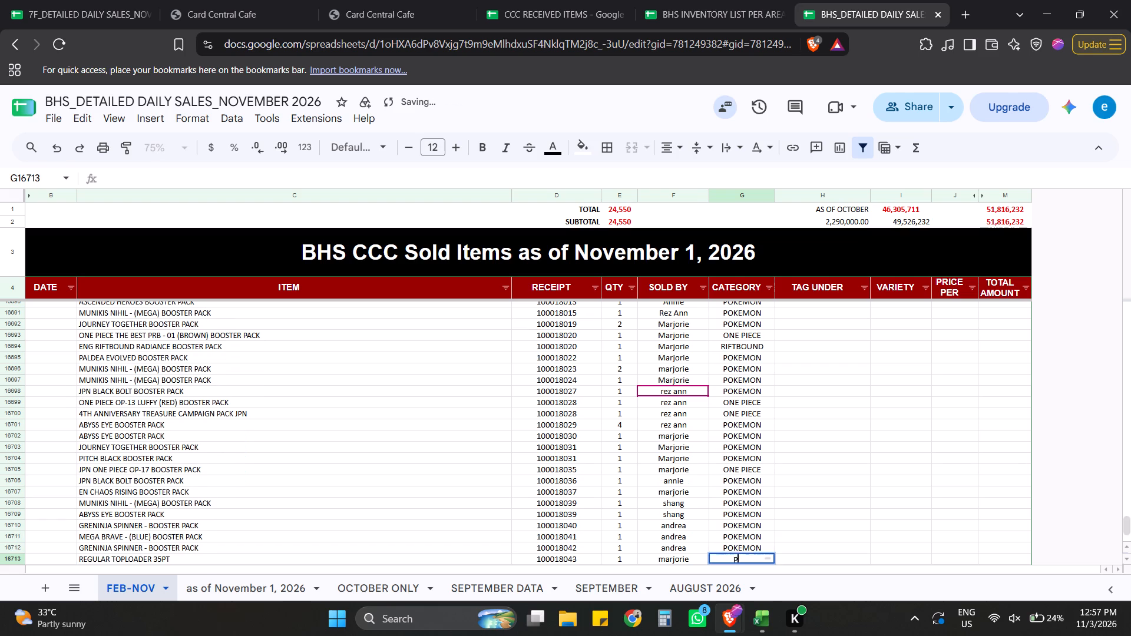
{"action": "key", "text": "Return"}
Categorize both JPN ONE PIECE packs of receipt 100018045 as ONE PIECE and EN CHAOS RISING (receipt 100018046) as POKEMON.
{"action": "key", "text": "p"}
{"action": "key", "text": "BackSpace"}
{"action": "key", "text": "BackSpace"}
{"action": "key", "text": "BackSpace"}
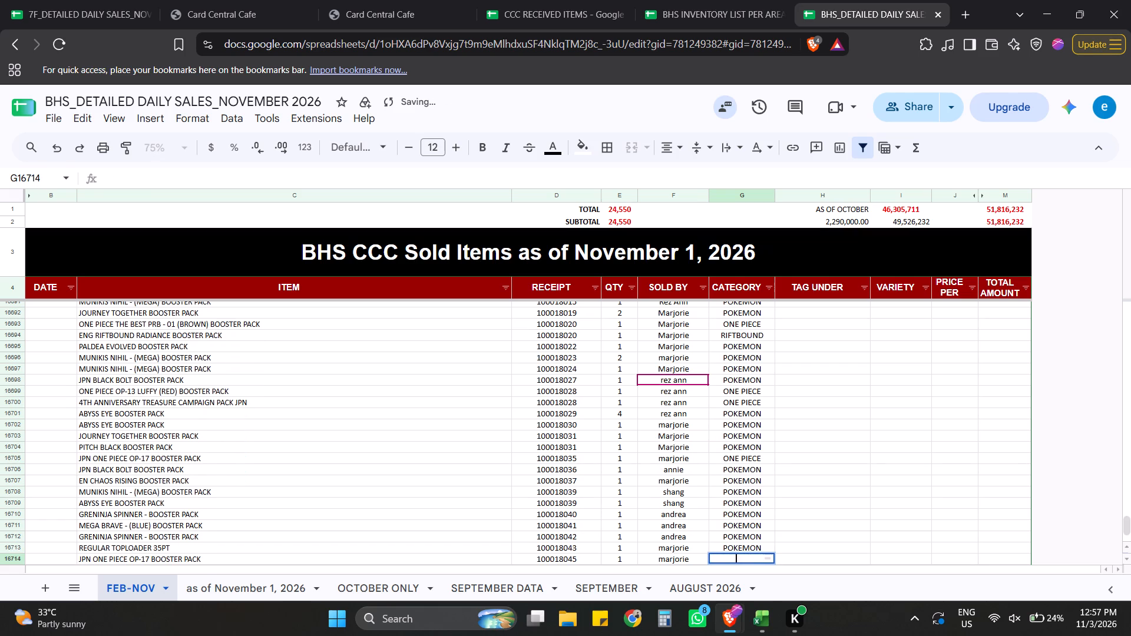
{"action": "type", "text": "ON"}
{"action": "key", "text": "Return"}
{"action": "type", "text": "ON"}
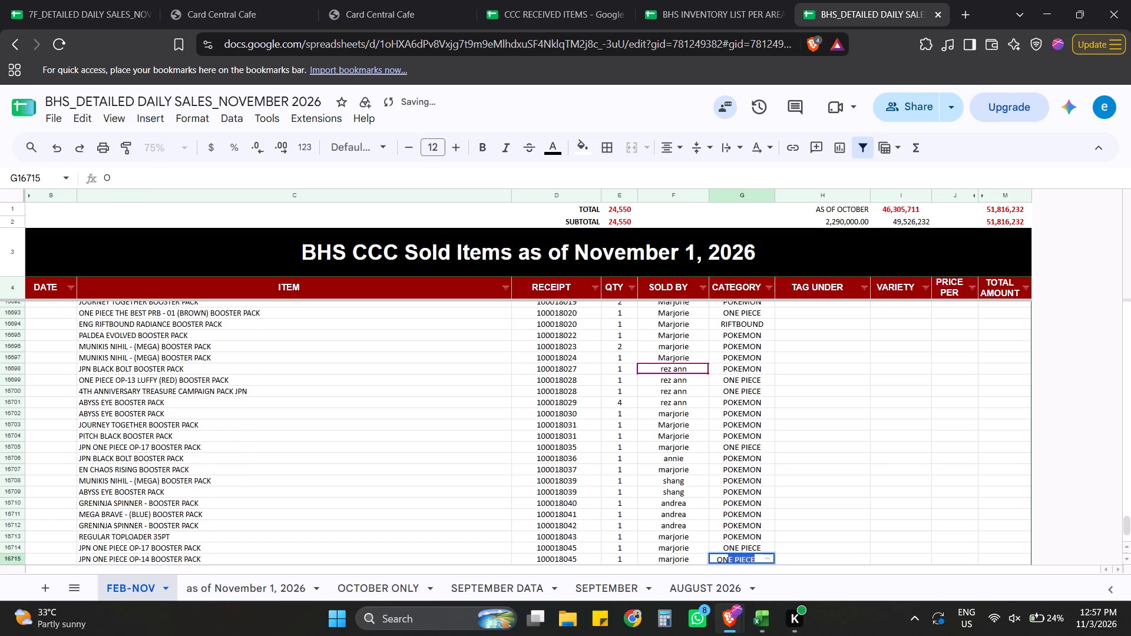
{"action": "key", "text": "Return"}
{"action": "key", "text": "p"}
{"action": "key", "text": "Return"}
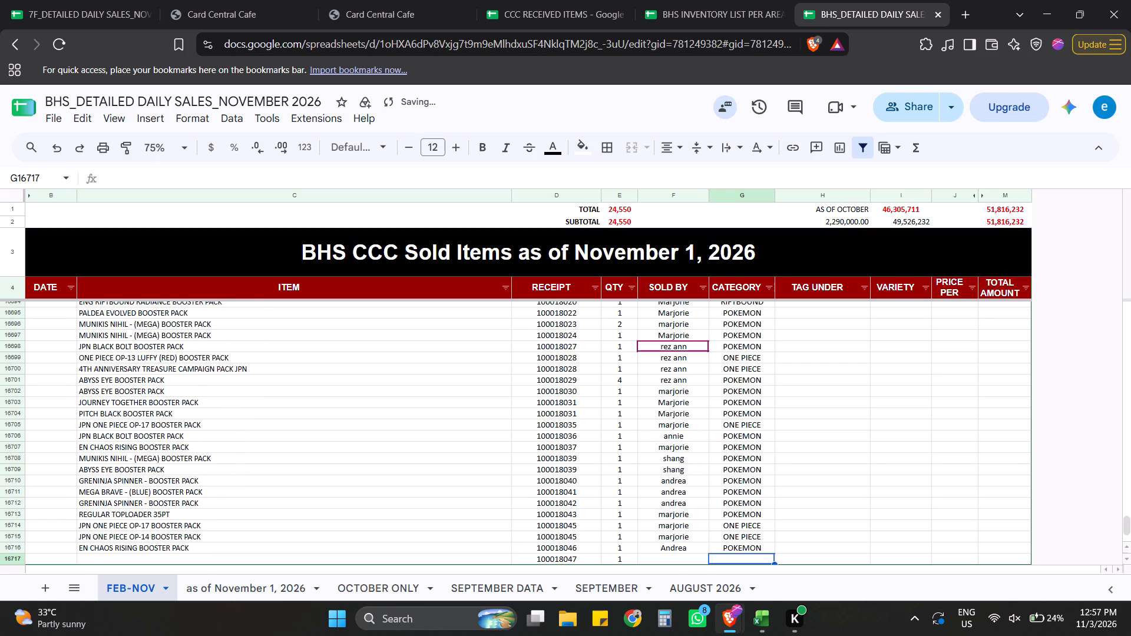
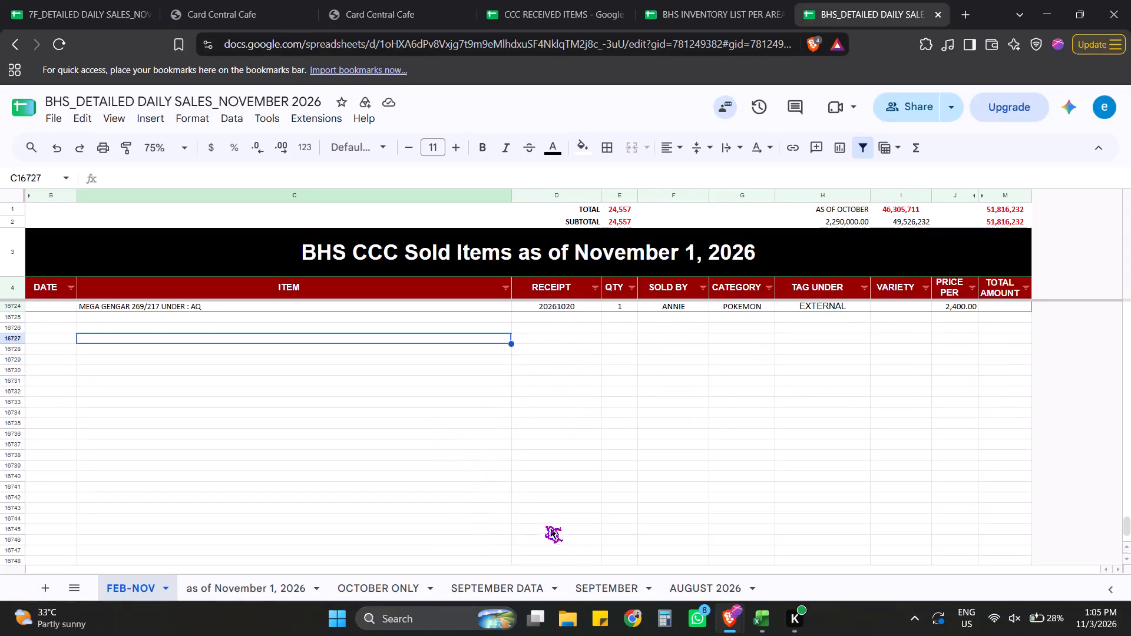
Add ABYSS EYE BOOSTER BOX as the item in the first empty row, 16725, below MEGA GENGAR.
{"action": "scroll", "coordinate": [557, 535], "scroll_direction": "up", "scroll_amount": 6}
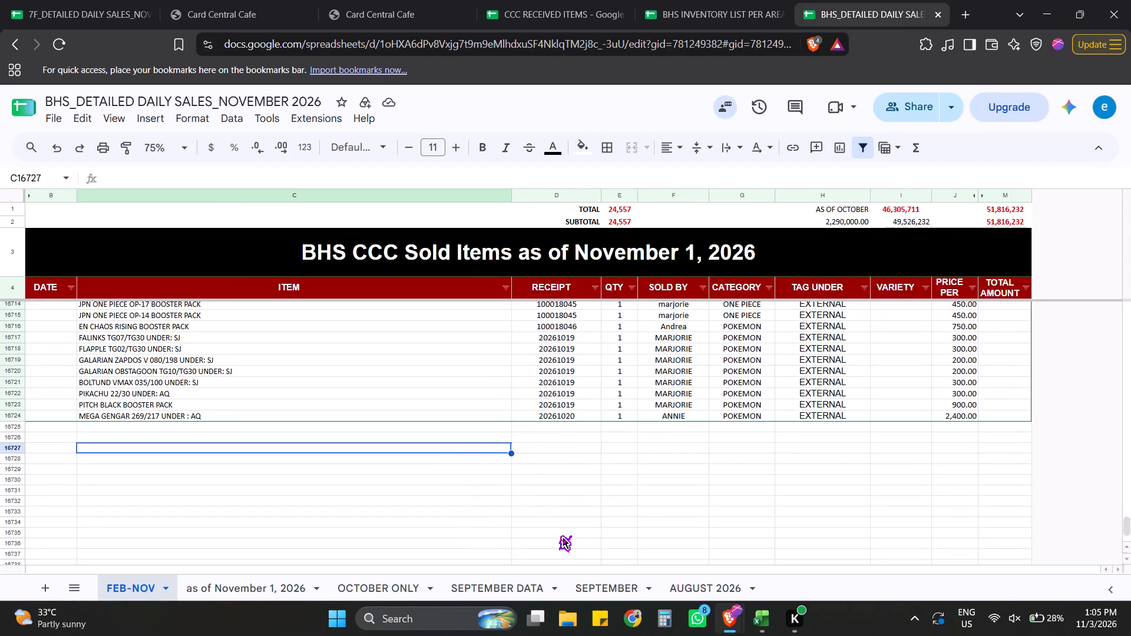
{"action": "scroll", "coordinate": [568, 545], "scroll_direction": "up", "scroll_amount": 4}
{"action": "scroll", "coordinate": [593, 488], "scroll_direction": "up", "scroll_amount": 3}
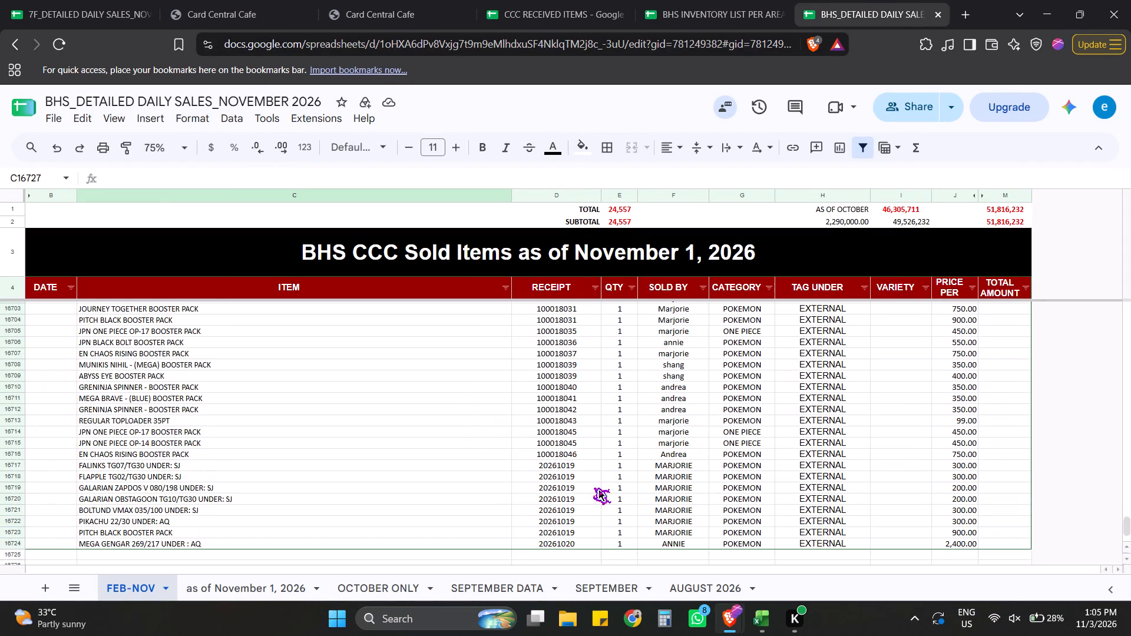
{"action": "scroll", "coordinate": [593, 487], "scroll_direction": "up", "scroll_amount": 1}
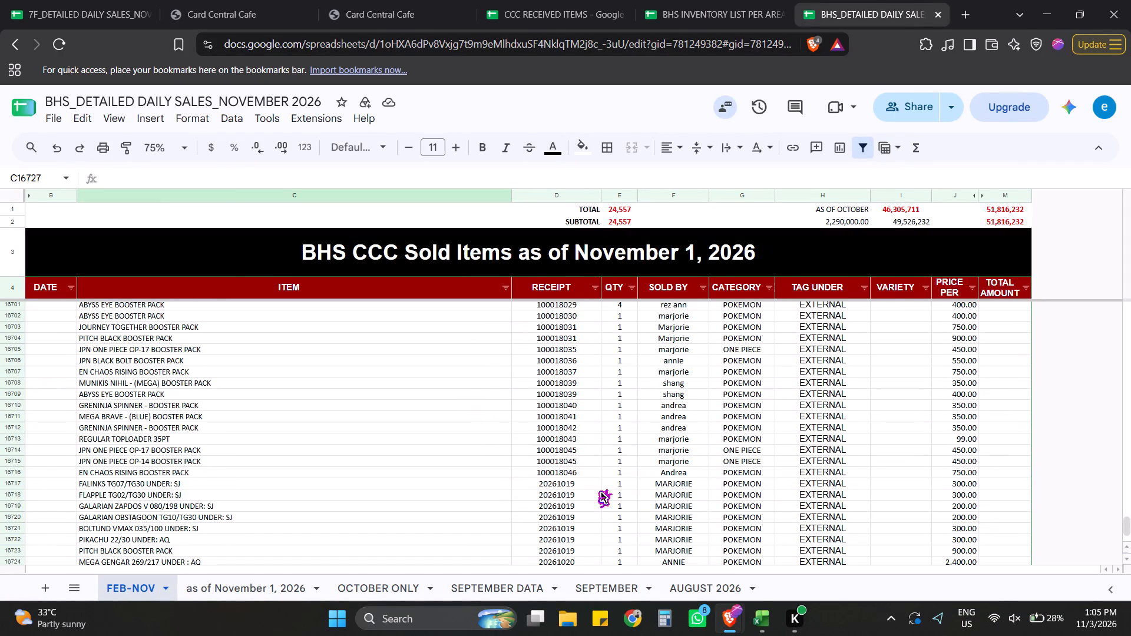
{"action": "scroll", "coordinate": [596, 489], "scroll_direction": "down", "scroll_amount": 1}
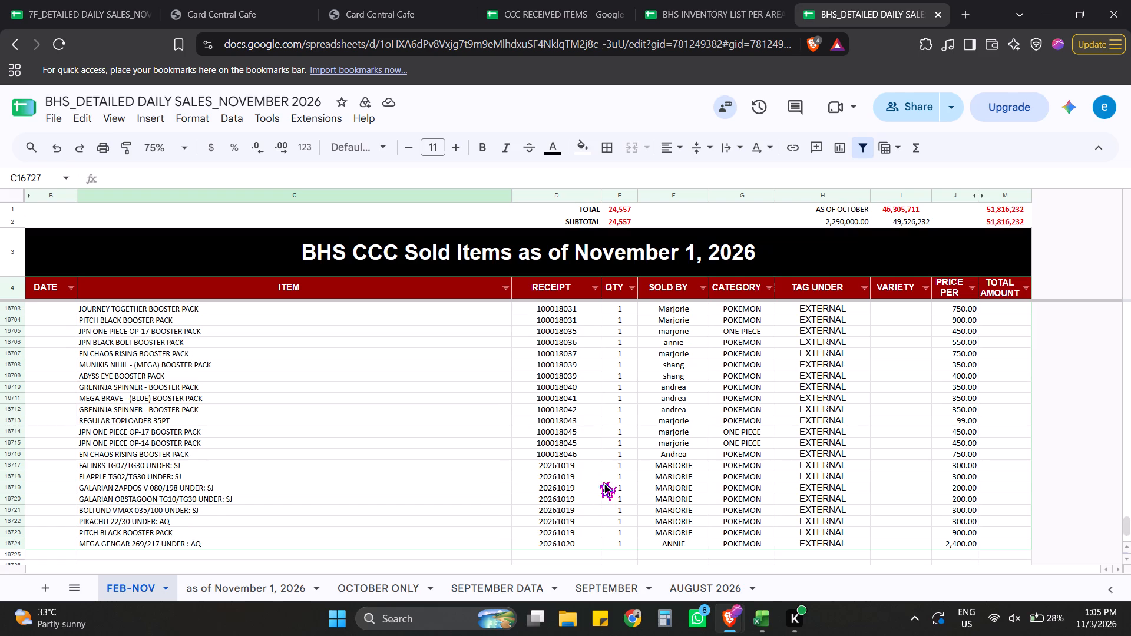
{"action": "scroll", "coordinate": [386, 521], "scroll_direction": "down", "scroll_amount": 1}
{"action": "left_click", "coordinate": [216, 541]}
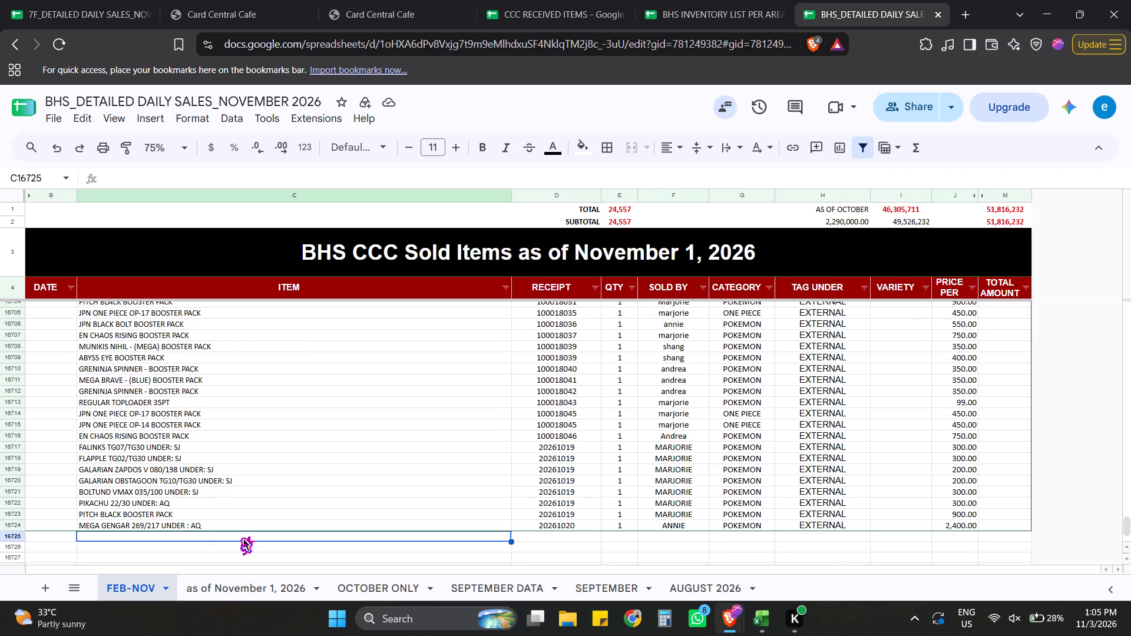
{"action": "type", "text": "ABS"}
{"action": "key", "text": "BackSpace"}
{"action": "key", "text": "y"}
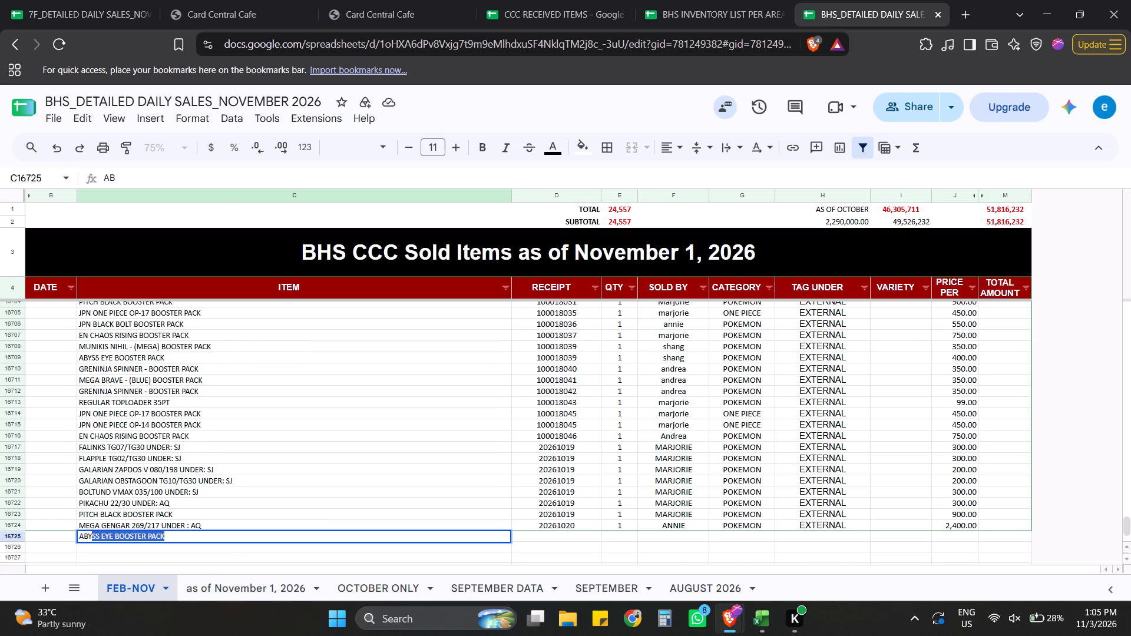
{"action": "key", "text": "Tab"}
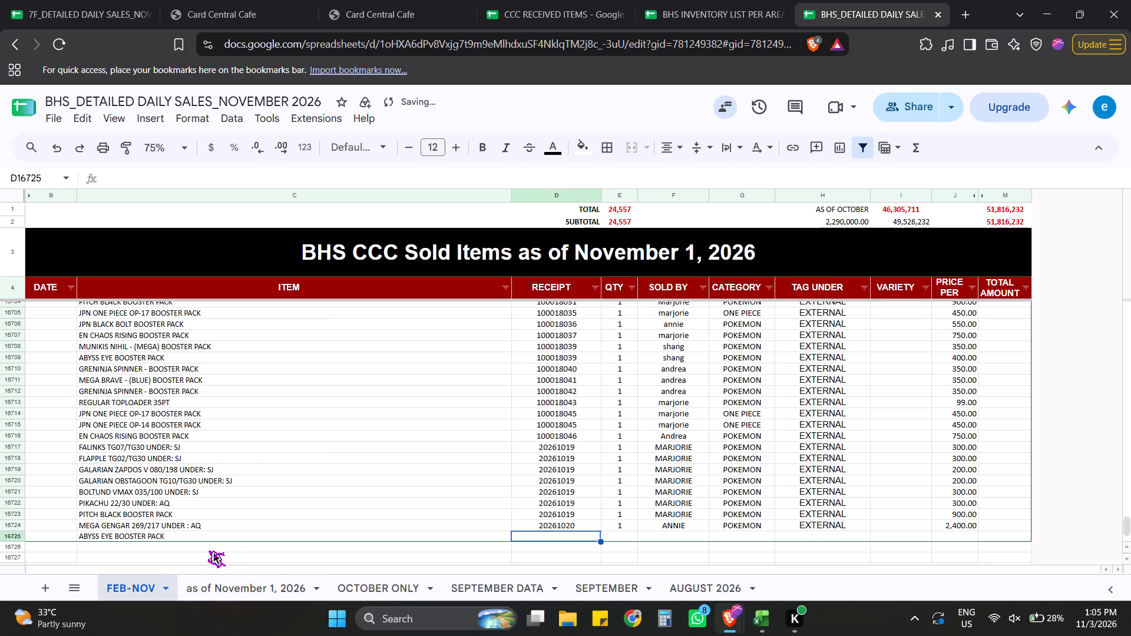
{"action": "double_click", "coordinate": [196, 538]}
{"action": "key", "text": "BackSpace"}
{"action": "key", "text": "BackSpace"}
{"action": "key", "text": "BackSpace"}
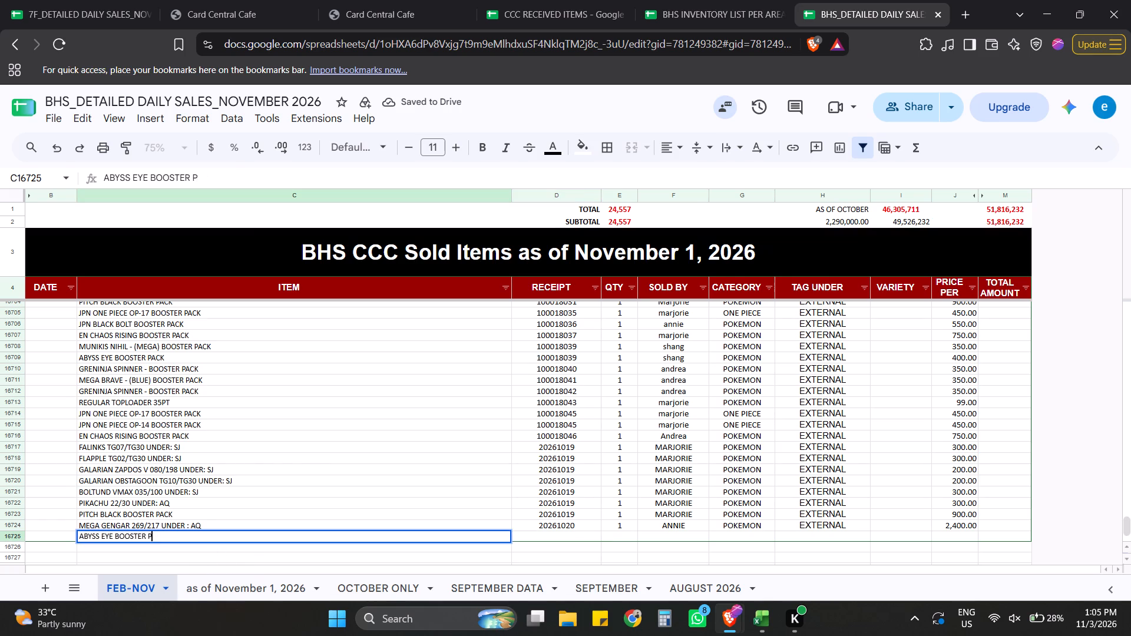
{"action": "key", "text": "BackSpace"}
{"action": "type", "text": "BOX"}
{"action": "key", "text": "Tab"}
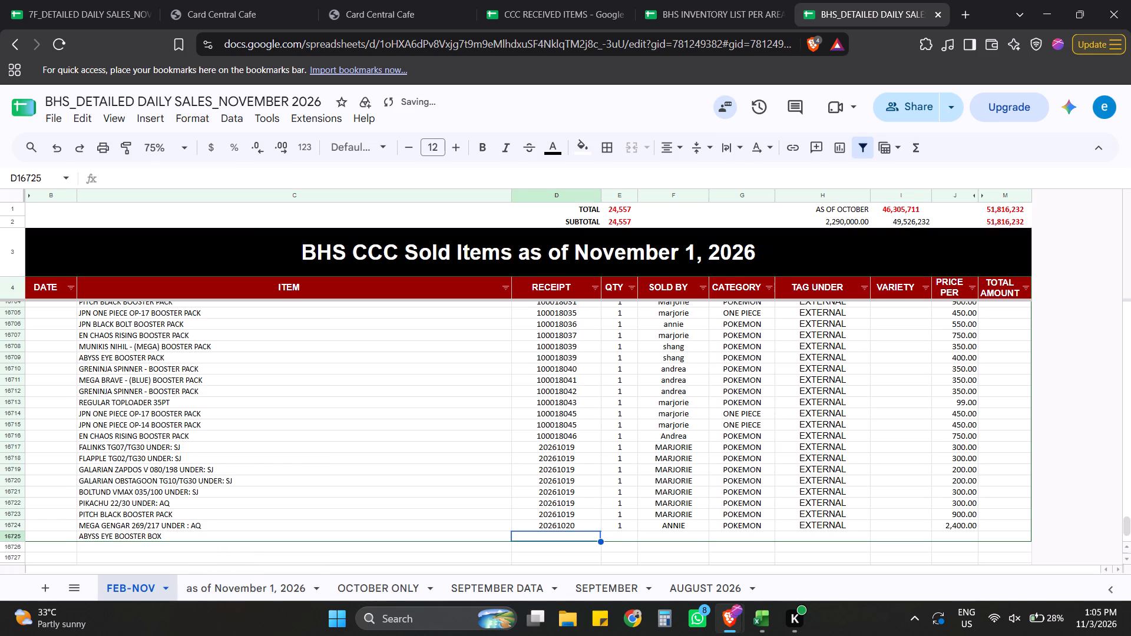
Fill in the ABYSS EYE BOOSTER BOX row with receipt 2834, quantity 1, sold by ANNIE and price 9000.
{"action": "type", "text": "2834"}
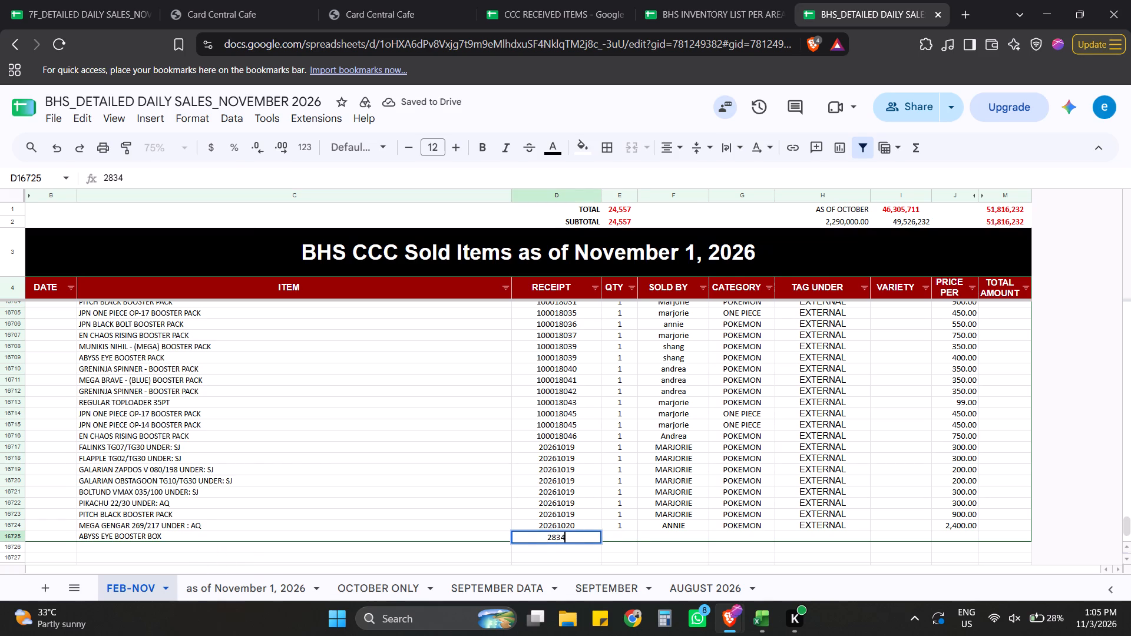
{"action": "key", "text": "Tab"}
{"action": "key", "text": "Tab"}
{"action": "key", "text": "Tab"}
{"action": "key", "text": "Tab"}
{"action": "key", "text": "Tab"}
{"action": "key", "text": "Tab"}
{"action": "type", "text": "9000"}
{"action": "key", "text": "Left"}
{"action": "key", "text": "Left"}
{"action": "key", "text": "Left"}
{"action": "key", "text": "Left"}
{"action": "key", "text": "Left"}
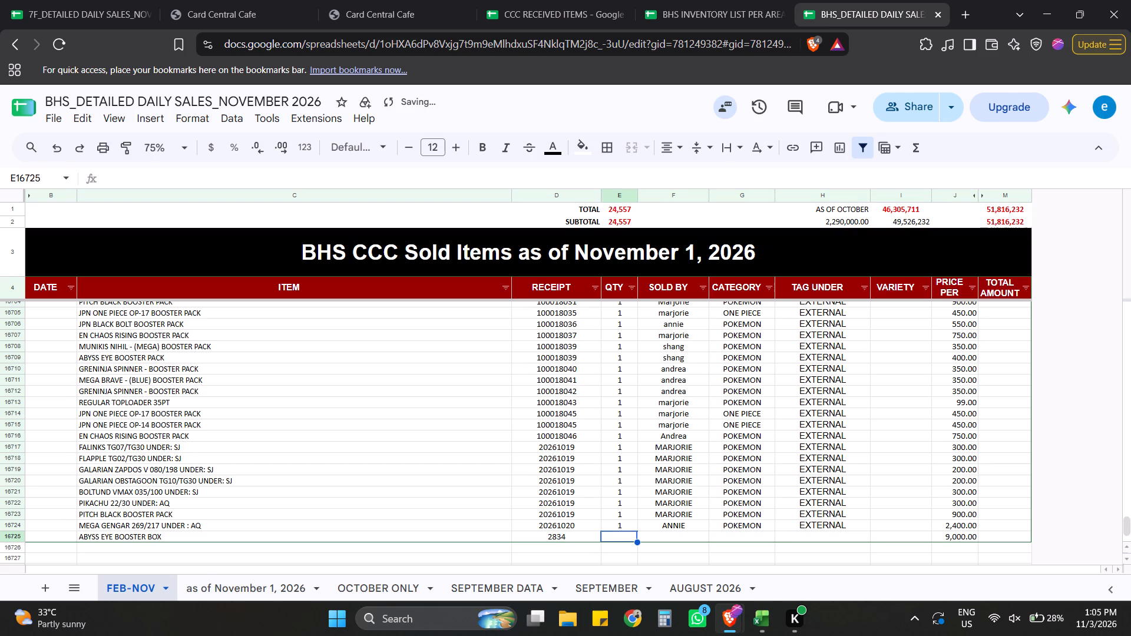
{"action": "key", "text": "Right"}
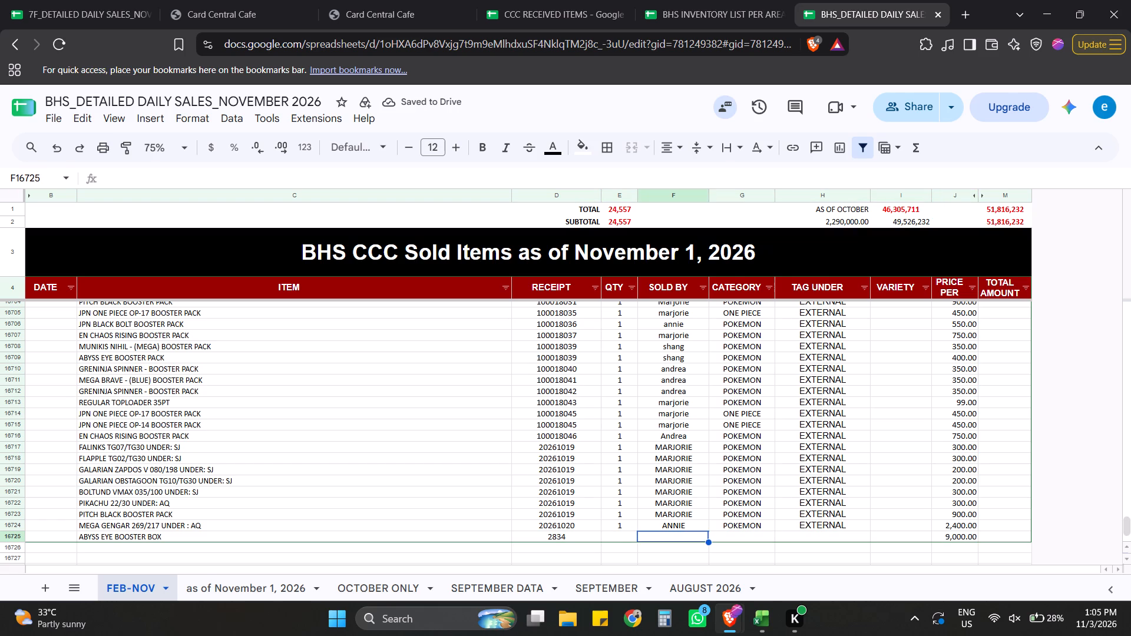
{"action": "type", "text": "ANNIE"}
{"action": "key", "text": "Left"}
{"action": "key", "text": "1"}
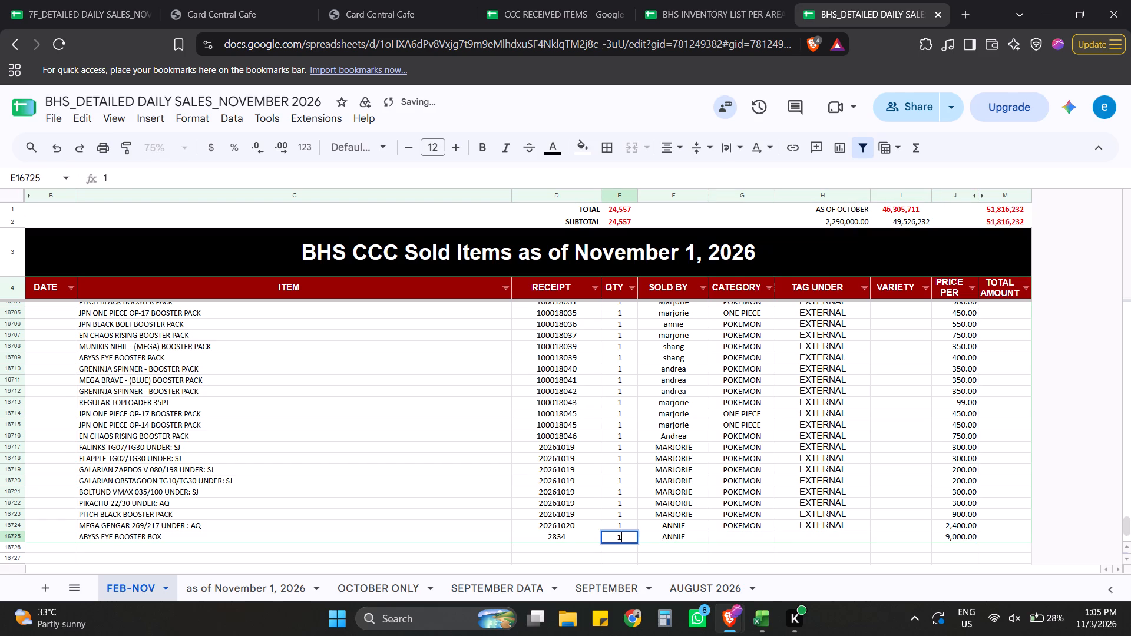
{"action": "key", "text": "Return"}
Add OP DOUBLE PACK SET 2 as the item in row 16726.
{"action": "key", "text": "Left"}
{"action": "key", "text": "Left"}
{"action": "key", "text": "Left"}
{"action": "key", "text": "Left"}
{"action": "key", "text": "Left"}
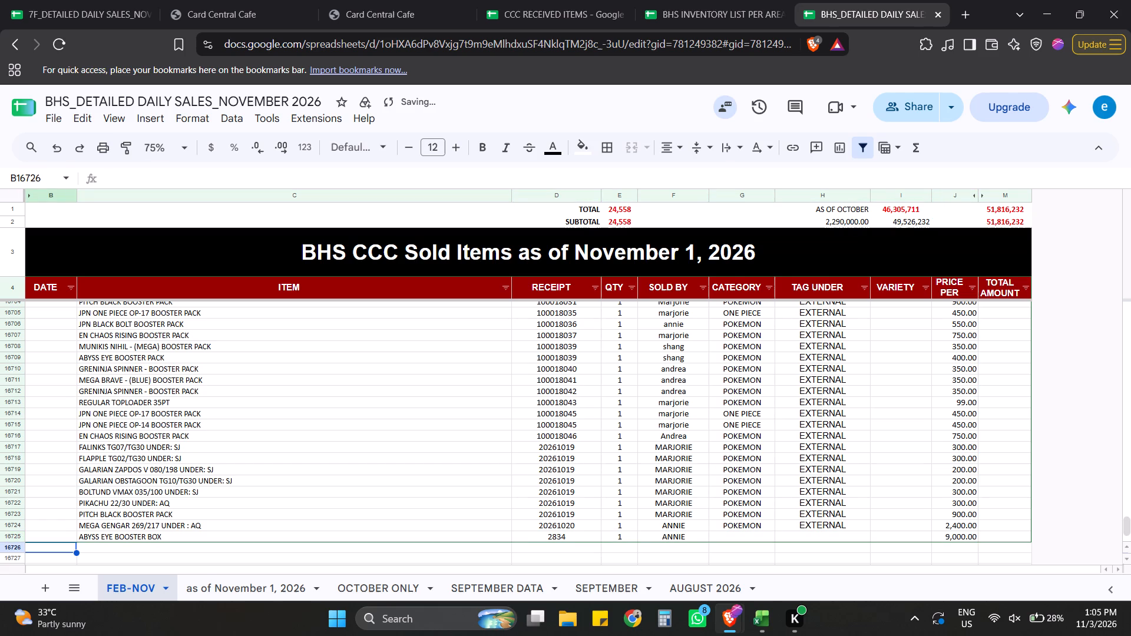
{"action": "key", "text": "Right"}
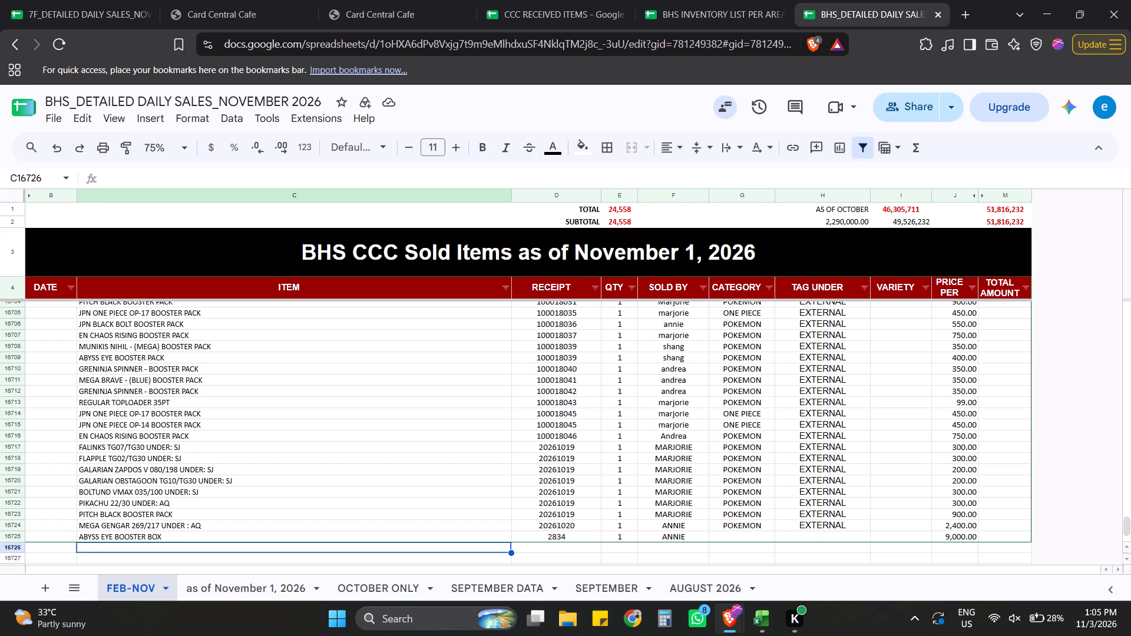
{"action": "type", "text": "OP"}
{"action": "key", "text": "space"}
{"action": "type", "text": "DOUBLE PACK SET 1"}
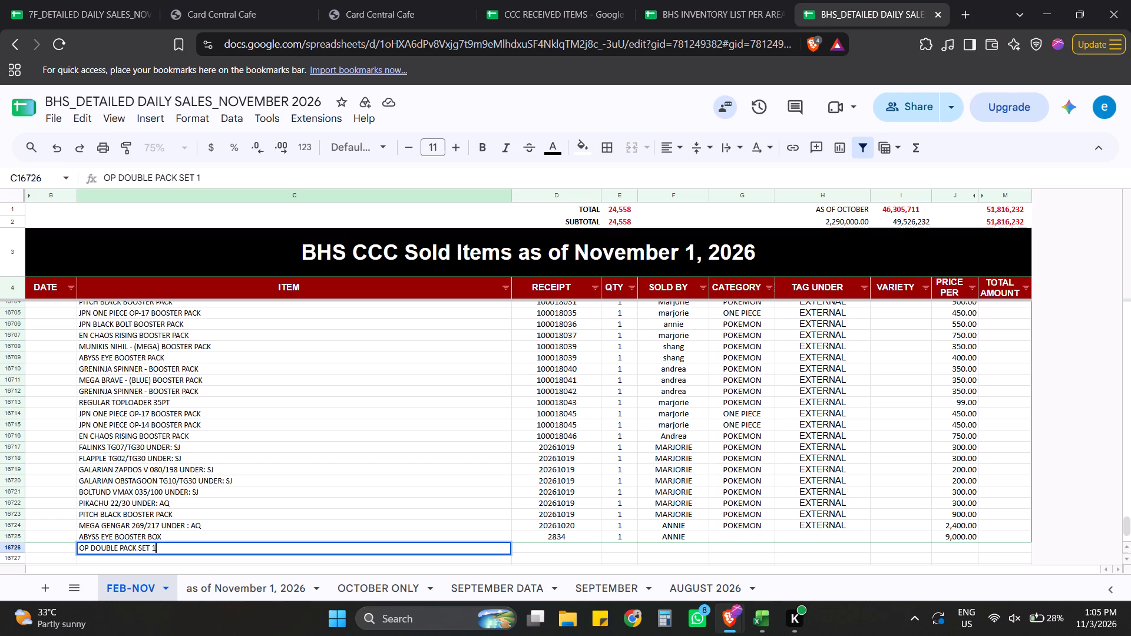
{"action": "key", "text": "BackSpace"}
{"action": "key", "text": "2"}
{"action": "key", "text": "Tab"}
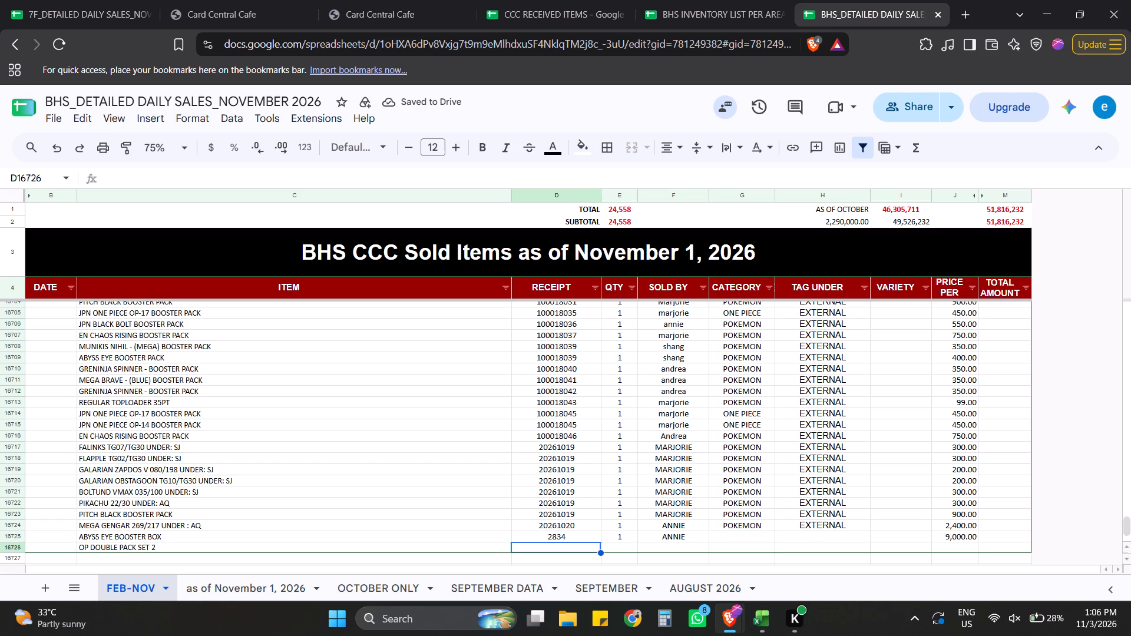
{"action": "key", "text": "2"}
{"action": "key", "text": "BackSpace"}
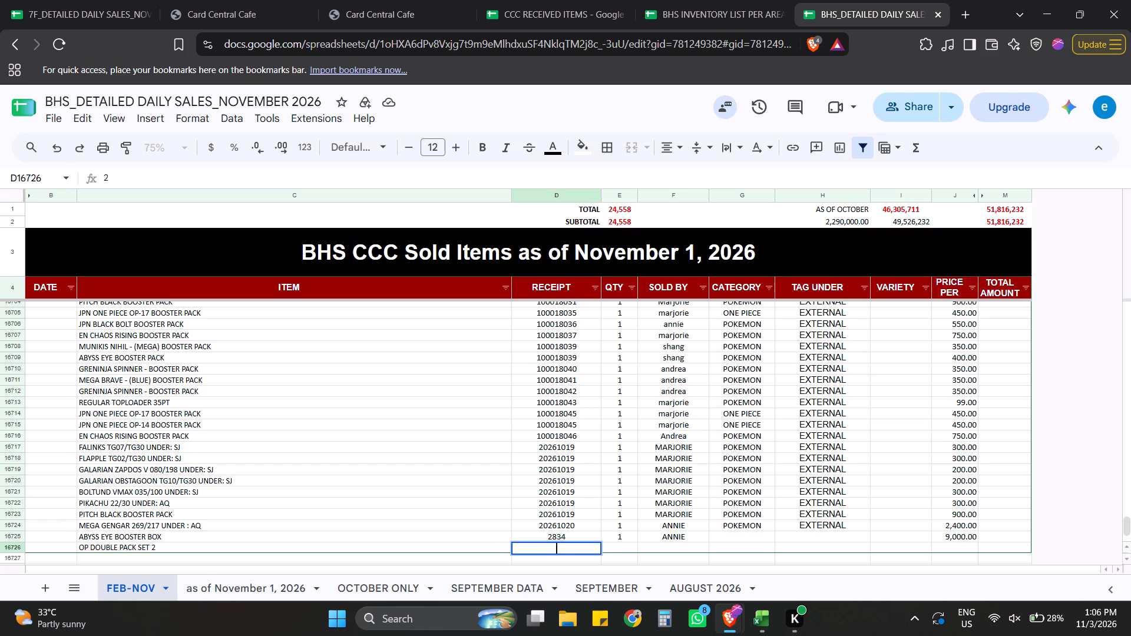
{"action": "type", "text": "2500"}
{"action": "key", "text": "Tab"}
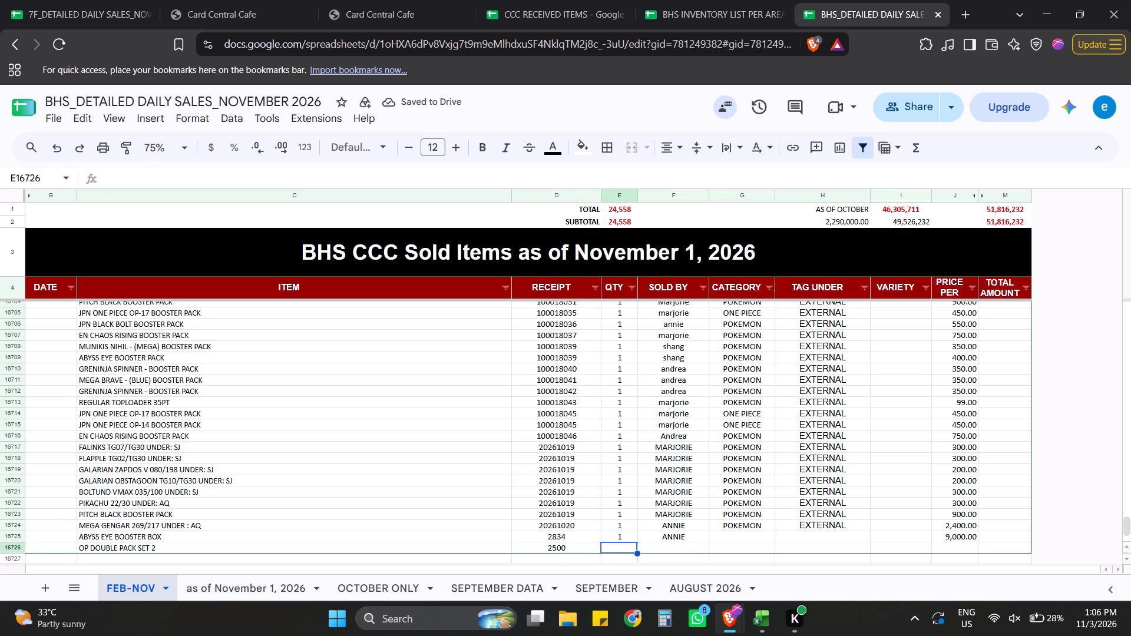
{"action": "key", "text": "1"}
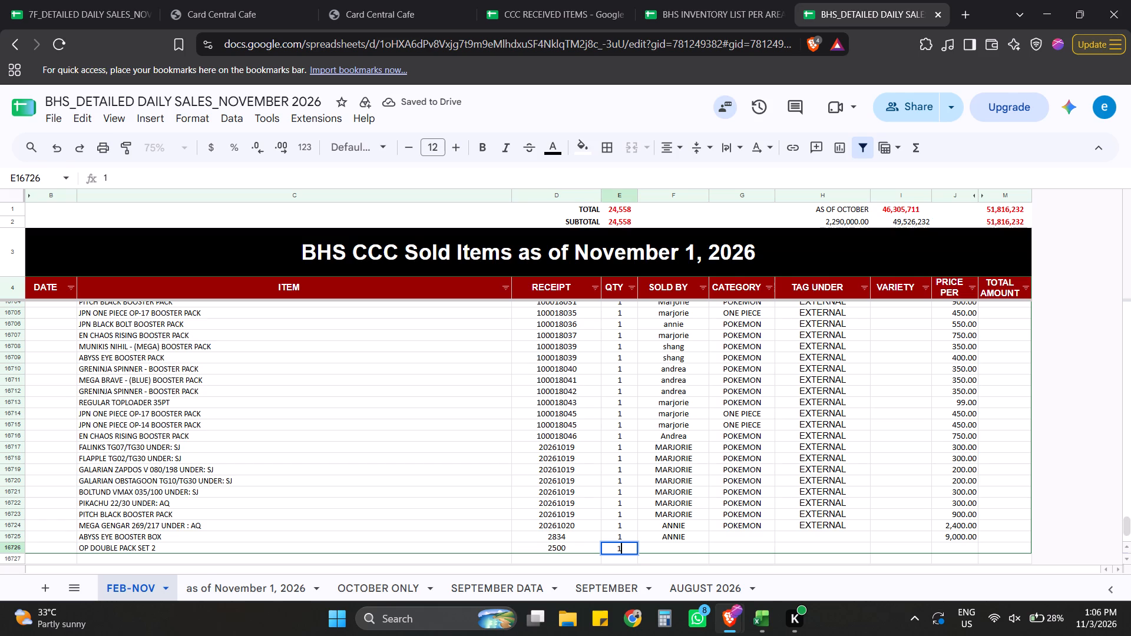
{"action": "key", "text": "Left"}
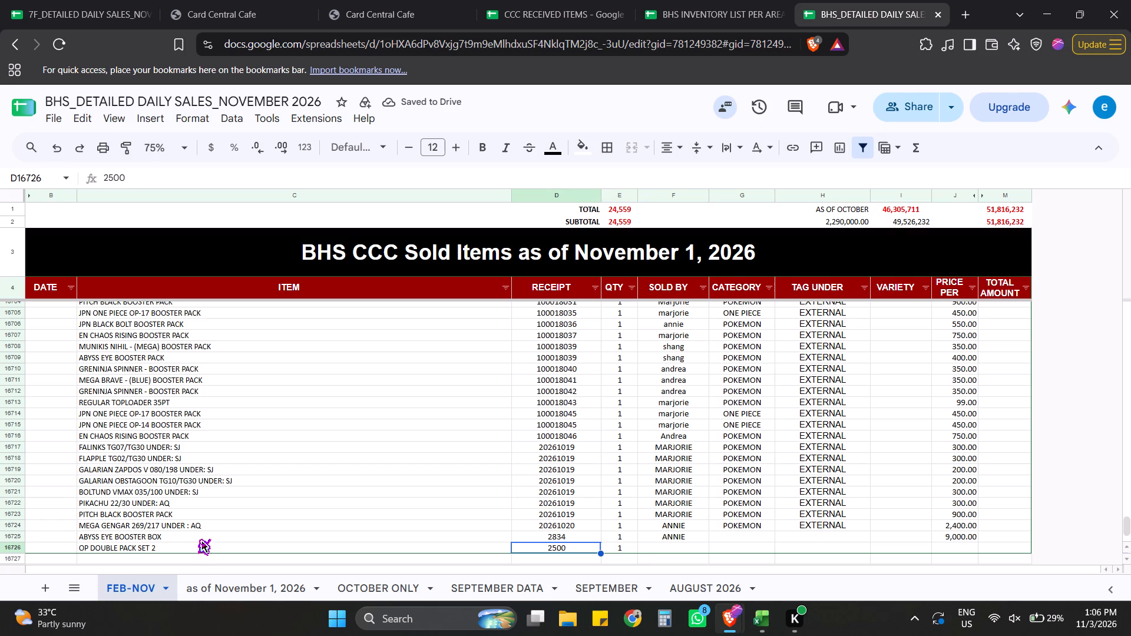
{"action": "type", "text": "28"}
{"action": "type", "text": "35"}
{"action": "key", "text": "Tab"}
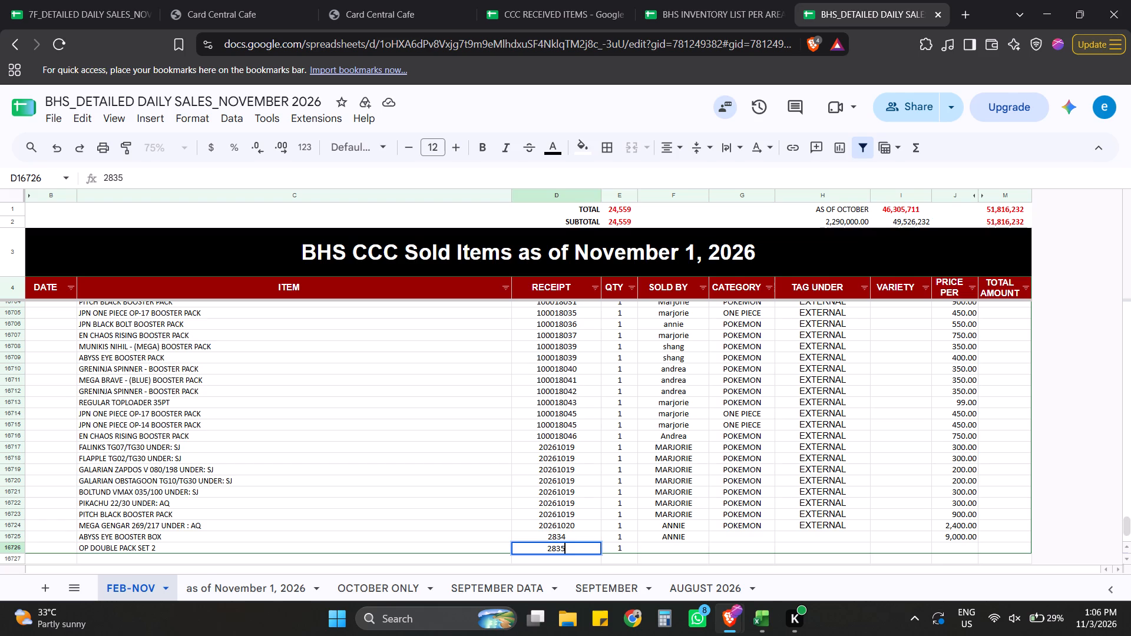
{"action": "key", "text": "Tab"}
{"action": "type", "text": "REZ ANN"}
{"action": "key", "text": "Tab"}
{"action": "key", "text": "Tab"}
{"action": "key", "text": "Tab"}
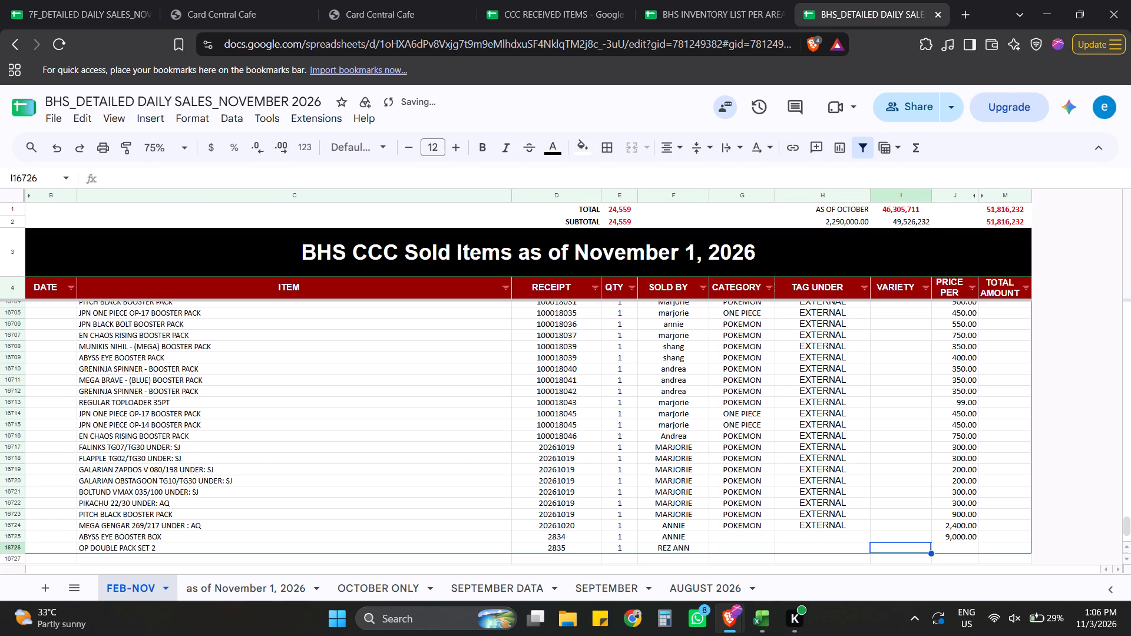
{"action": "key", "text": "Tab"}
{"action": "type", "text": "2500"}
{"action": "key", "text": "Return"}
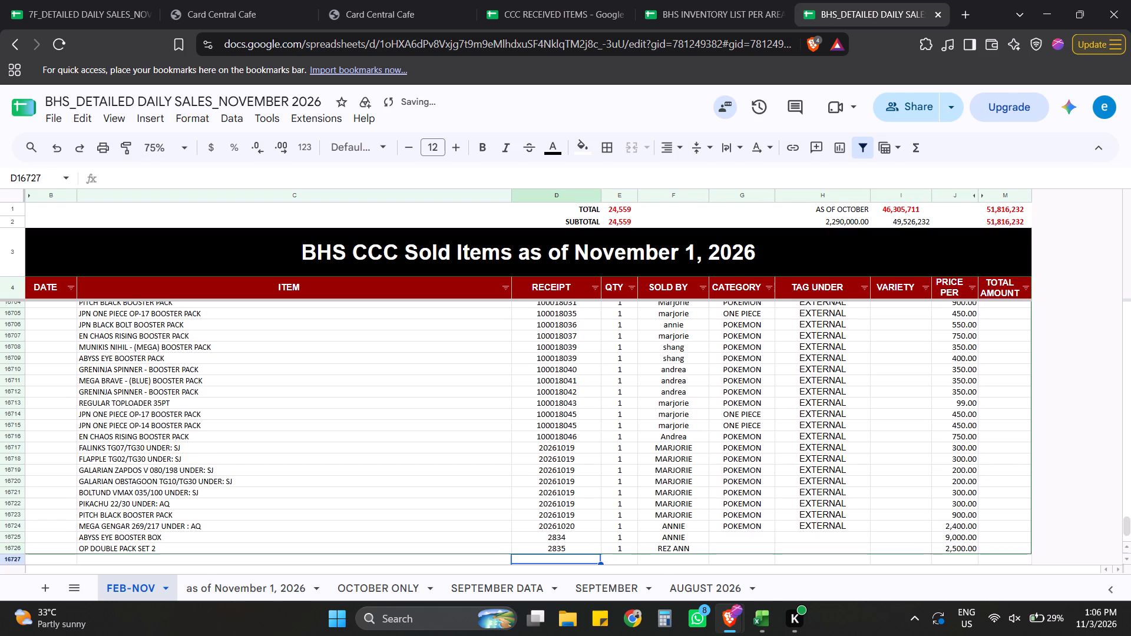
Add MUNIKIS NIHIL BOOSTER BOX as the item in row 16727.
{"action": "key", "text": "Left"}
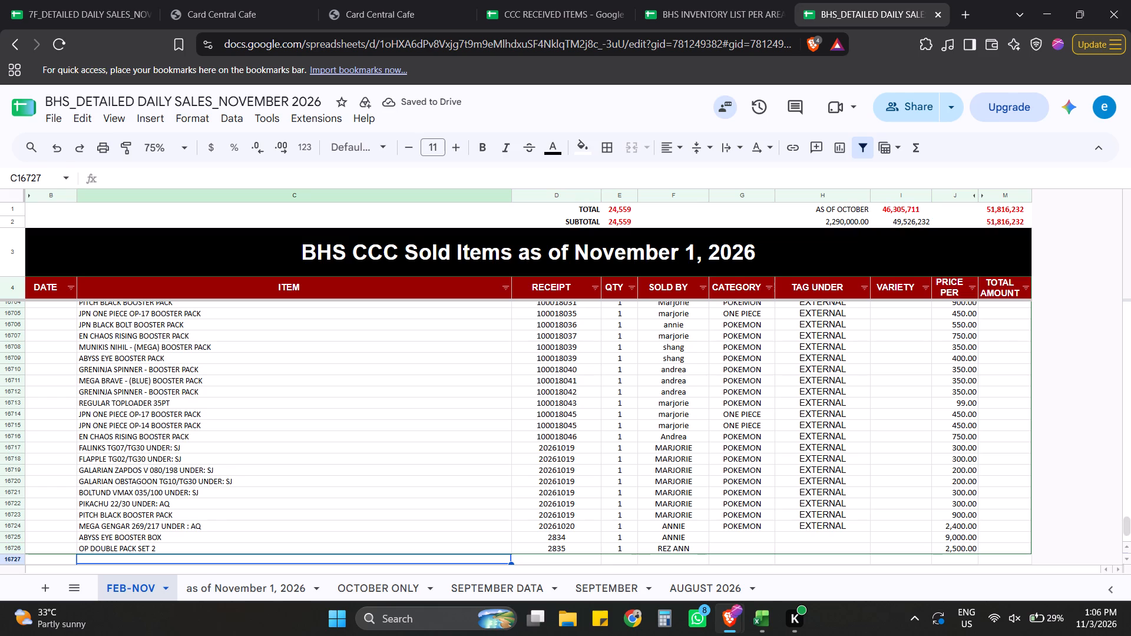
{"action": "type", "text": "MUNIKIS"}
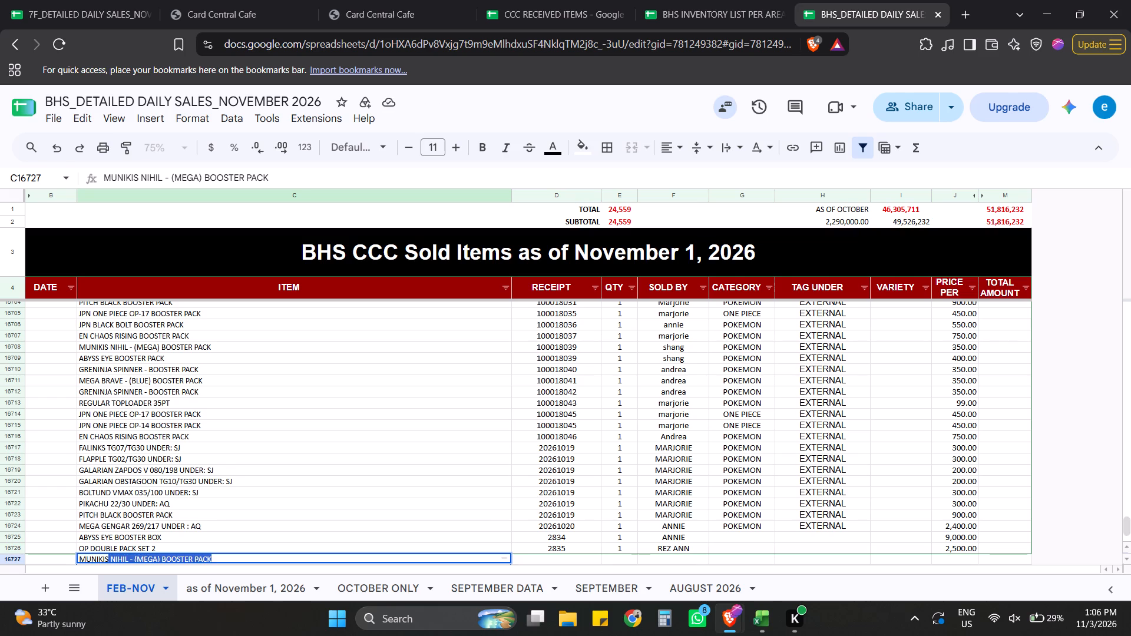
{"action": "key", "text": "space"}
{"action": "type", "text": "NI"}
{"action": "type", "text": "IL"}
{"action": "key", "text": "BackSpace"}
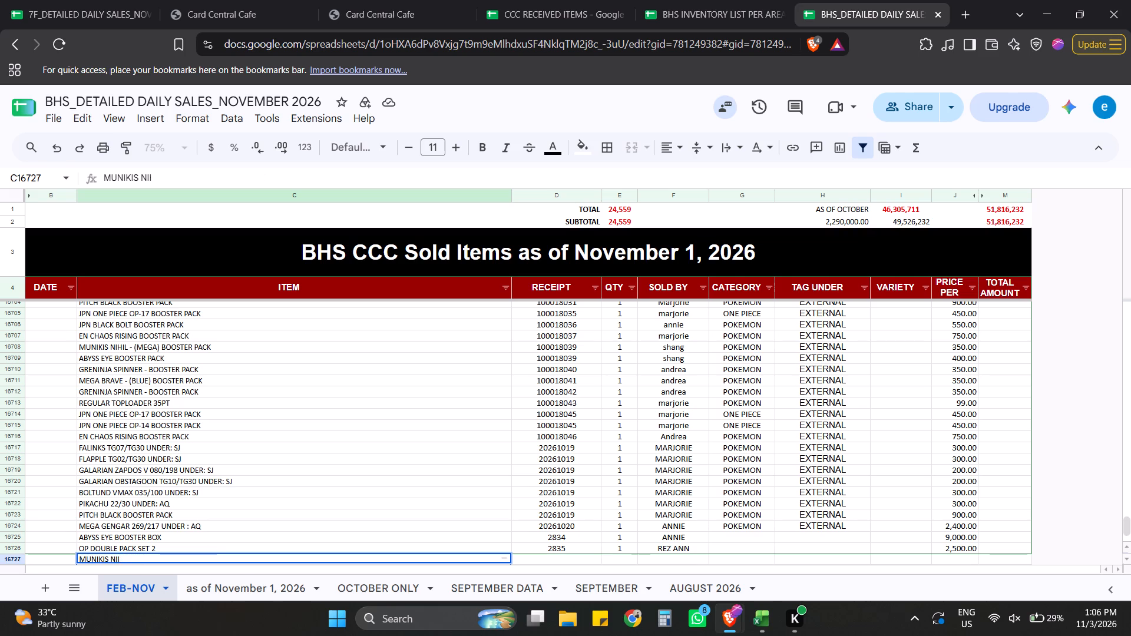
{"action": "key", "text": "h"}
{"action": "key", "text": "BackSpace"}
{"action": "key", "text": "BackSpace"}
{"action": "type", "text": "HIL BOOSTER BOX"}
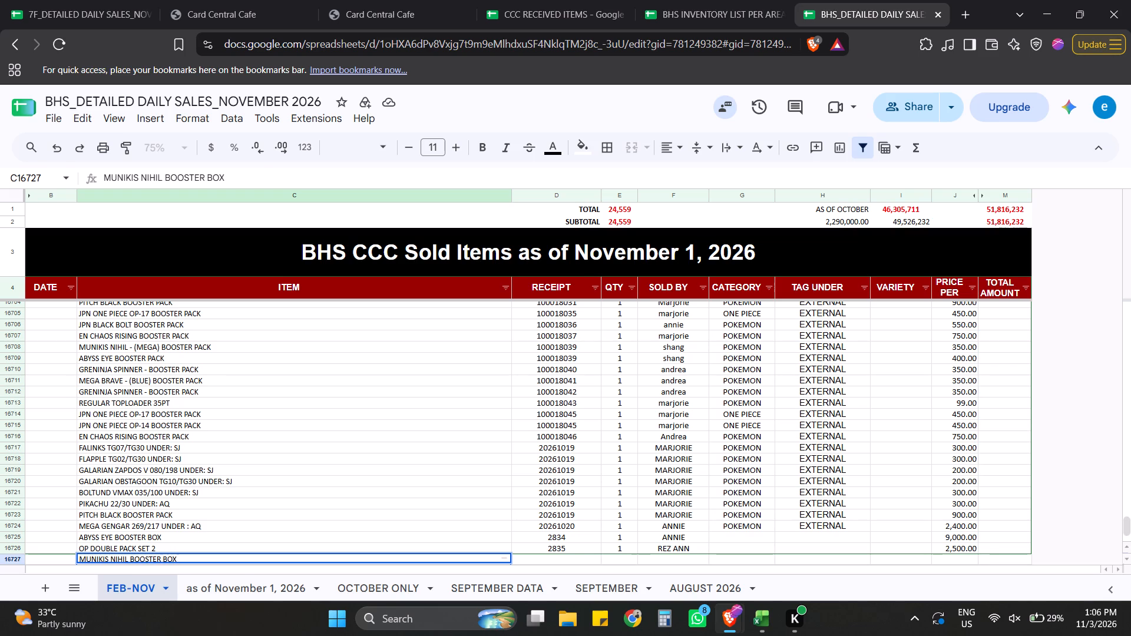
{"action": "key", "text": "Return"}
Add MINUNI BOOSTER PACK as the item in row 16728.
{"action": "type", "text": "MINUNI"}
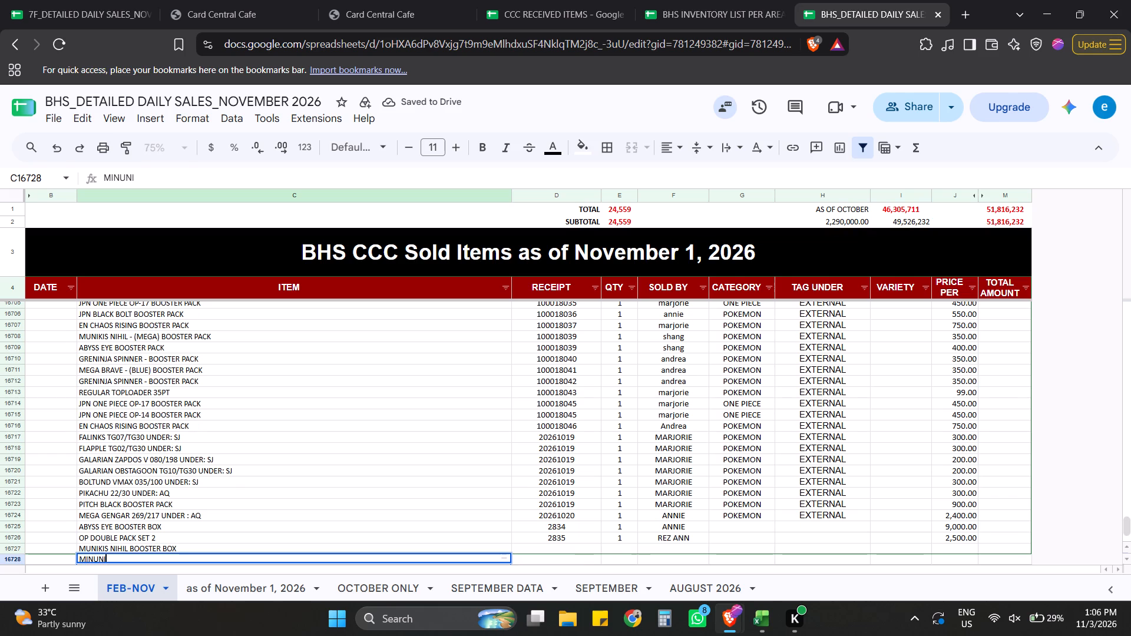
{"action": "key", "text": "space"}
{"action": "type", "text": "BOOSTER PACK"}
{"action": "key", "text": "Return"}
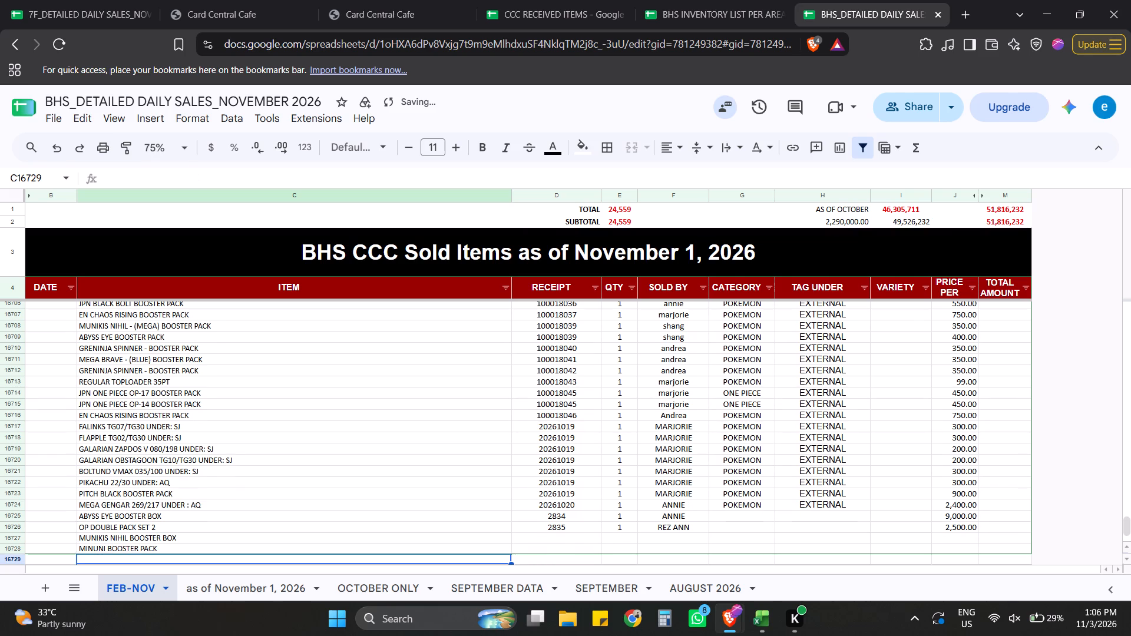
Add GRENINJA SPINNER BOOSTER PACK as the item in row 16729.
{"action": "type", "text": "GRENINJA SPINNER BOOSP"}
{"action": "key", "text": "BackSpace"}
{"action": "key", "text": "BackSpace"}
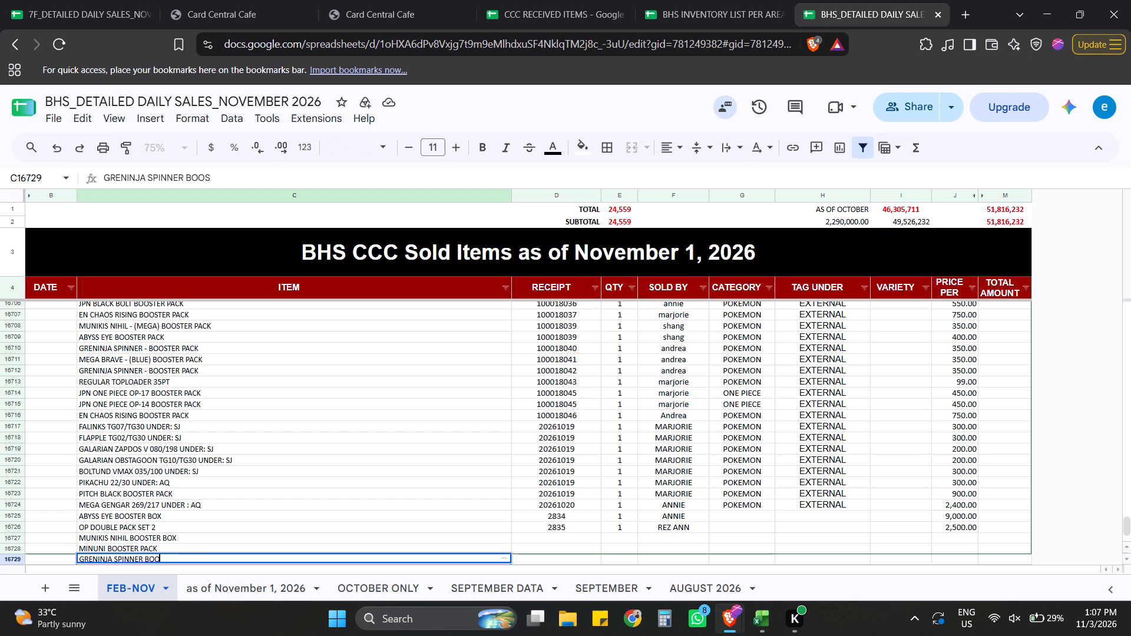
{"action": "type", "text": "ST"}
{"action": "key", "text": "Return"}
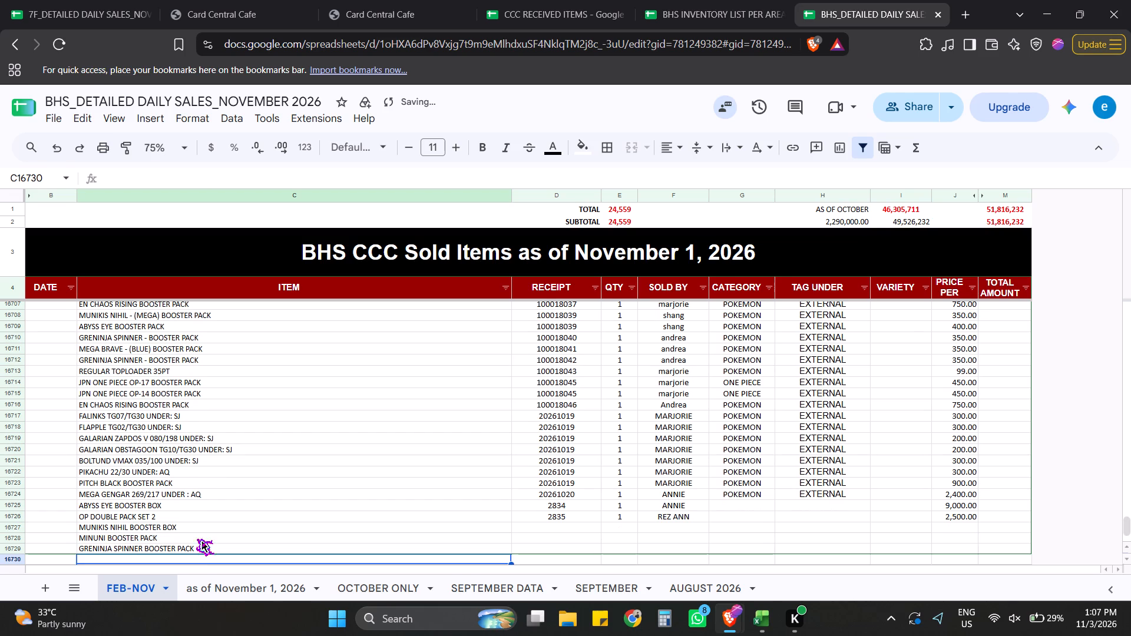
Add ORIPA#052(22) as the item in row 16730.
{"action": "type", "text": "ORIPA"}
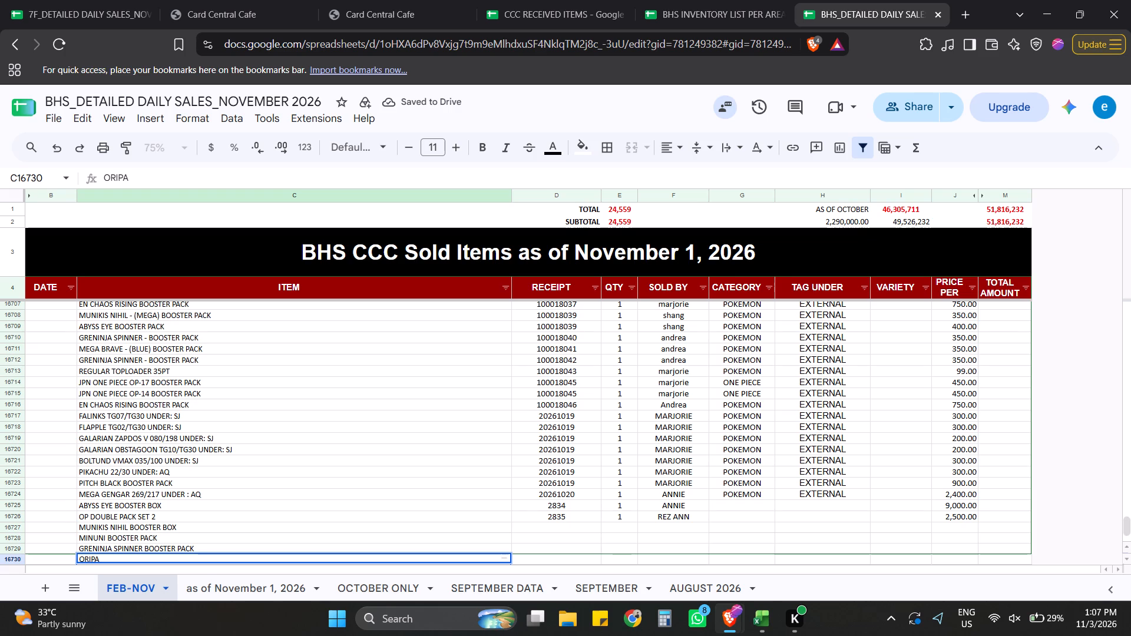
{"action": "type", "text": "#052"}
{"action": "type", "text": "(22"}
{"action": "key", "text": "shift+parenright"}
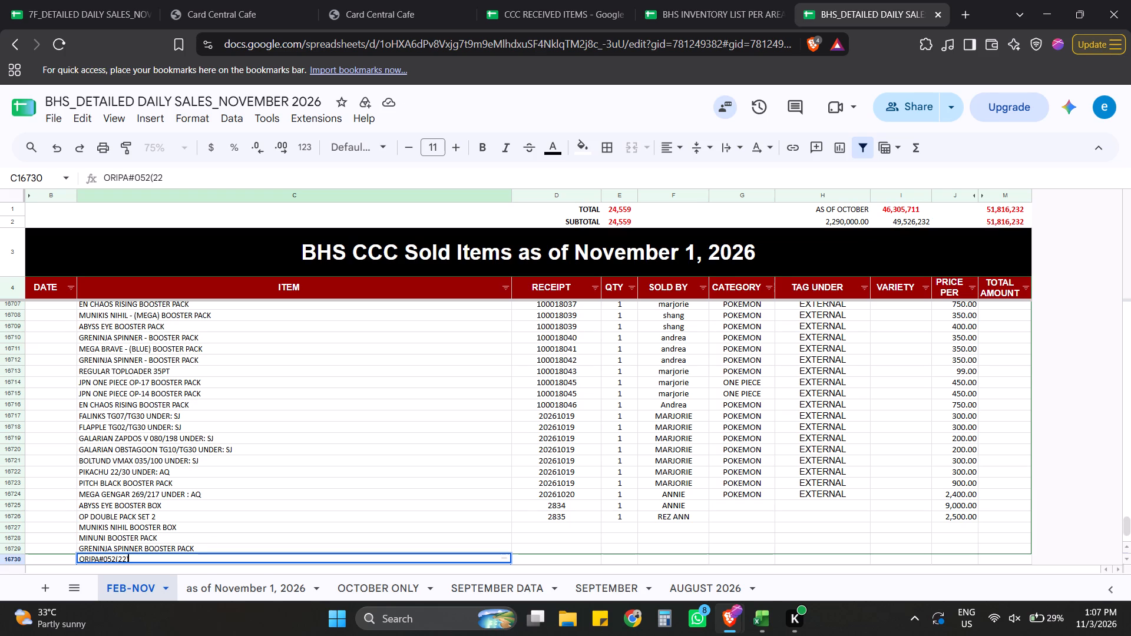
{"action": "key", "text": "Tab"}
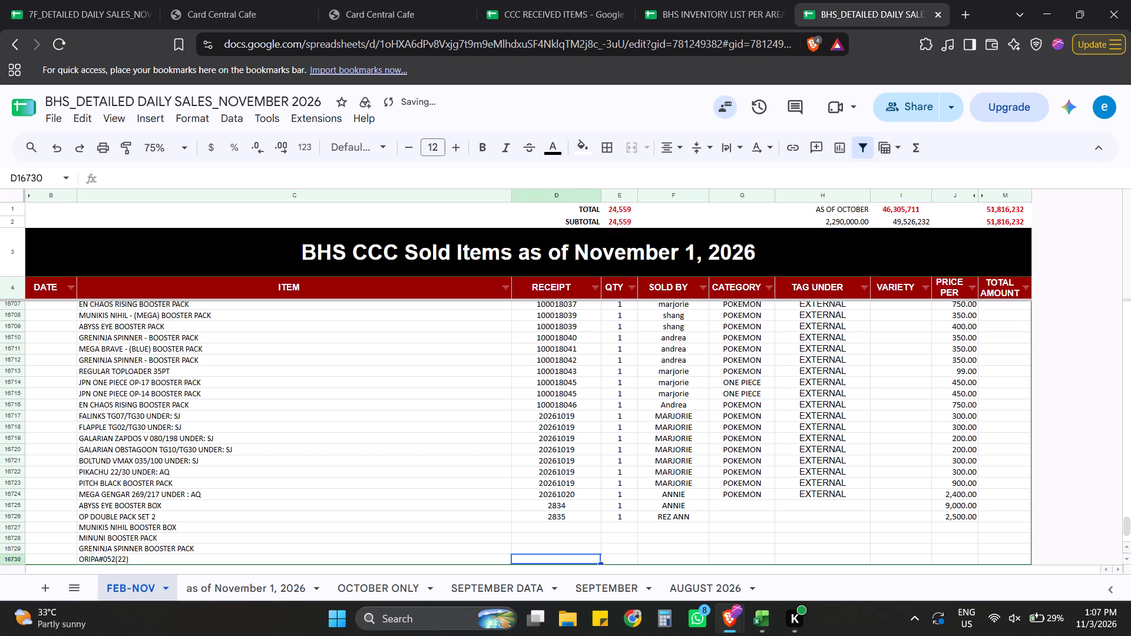
Enter receipt 2836 for the four items from MUNIKIS NIHIL BOOSTER BOX to ORIPA#052(22), rows 16727 to 16730.
{"action": "key", "text": "Up"}
{"action": "key", "text": "Up"}
{"action": "key", "text": "Up"}
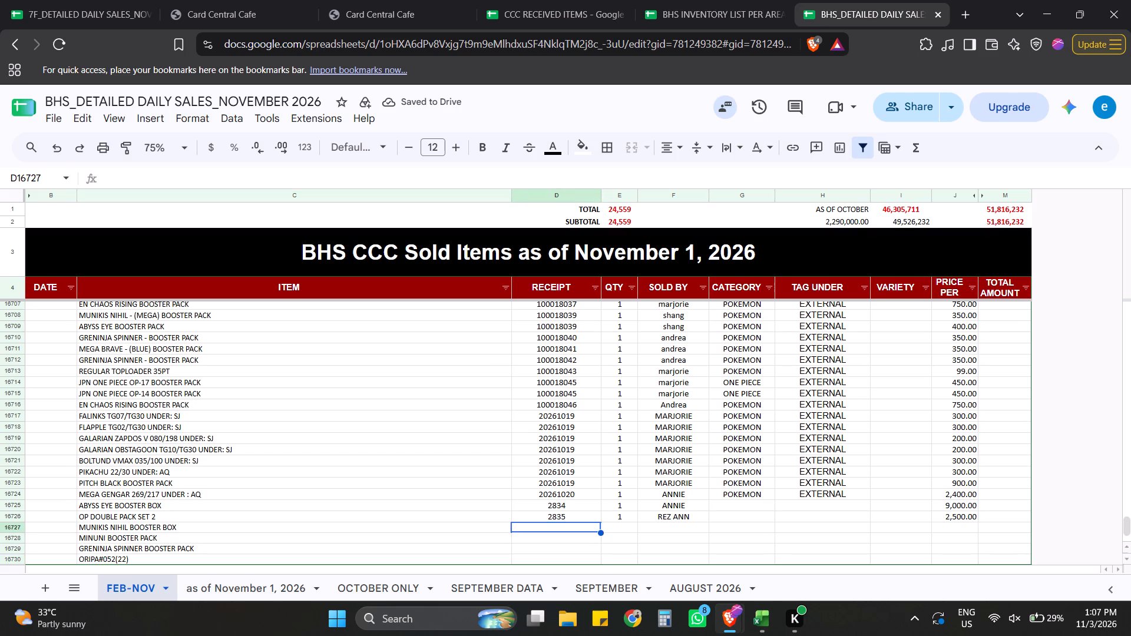
{"action": "type", "text": "2835"}
{"action": "key", "text": "BackSpace"}
{"action": "key", "text": "6"}
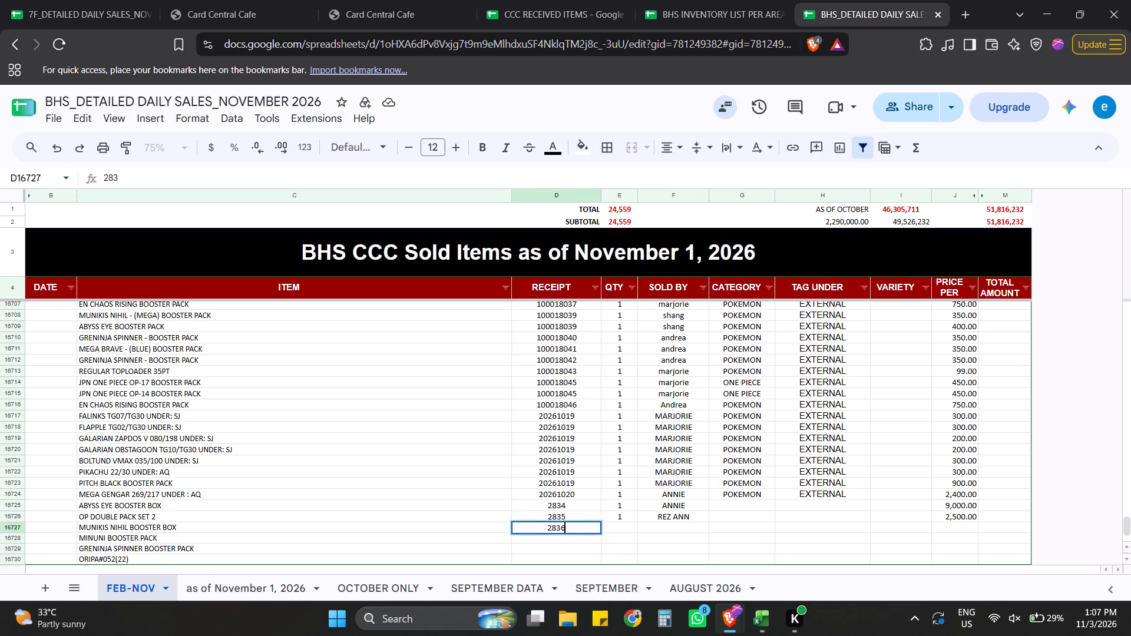
{"action": "key", "text": "Return"}
{"action": "type", "text": "2836"}
{"action": "key", "text": "Return"}
{"action": "type", "text": "2836"}
{"action": "key", "text": "Return"}
{"action": "type", "text": "2836"}
{"action": "key", "text": "Right"}
Enter quantities 1, 2, 2 and 1 for the four receipt 2836 items in rows 16727 to 16730.
{"action": "key", "text": "Up"}
{"action": "key", "text": "Up"}
{"action": "key", "text": "Up"}
{"action": "key", "text": "1"}
{"action": "key", "text": "Down"}
{"action": "key", "text": "2"}
{"action": "key", "text": "Down"}
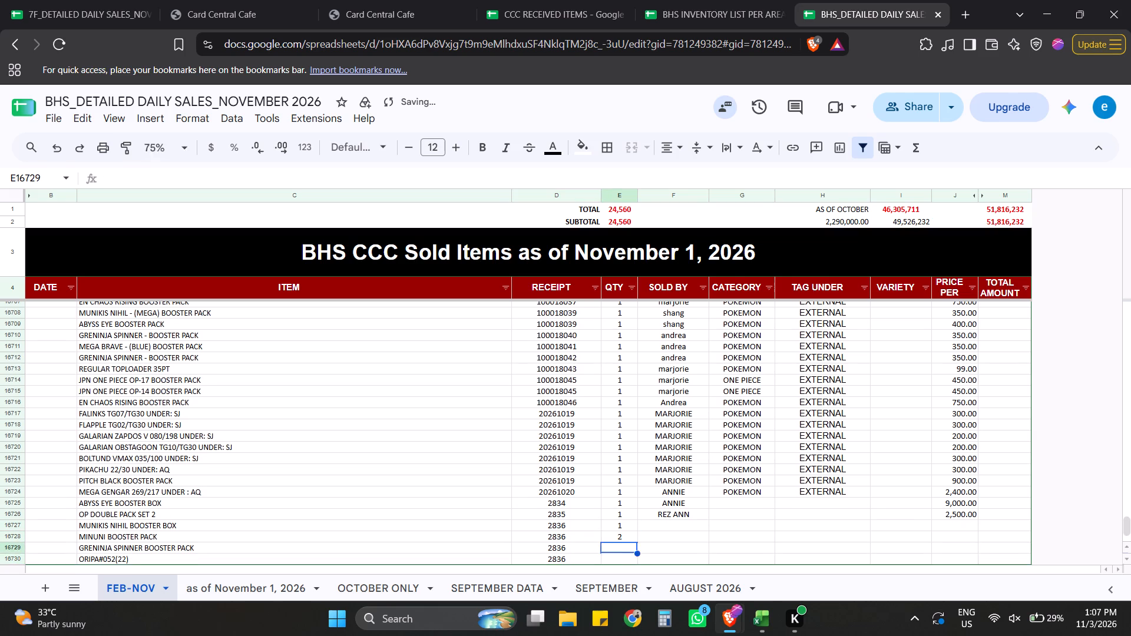
{"action": "key", "text": "1"}
{"action": "key", "text": "Down"}
{"action": "key", "text": "Up"}
{"action": "key", "text": "2"}
{"action": "key", "text": "Down"}
{"action": "key", "text": "1"}
{"action": "key", "text": "Right"}
Set MARJORIE as the seller for all four receipt 2836 items in rows 16727 to 16730.
{"action": "key", "text": "Right"}
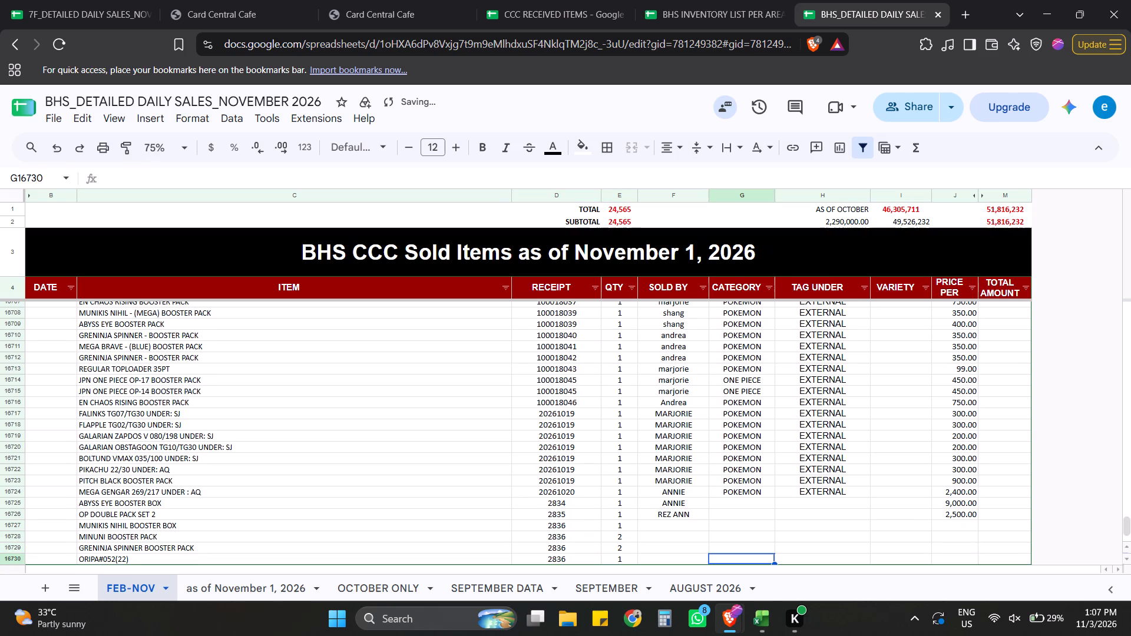
{"action": "key", "text": "Down"}
{"action": "key", "text": "Up"}
{"action": "key", "text": "Left"}
{"action": "key", "text": "Left"}
{"action": "key", "text": "Up"}
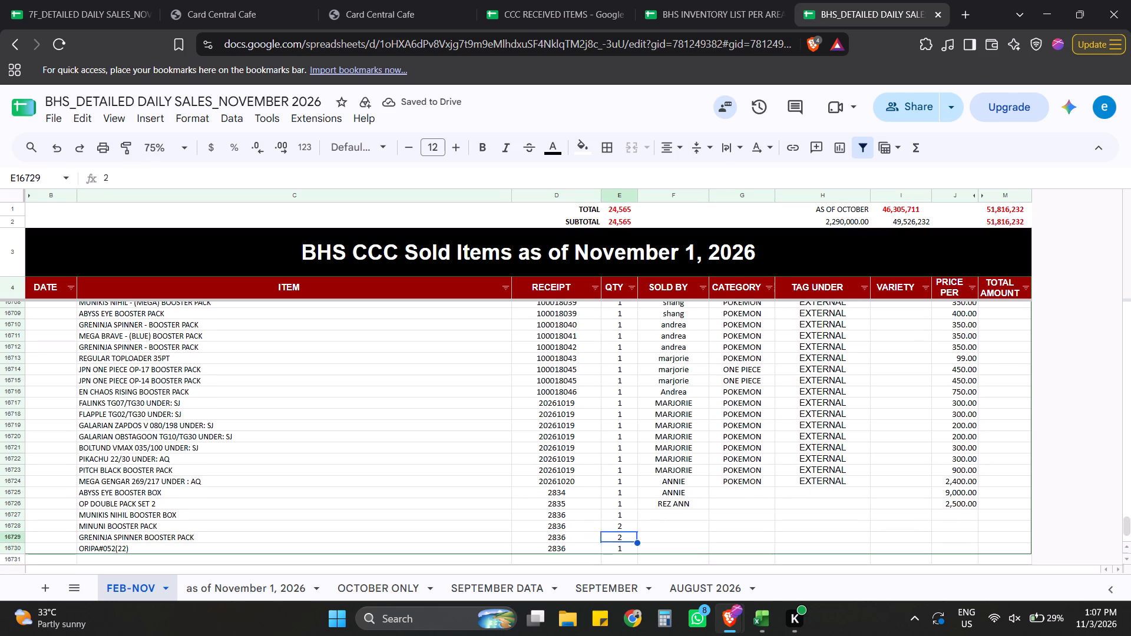
{"action": "key", "text": "Up"}
{"action": "key", "text": "Right"}
{"action": "key", "text": "Up"}
{"action": "type", "text": "MARJORIE"}
{"action": "key", "text": "Return"}
{"action": "key", "text": "Up"}
{"action": "key", "text": "ctrl+c"}
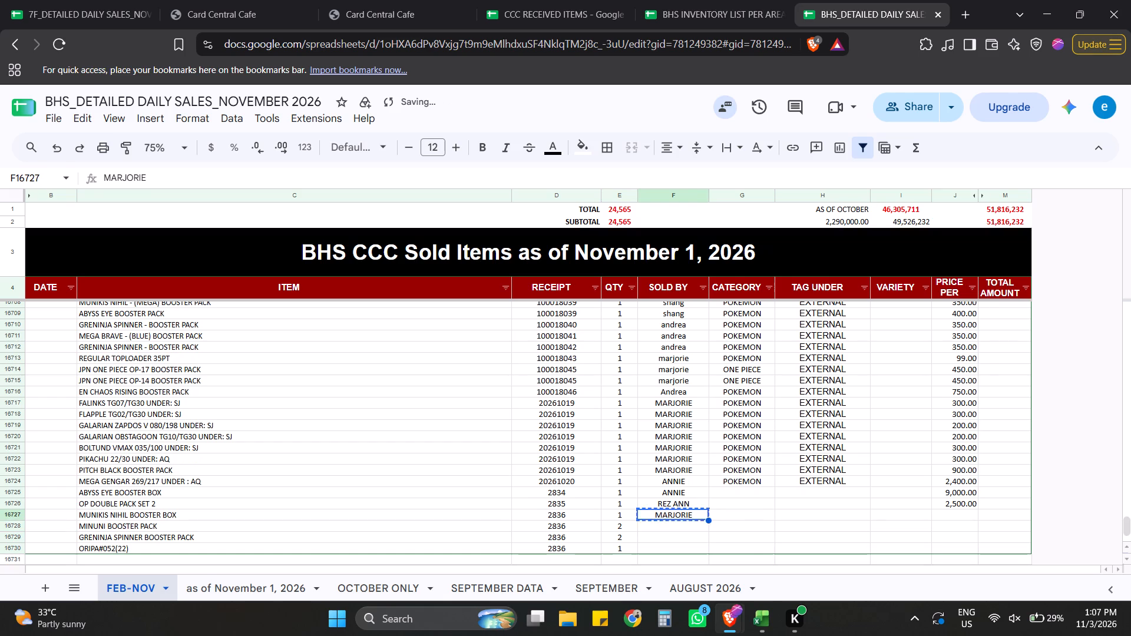
{"action": "key", "text": "Down"}
{"action": "key", "text": "ctrl+v"}
{"action": "key", "text": "Down"}
{"action": "key", "text": "ctrl+v"}
{"action": "key", "text": "Down"}
{"action": "key", "text": "ctrl+v"}
Enter the price per item for rows 16727 to 16730 as 7500, 350, 350 and 5000.
{"action": "key", "text": "Right"}
{"action": "key", "text": "Right"}
{"action": "key", "text": "Right"}
{"action": "key", "text": "Right"}
{"action": "key", "text": "Right"}
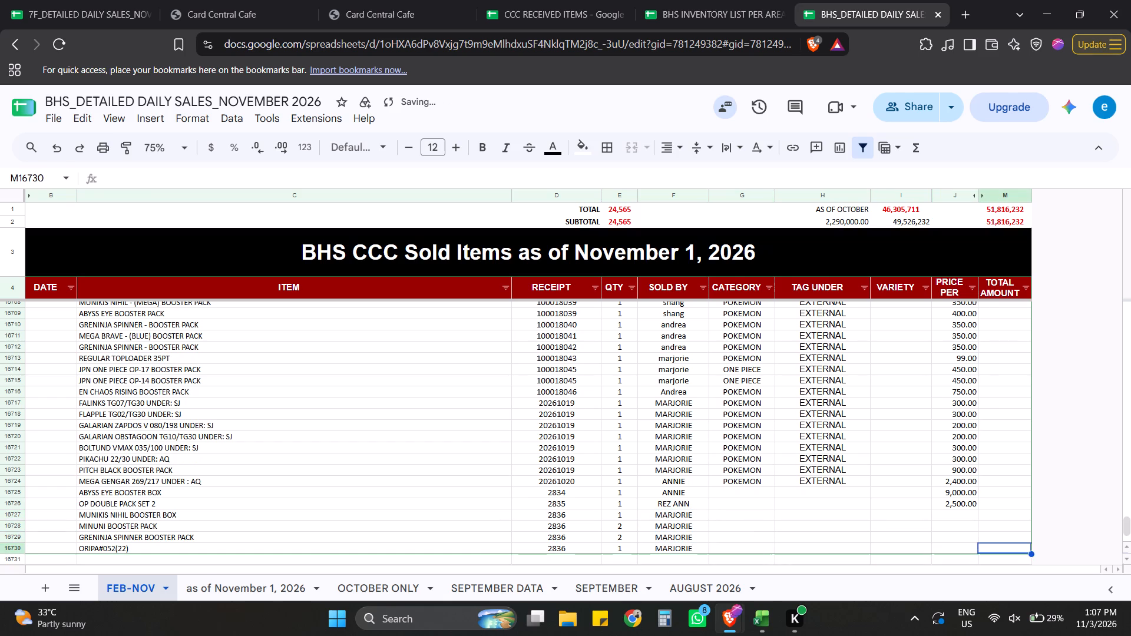
{"action": "key", "text": "Up"}
{"action": "key", "text": "Left"}
{"action": "key", "text": "Up"}
{"action": "key", "text": "Up"}
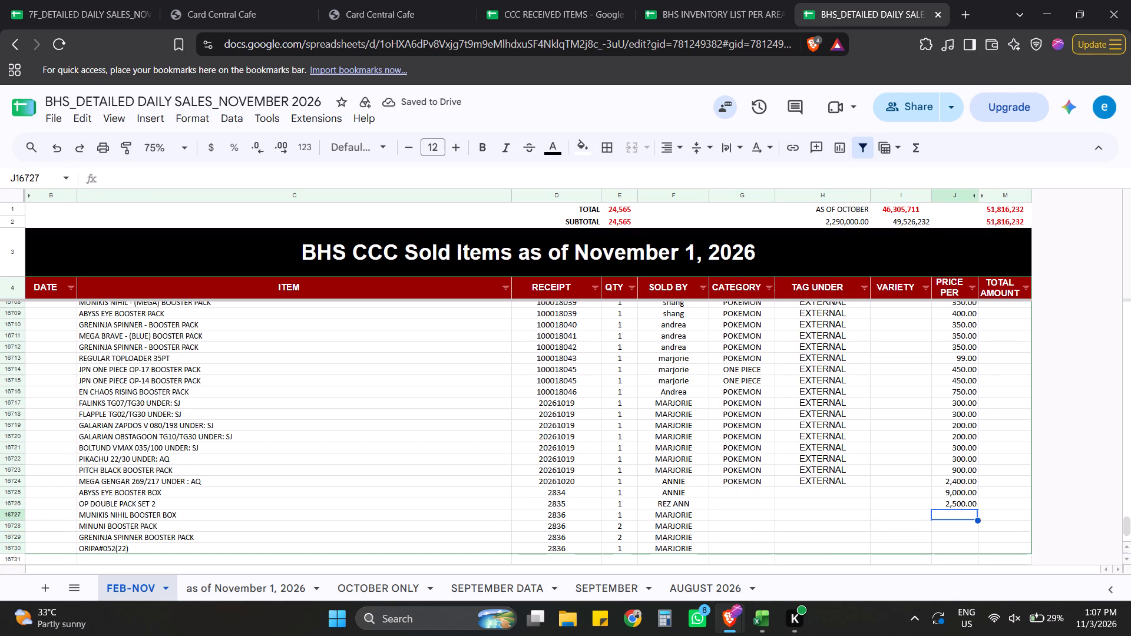
{"action": "type", "text": "7500"}
{"action": "key", "text": "Return"}
{"action": "type", "text": "352"}
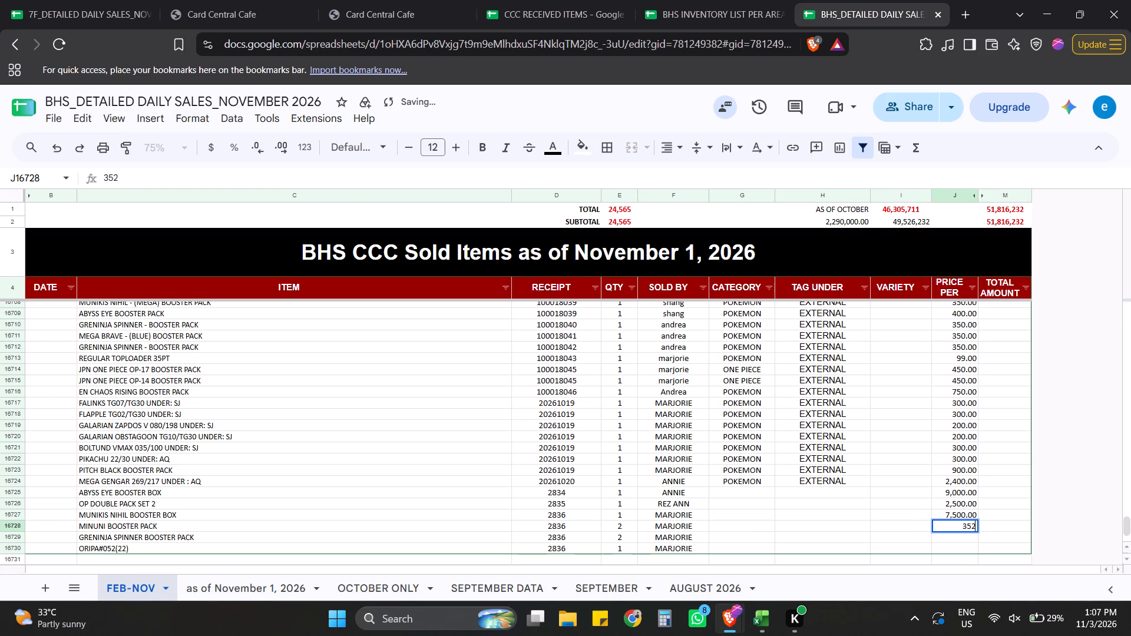
{"action": "key", "text": "BackSpace"}
{"action": "key", "text": "0"}
{"action": "key", "text": "Return"}
{"action": "type", "text": "350"}
{"action": "key", "text": "Return"}
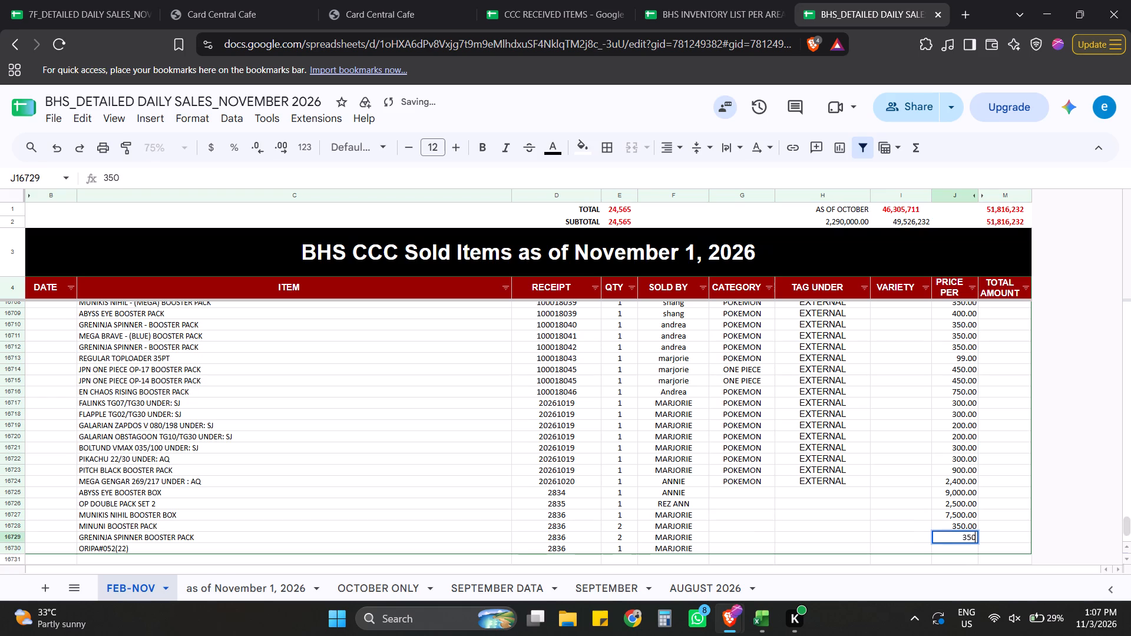
{"action": "type", "text": "5000"}
{"action": "key", "text": "Return"}
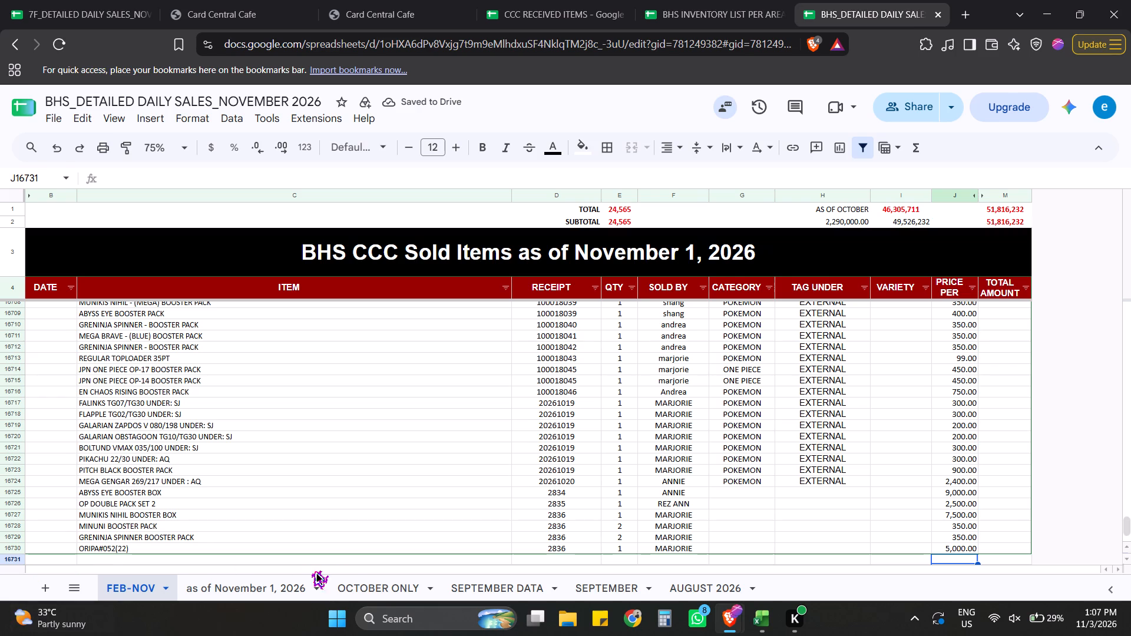
Add ASCENDED HEROES 2 PACK BLISTER TANGELA as the item in row 16731.
{"action": "left_click", "coordinate": [264, 558]}
{"action": "type", "text": "ASCEN"}
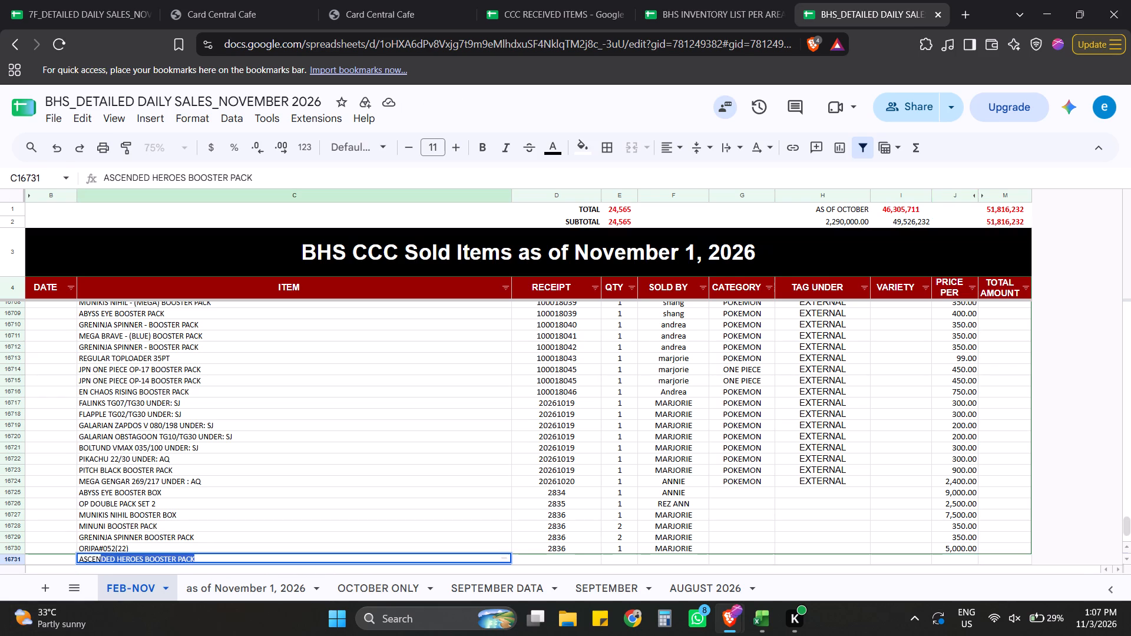
{"action": "type", "text": "DED HEROES"}
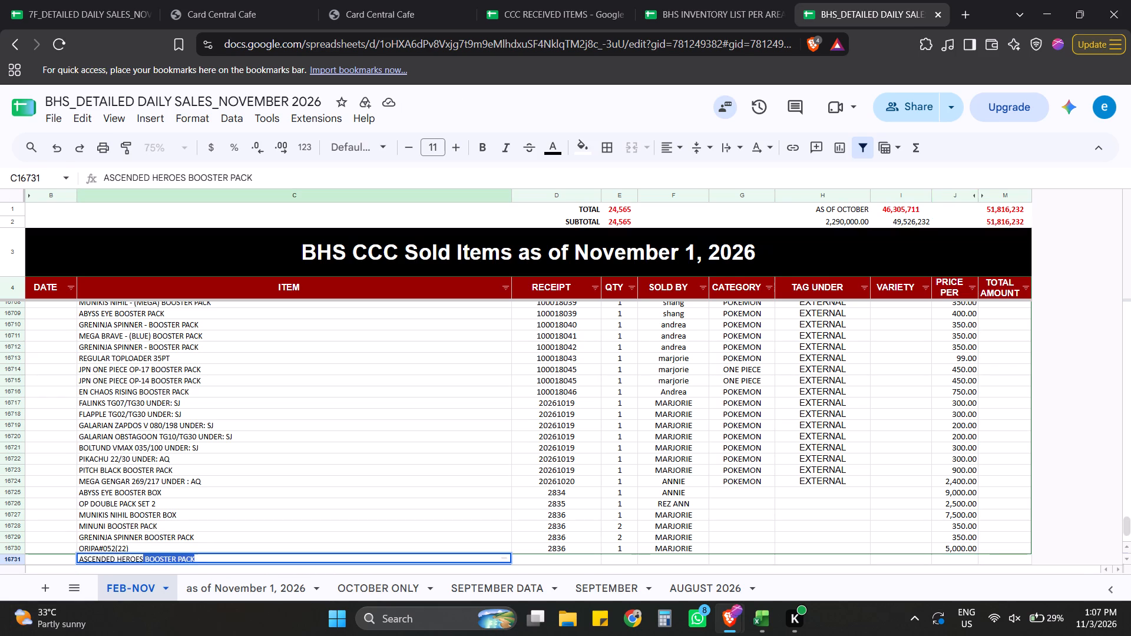
{"action": "key", "text": "space"}
{"action": "type", "text": "2 PACK"}
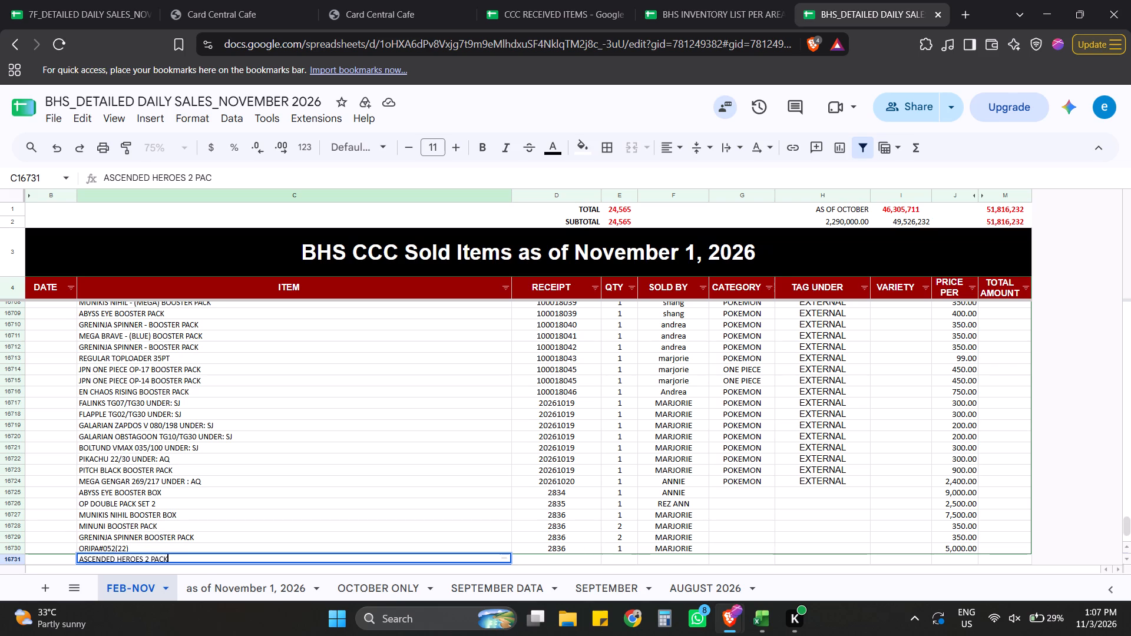
{"action": "key", "text": "space"}
{"action": "type", "text": "BLISTER"}
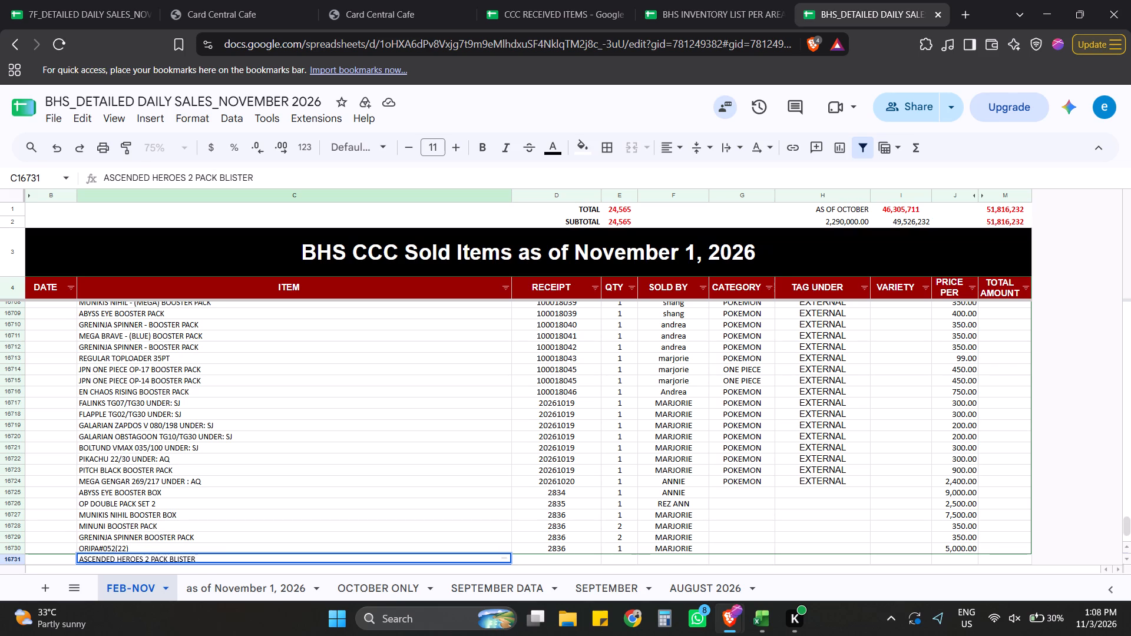
{"action": "key", "text": "space"}
{"action": "type", "text": "TANGELA"}
{"action": "key", "text": "Tab"}
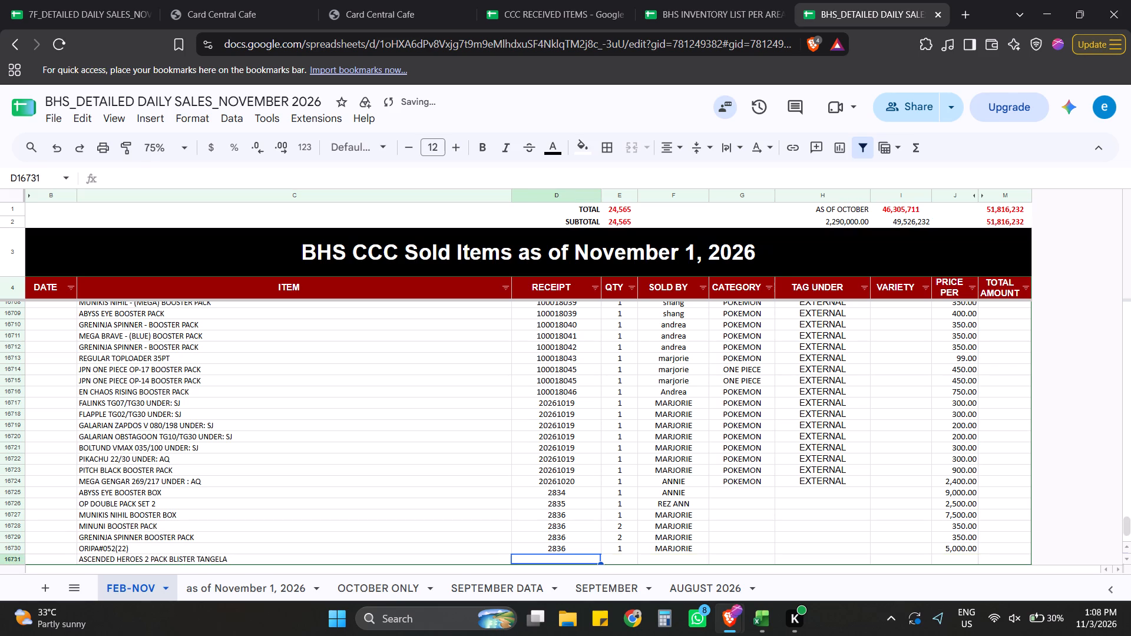
Fill in the ASCENDED HEROES 2 PACK BLISTER TANGELA row with receipt 2837, quantity 1, sold by ANDREA and price 3500.
{"action": "key", "text": "0"}
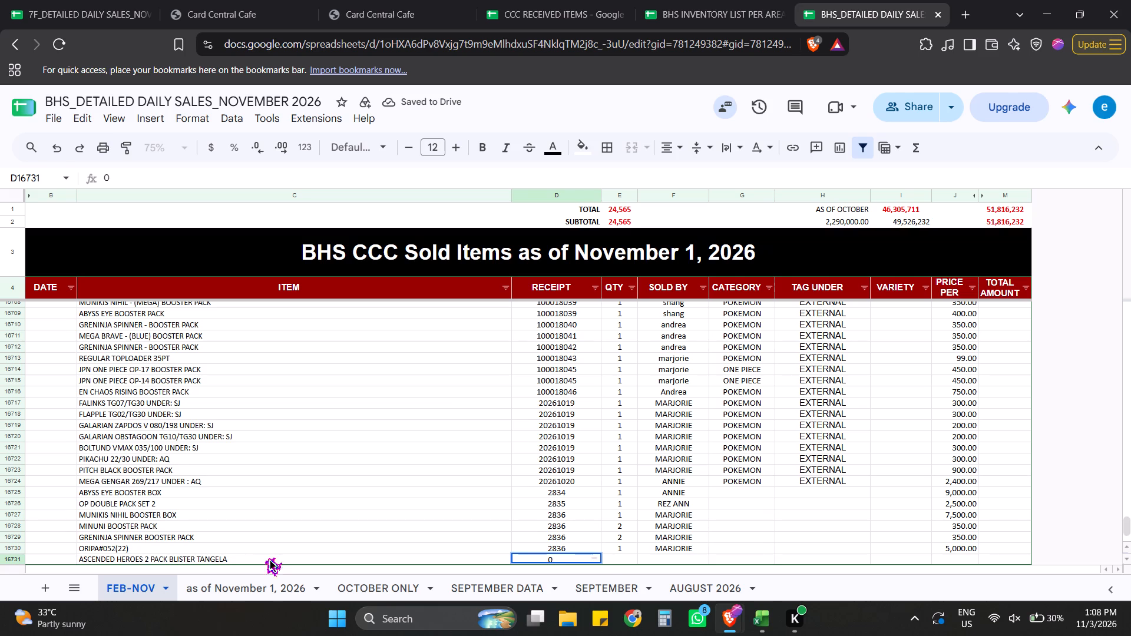
{"action": "type", "text": "837"}
{"action": "key", "text": "BackSpace"}
{"action": "key", "text": "BackSpace"}
{"action": "key", "text": "BackSpace"}
{"action": "key", "text": "BackSpace"}
{"action": "type", "text": "2837"}
{"action": "key", "text": "Tab"}
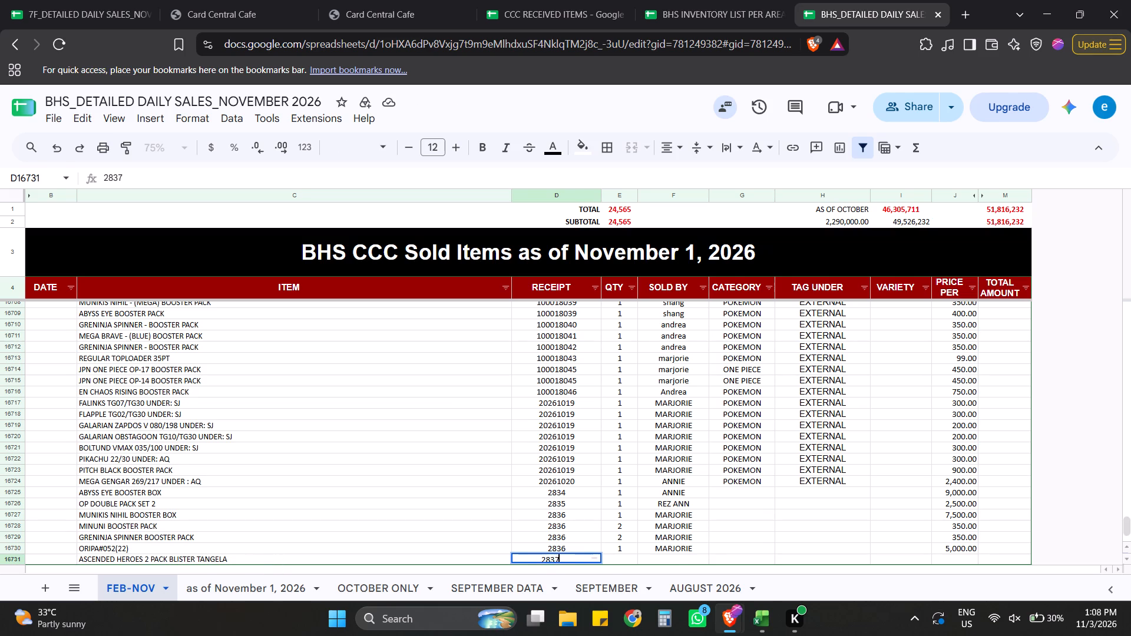
{"action": "key", "text": "1"}
{"action": "key", "text": "Tab"}
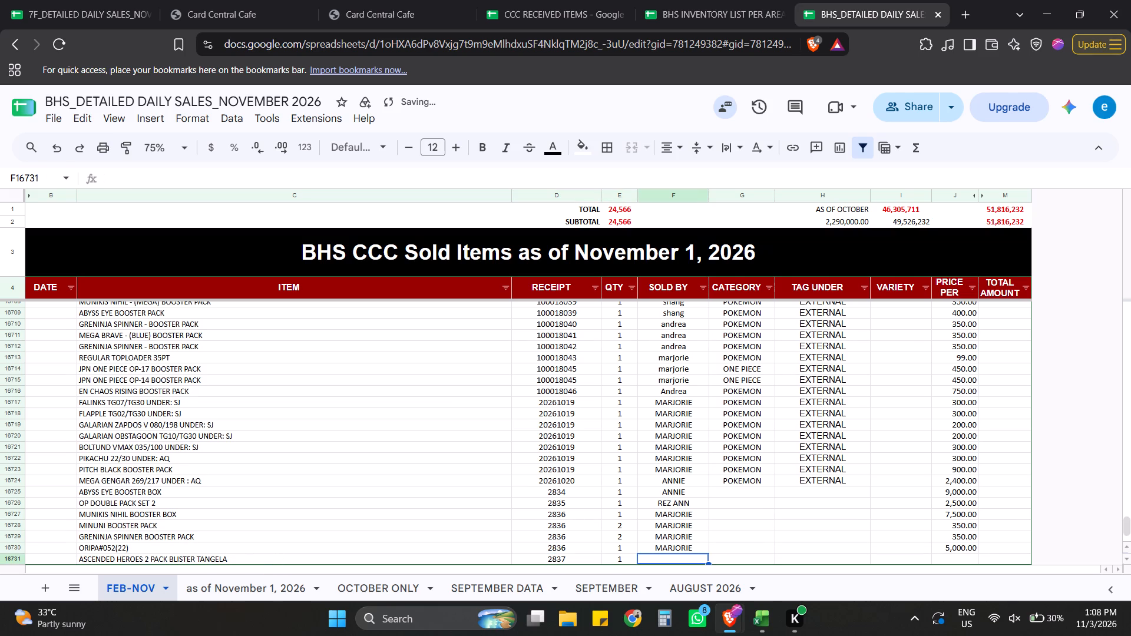
{"action": "type", "text": "ANDREA"}
{"action": "key", "text": "Tab"}
{"action": "key", "text": "Tab"}
{"action": "key", "text": "Tab"}
{"action": "key", "text": "Tab"}
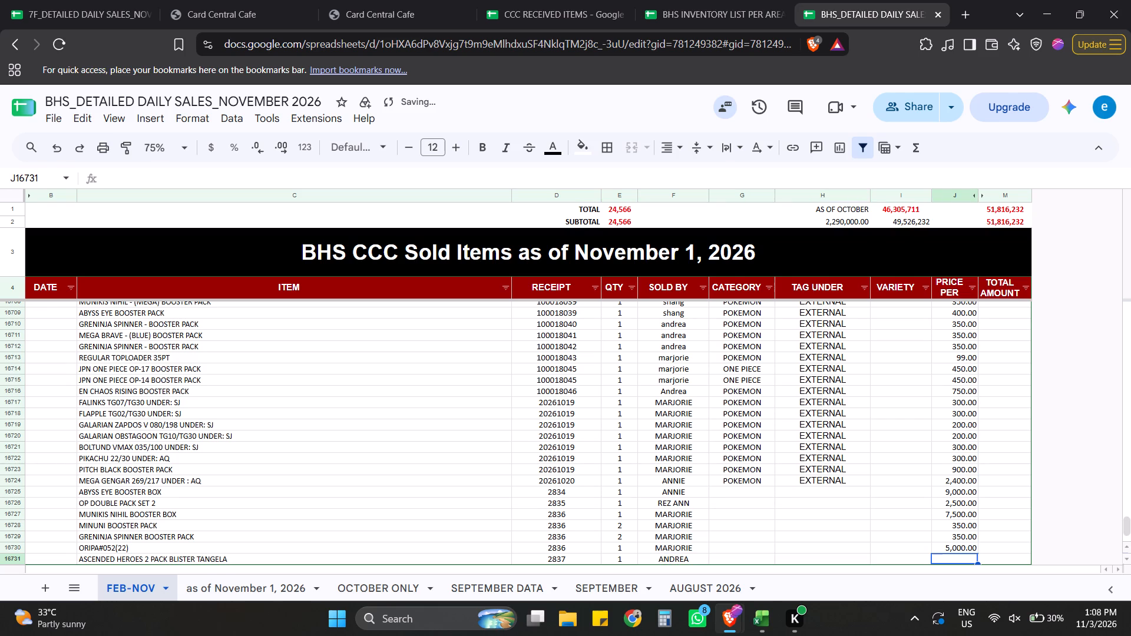
{"action": "type", "text": "3500"}
{"action": "key", "text": "Return"}
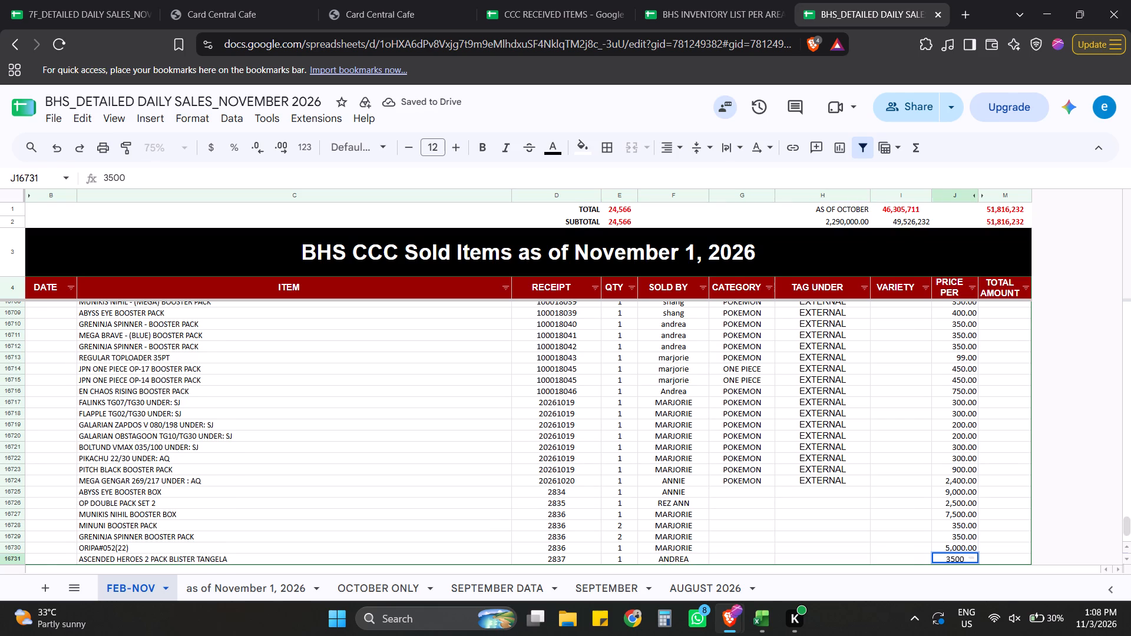
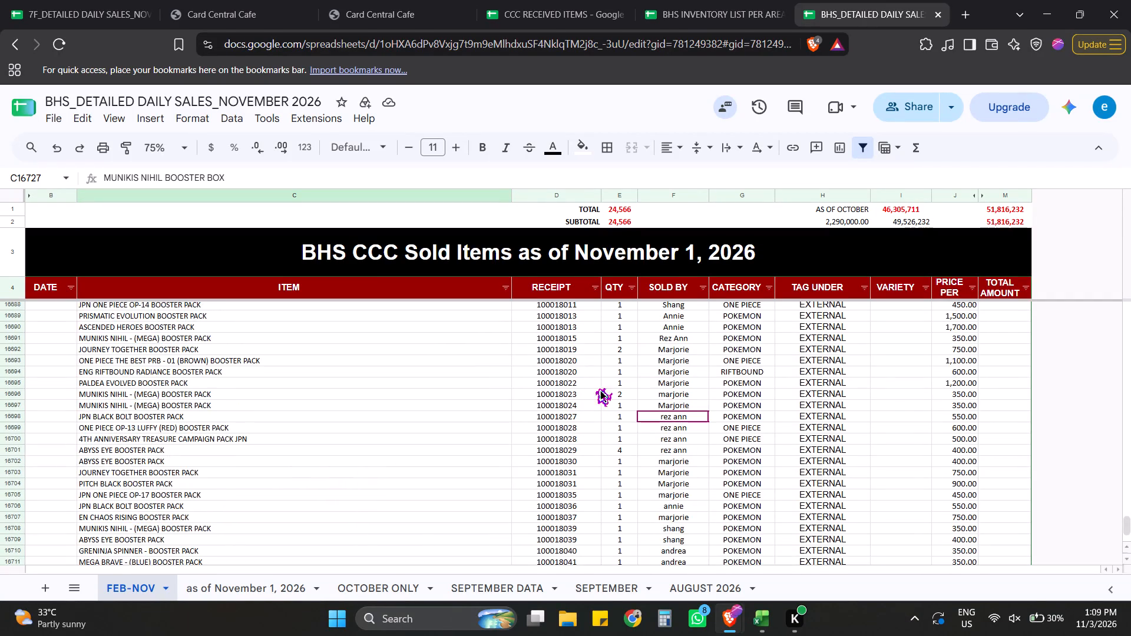
Set the category for rows 16725 to 16729 as POKEMON, ONE PIECE, POKEMON, POKEMON and POKEMON.
{"action": "scroll", "coordinate": [595, 384], "scroll_direction": "up", "scroll_amount": 6}
{"action": "scroll", "coordinate": [606, 400], "scroll_direction": "down", "scroll_amount": 15}
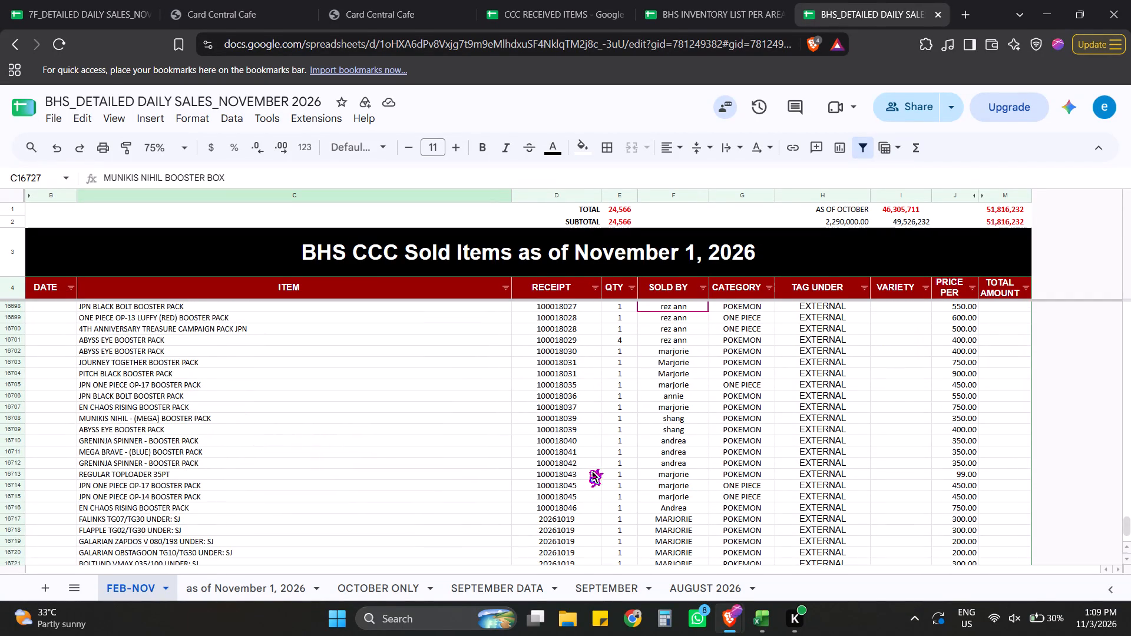
{"action": "left_click", "coordinate": [581, 457]}
{"action": "left_click_drag", "start_coordinate": [434, 473], "coordinate": [433, 468]}
{"action": "left_click", "coordinate": [412, 466]}
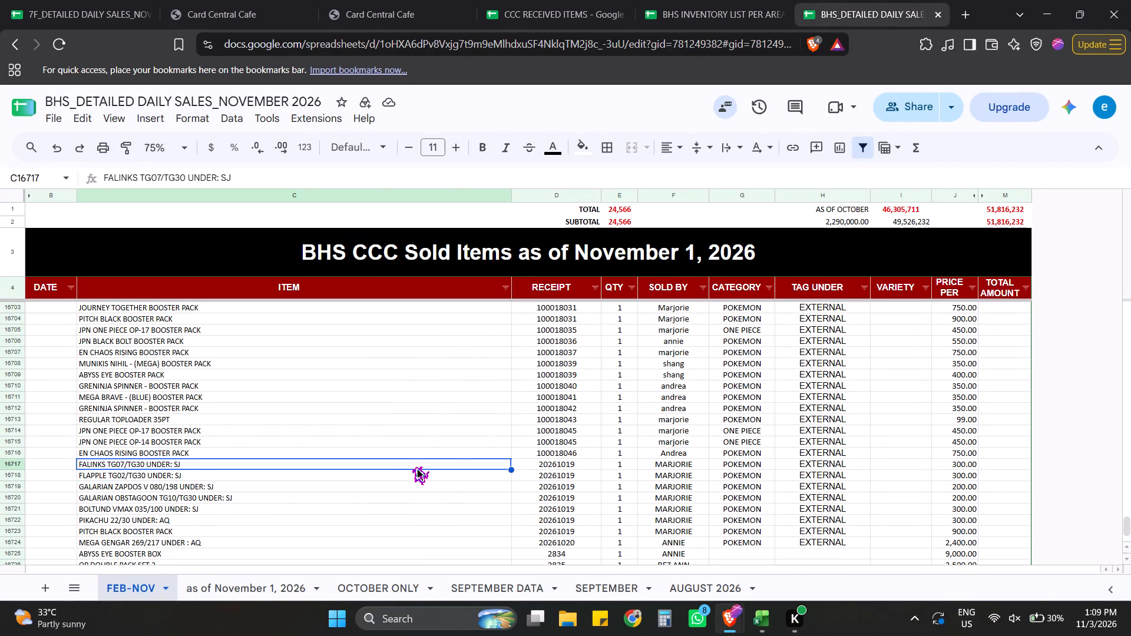
{"action": "scroll", "coordinate": [652, 393], "scroll_direction": "down", "scroll_amount": 7}
{"action": "left_click", "coordinate": [743, 427]}
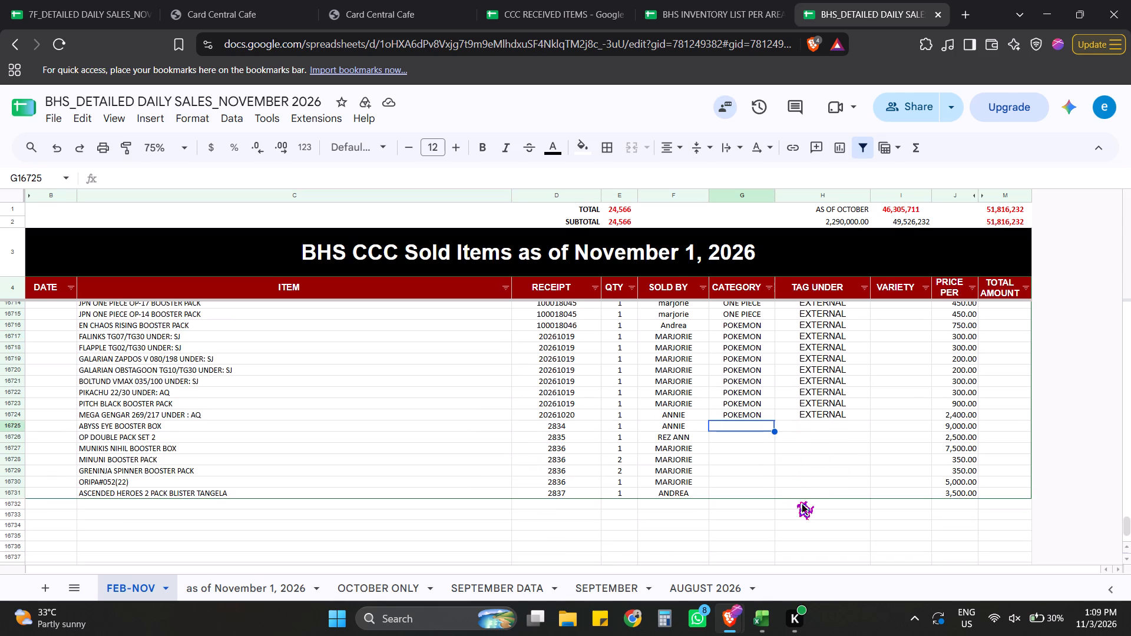
{"action": "type", "text": "PO"}
{"action": "key", "text": "Return"}
{"action": "type", "text": "ONE"}
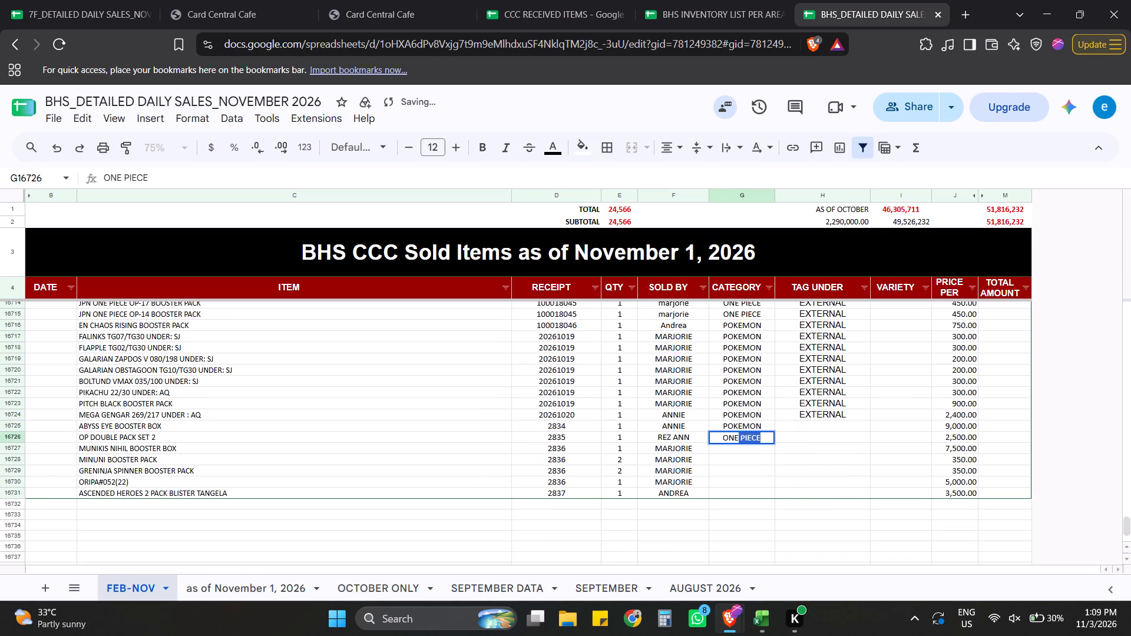
{"action": "key", "text": "Return"}
{"action": "type", "text": "PO"}
{"action": "key", "text": "Return"}
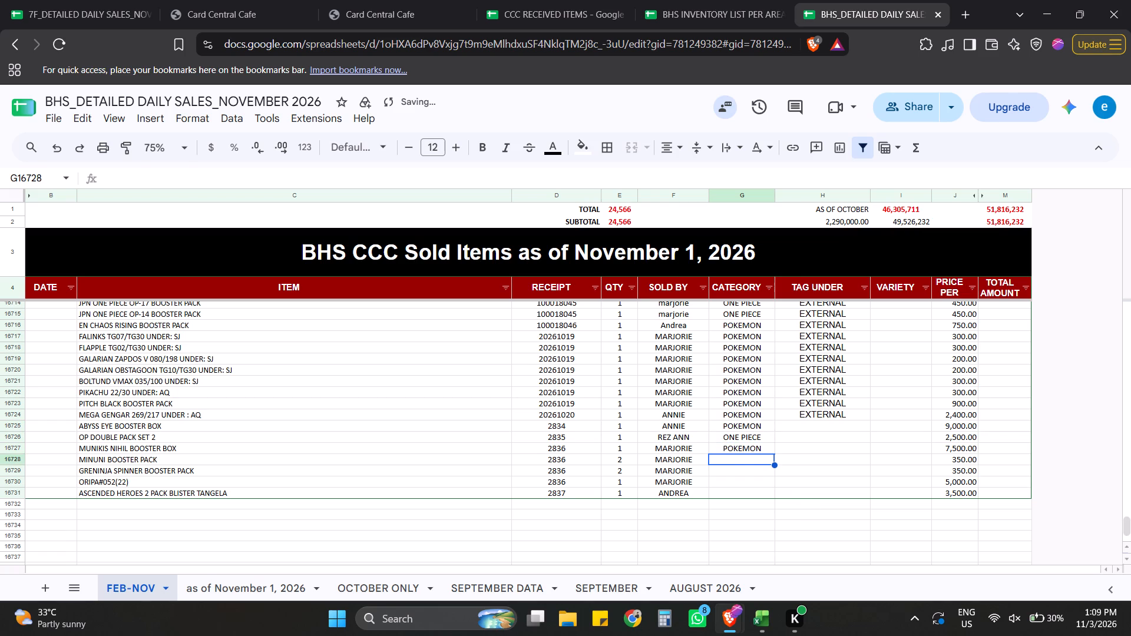
{"action": "type", "text": "PO"}
{"action": "key", "text": "Return"}
{"action": "type", "text": "PO"}
{"action": "key", "text": "Return"}
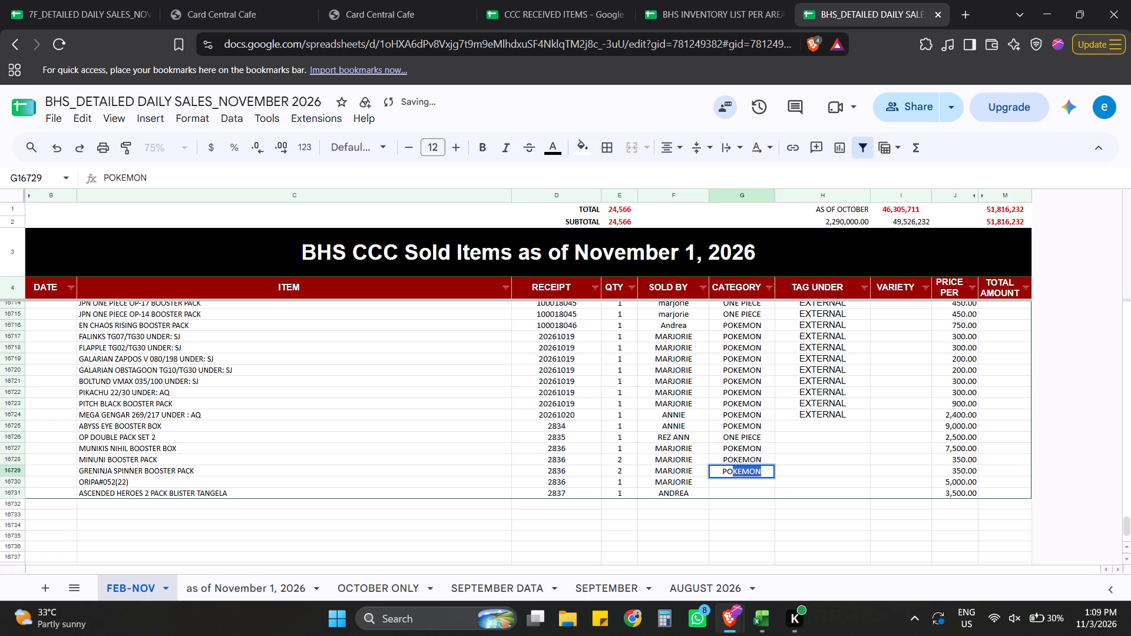
Correct the item name in row 16728 to MUNIKIS BOOSTER PACK.
{"action": "triple_click", "coordinate": [96, 459]}
{"action": "left_click", "coordinate": [98, 458]}
{"action": "key", "text": "BackSpace"}
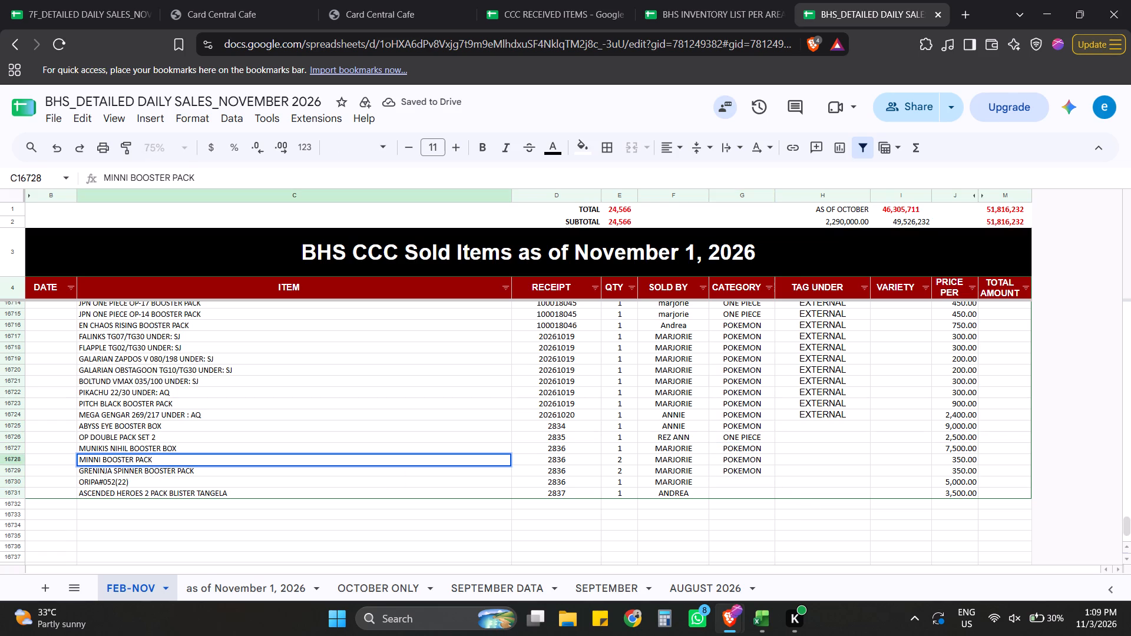
{"action": "key", "text": "i"}
{"action": "key", "text": "Right"}
{"action": "key", "text": "Right"}
{"action": "key", "text": "BackSpace"}
{"action": "key", "text": "BackSpace"}
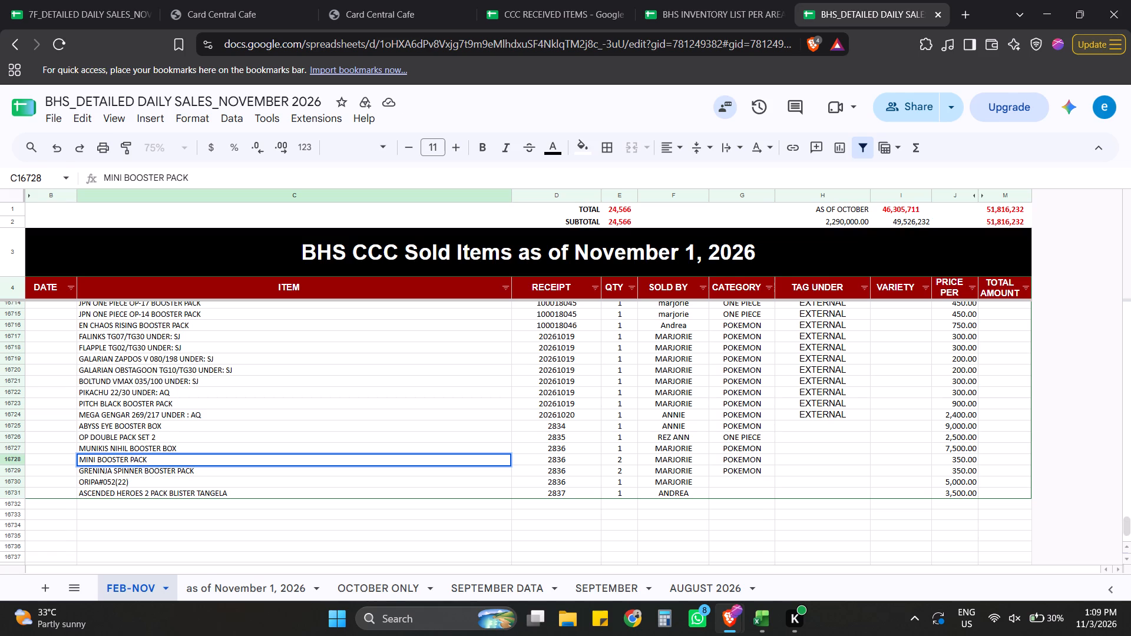
{"action": "type", "text": "KIS"}
{"action": "key", "text": "Return"}
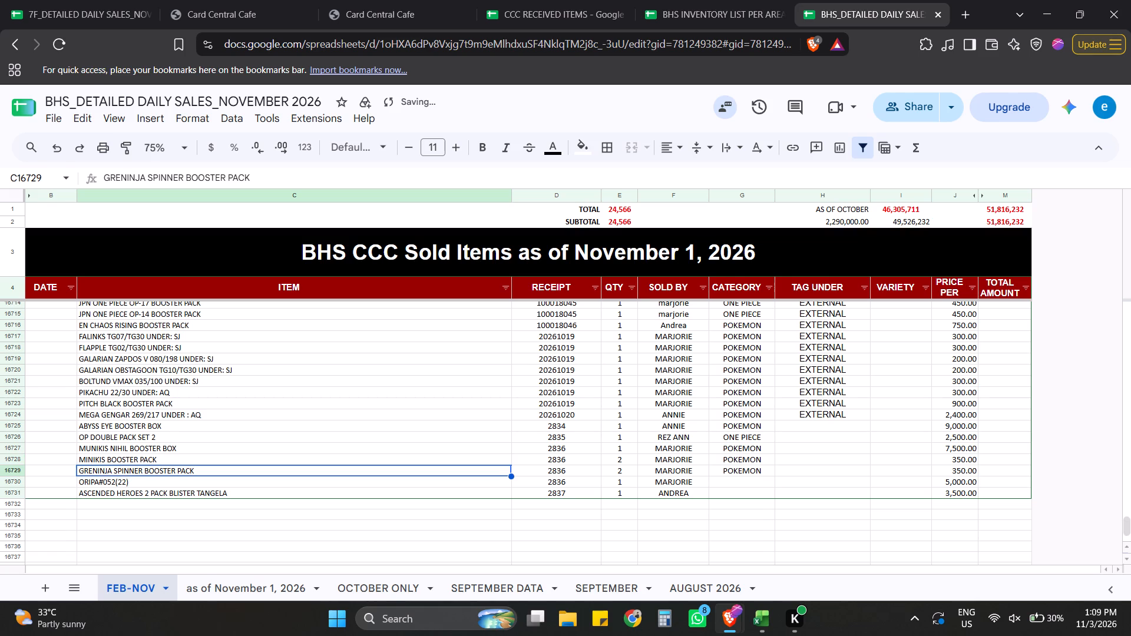
{"action": "triple_click", "coordinate": [89, 462]}
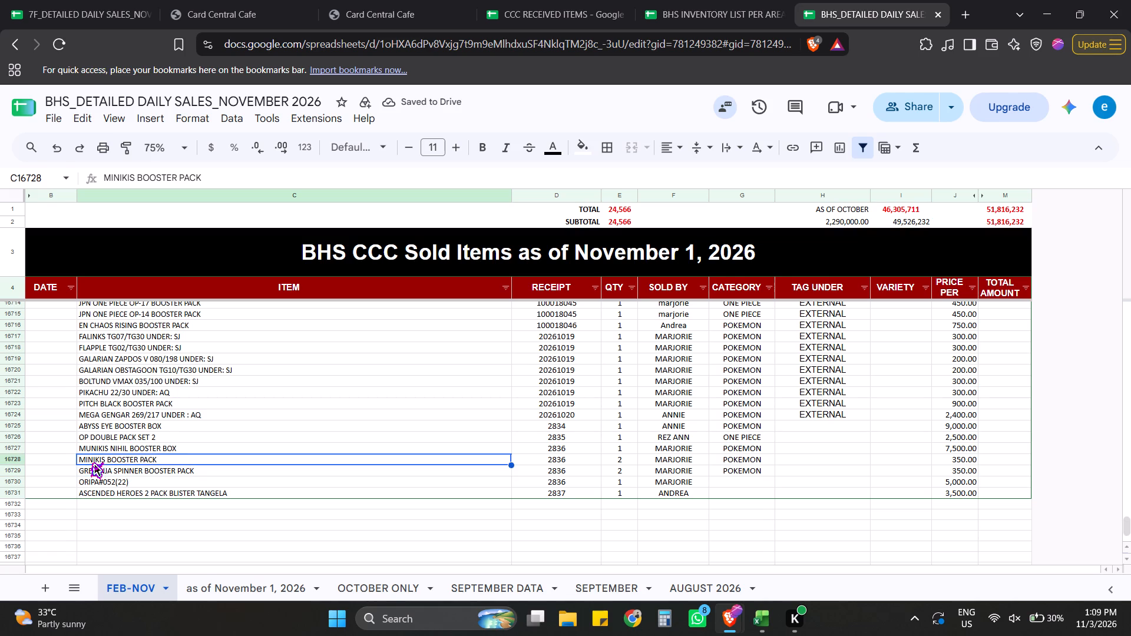
{"action": "key", "text": "BackSpace"}
{"action": "key", "text": "u"}
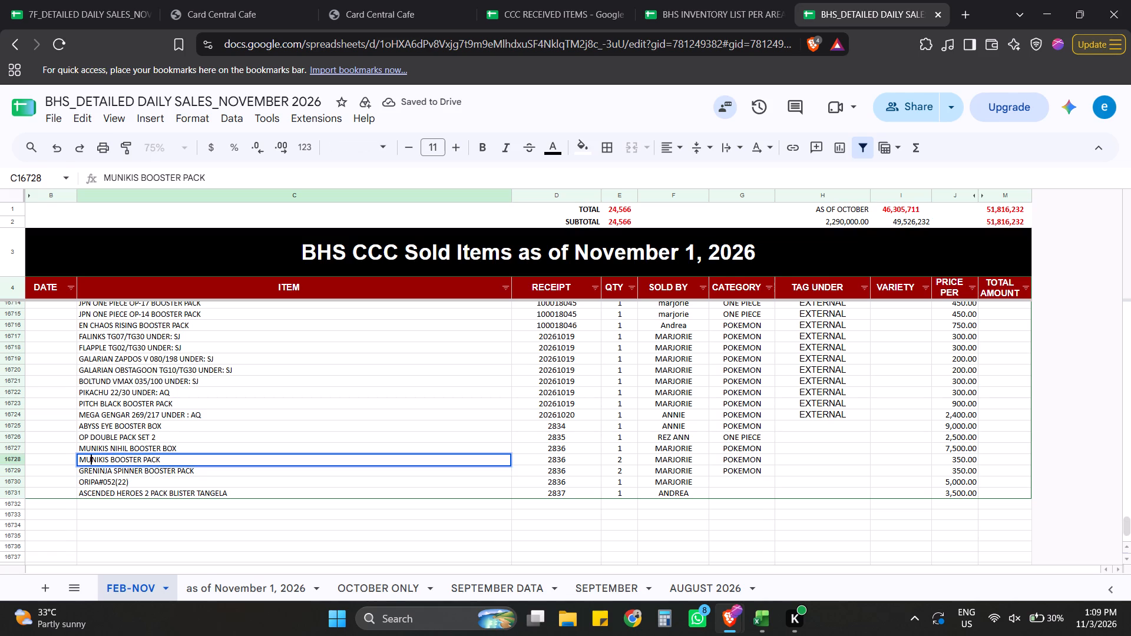
{"action": "key", "text": "Return"}
Set the category of ORIPA#052(22) in row 16730 to ORIPA and of row 16731 to POKEMON.
{"action": "left_click", "coordinate": [745, 479]}
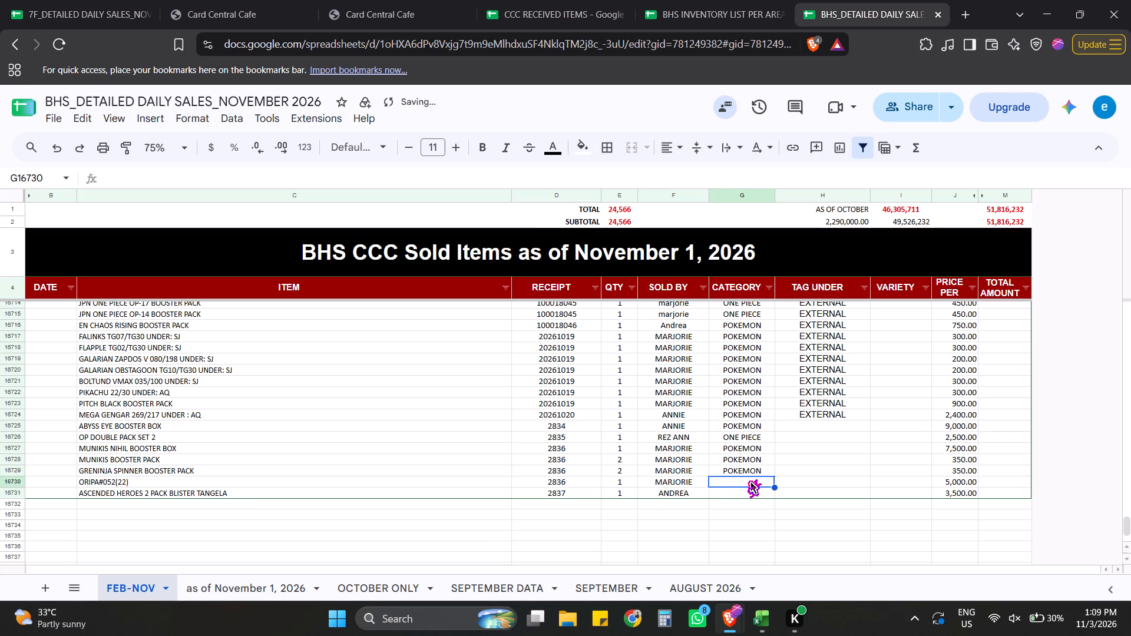
{"action": "key", "text": "p"}
{"action": "key", "text": "BackSpace"}
{"action": "key", "text": "BackSpace"}
{"action": "type", "text": "OR"}
{"action": "key", "text": "Return"}
{"action": "key", "text": "p"}
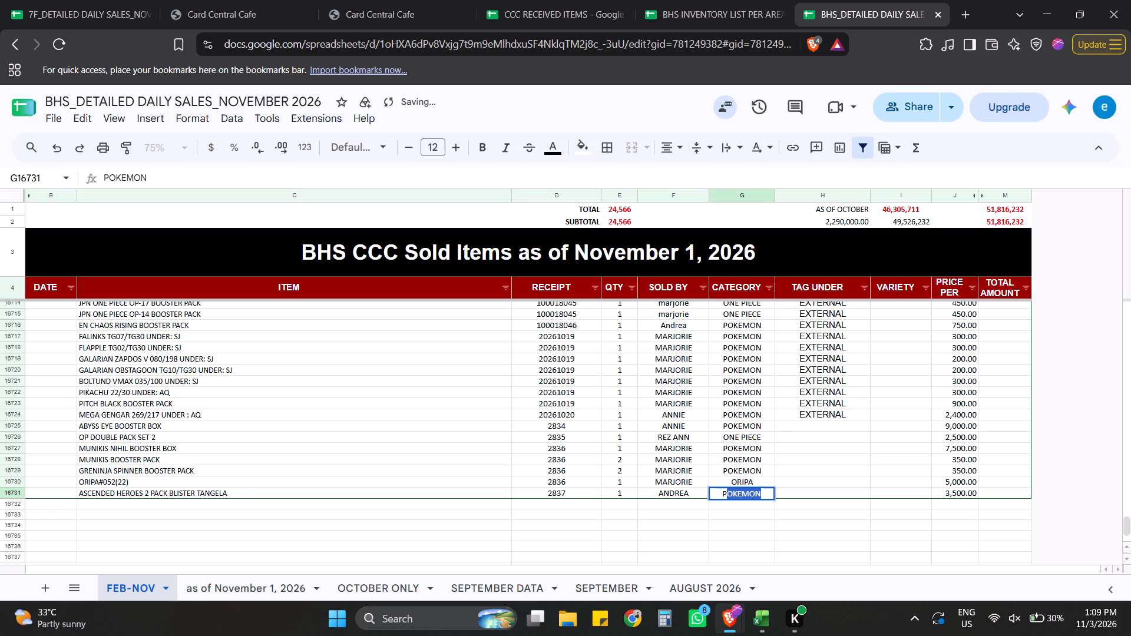
{"action": "key", "text": "Tab"}
Tag all seven manually entered items in rows 16725 to 16731 under EXTERNAL.
{"action": "key", "text": "Up"}
{"action": "key", "text": "Up"}
{"action": "key", "text": "Up"}
{"action": "key", "text": "Up"}
{"action": "key", "text": "Up"}
{"action": "key", "text": "Up"}
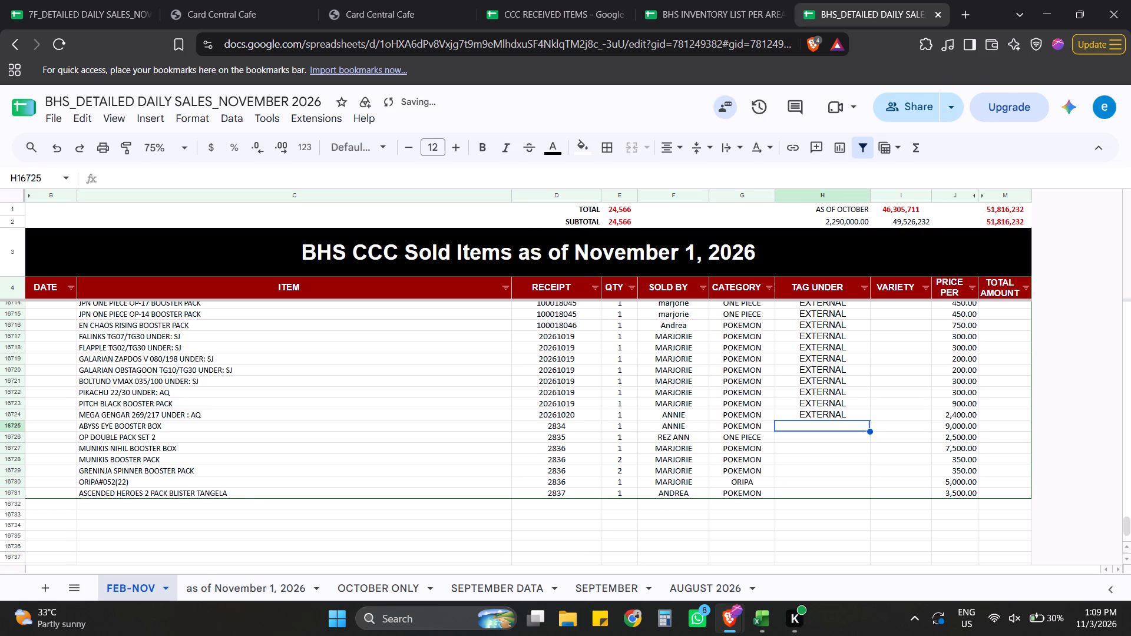
{"action": "key", "text": "e"}
{"action": "key", "text": "Return"}
{"action": "key", "text": "e"}
{"action": "key", "text": "Return"}
{"action": "key", "text": "e"}
{"action": "key", "text": "Return"}
{"action": "key", "text": "e"}
{"action": "key", "text": "Return"}
{"action": "key", "text": "e"}
{"action": "key", "text": "Return"}
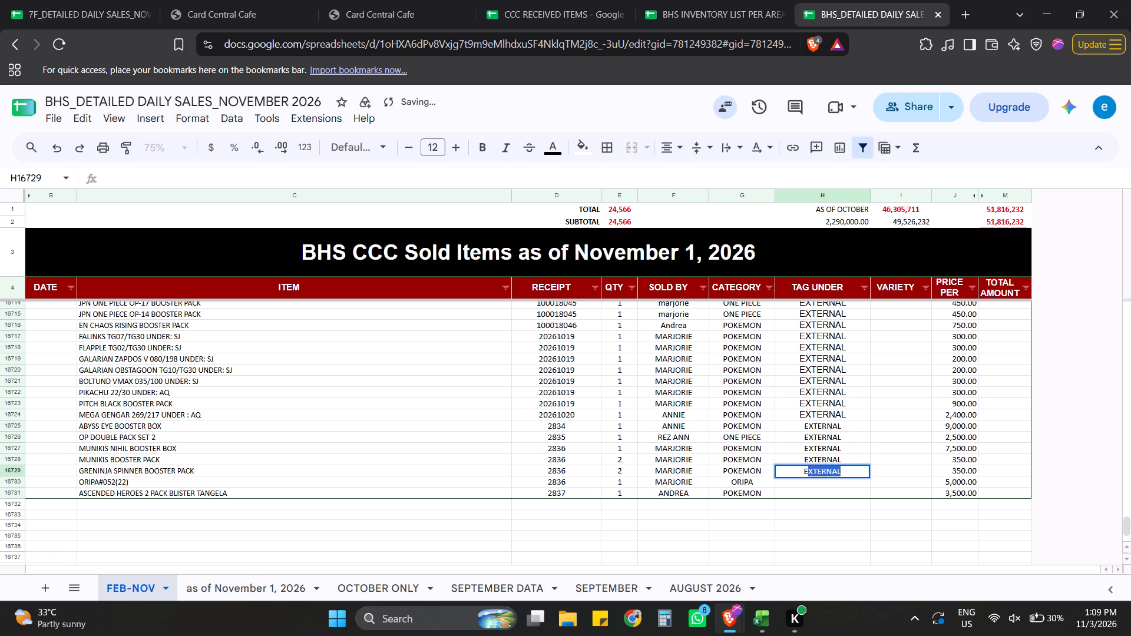
{"action": "key", "text": "e"}
{"action": "key", "text": "Return"}
{"action": "key", "text": "e"}
{"action": "key", "text": "Return"}
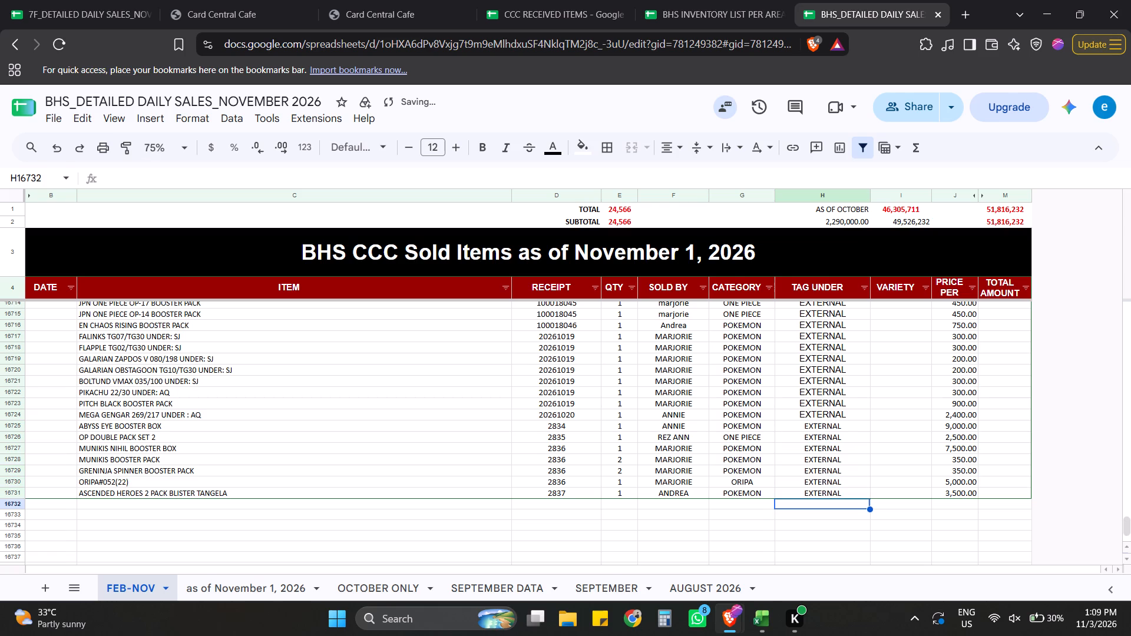
Fill the total amount formula from row 16682 down through row 16731.
{"action": "key", "text": "Right"}
{"action": "key", "text": "Up"}
{"action": "key", "text": "Up"}
{"action": "key", "text": "Up"}
{"action": "key", "text": "Up"}
{"action": "key", "text": "Up"}
{"action": "key", "text": "Up"}
{"action": "key", "text": "Up"}
{"action": "key", "text": "Up"}
{"action": "key", "text": "Up"}
{"action": "key", "text": "Up"}
{"action": "key", "text": "Up"}
{"action": "key", "text": "Up"}
{"action": "key", "text": "Up"}
{"action": "key", "text": "Up"}
{"action": "key", "text": "Up"}
{"action": "key", "text": "Up"}
{"action": "key", "text": "Up"}
{"action": "key", "text": "Up"}
{"action": "key", "text": "Up"}
{"action": "key", "text": "Up"}
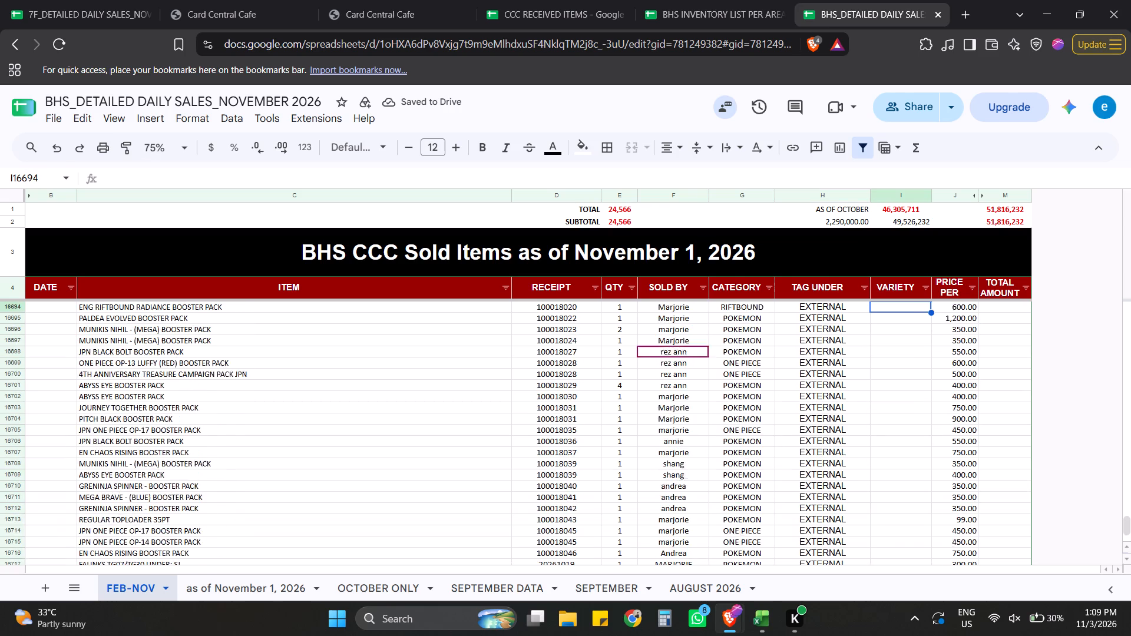
{"action": "scroll", "coordinate": [873, 404], "scroll_direction": "up", "scroll_amount": 9}
{"action": "left_click", "coordinate": [1017, 370]}
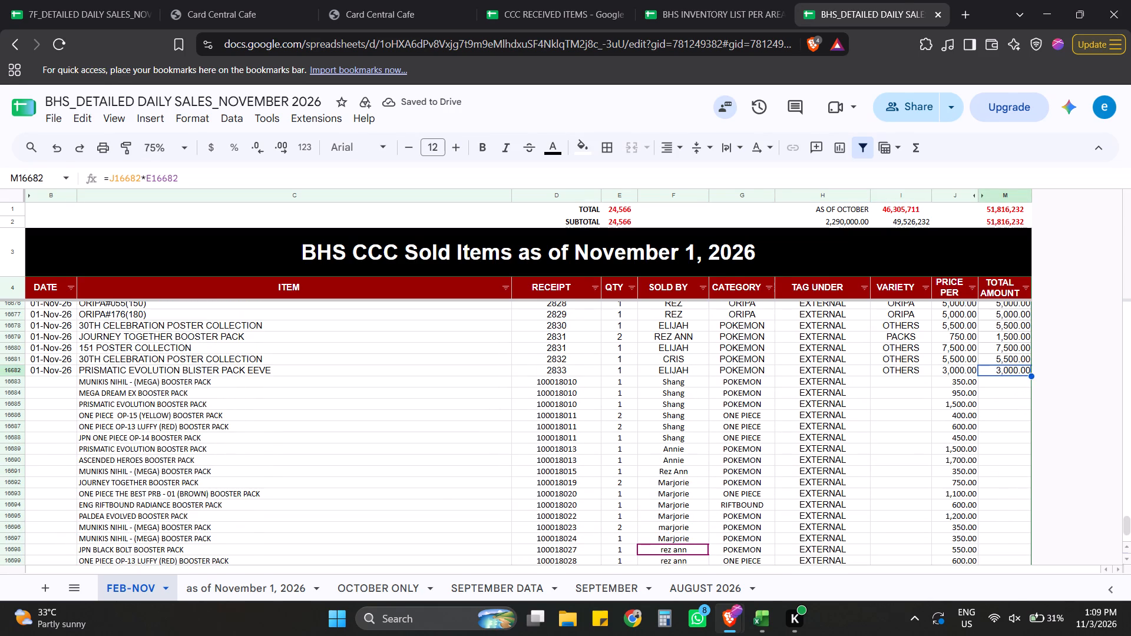
{"action": "left_click_drag", "start_coordinate": [1030, 376], "coordinate": [1023, 528]}
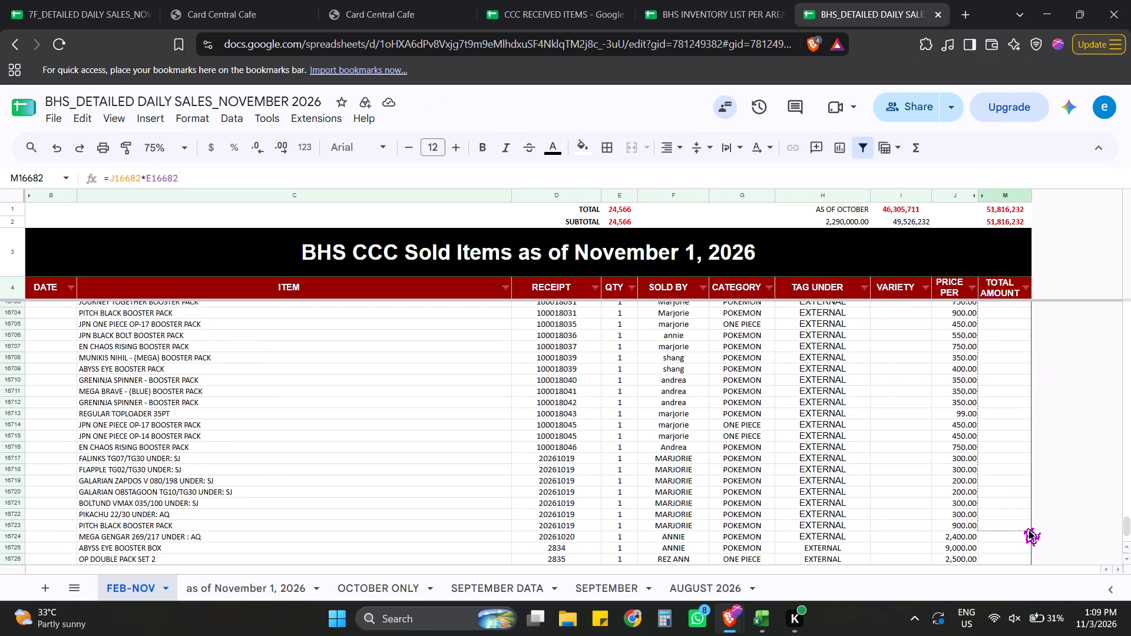
{"action": "left_click_drag", "start_coordinate": [1023, 528], "coordinate": [1002, 472]}
{"action": "scroll", "coordinate": [874, 423], "scroll_direction": "up", "scroll_amount": 4}
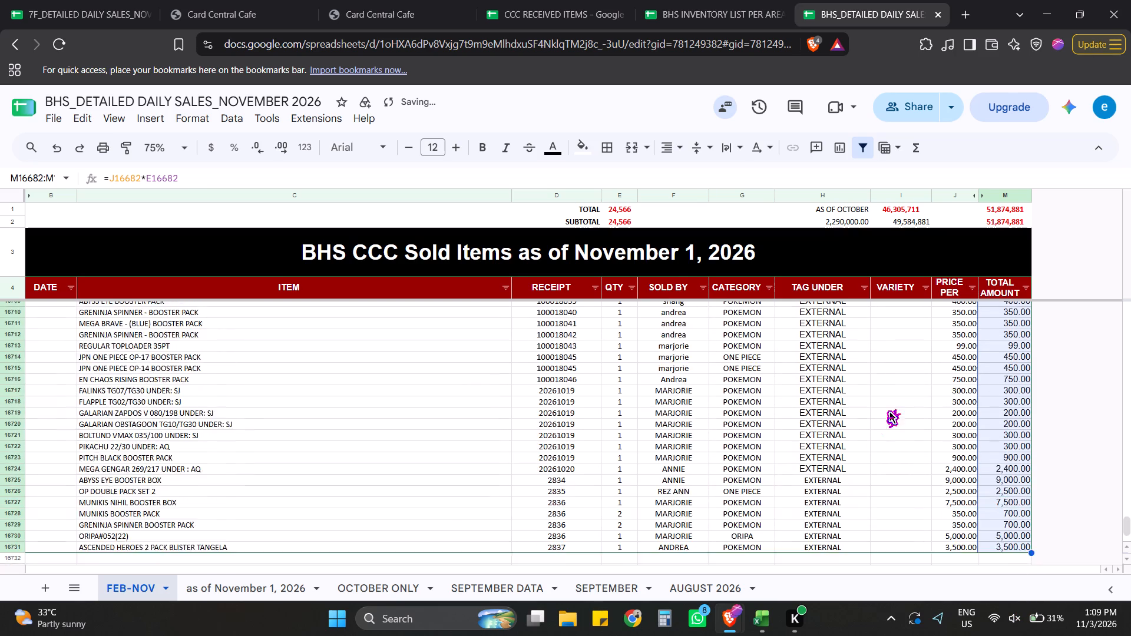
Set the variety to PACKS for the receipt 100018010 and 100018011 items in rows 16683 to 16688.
{"action": "scroll", "coordinate": [884, 409], "scroll_direction": "up", "scroll_amount": 15}
{"action": "left_click", "coordinate": [912, 392]}
{"action": "scroll", "coordinate": [916, 382], "scroll_direction": "up", "scroll_amount": 6}
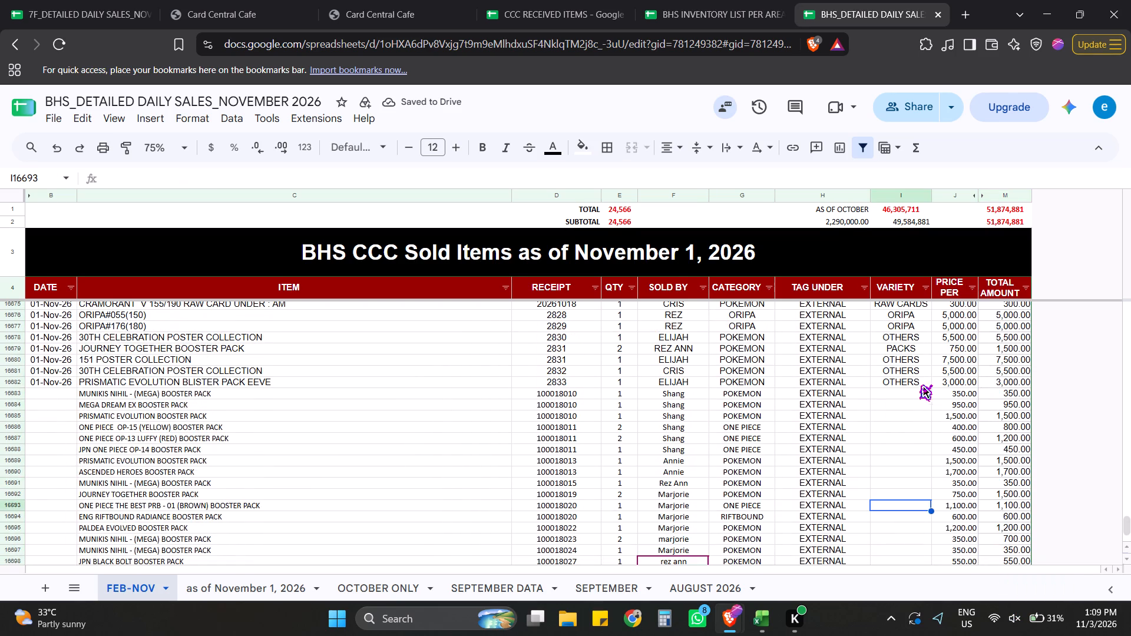
{"action": "left_click", "coordinate": [893, 399]}
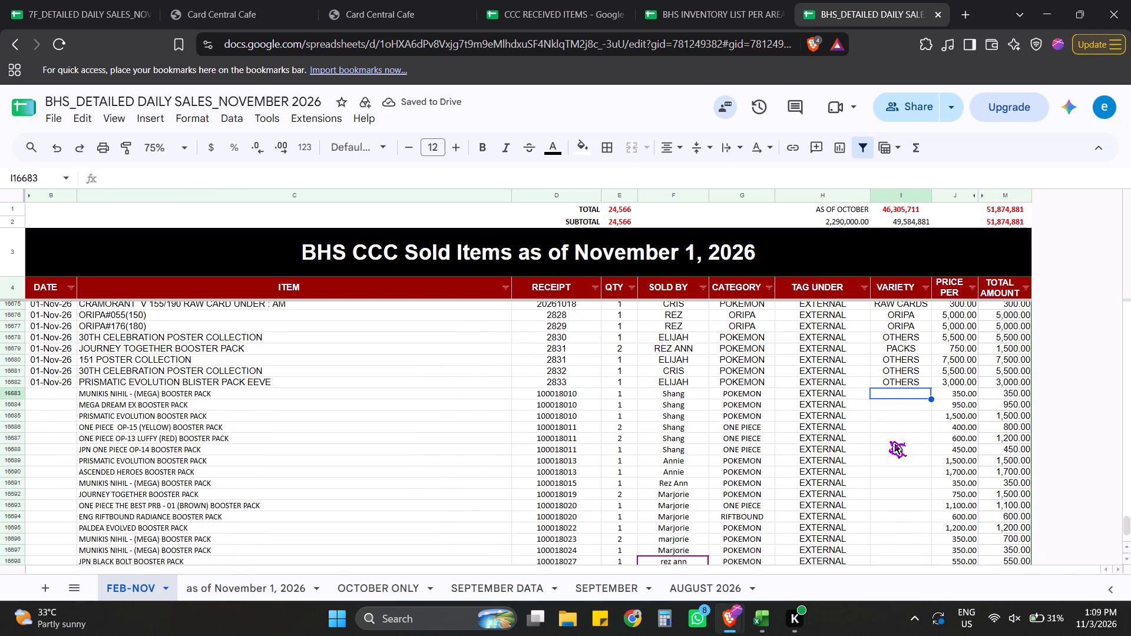
{"action": "key", "text": "p"}
{"action": "key", "text": "Return"}
{"action": "key", "text": "p"}
{"action": "key", "text": "Return"}
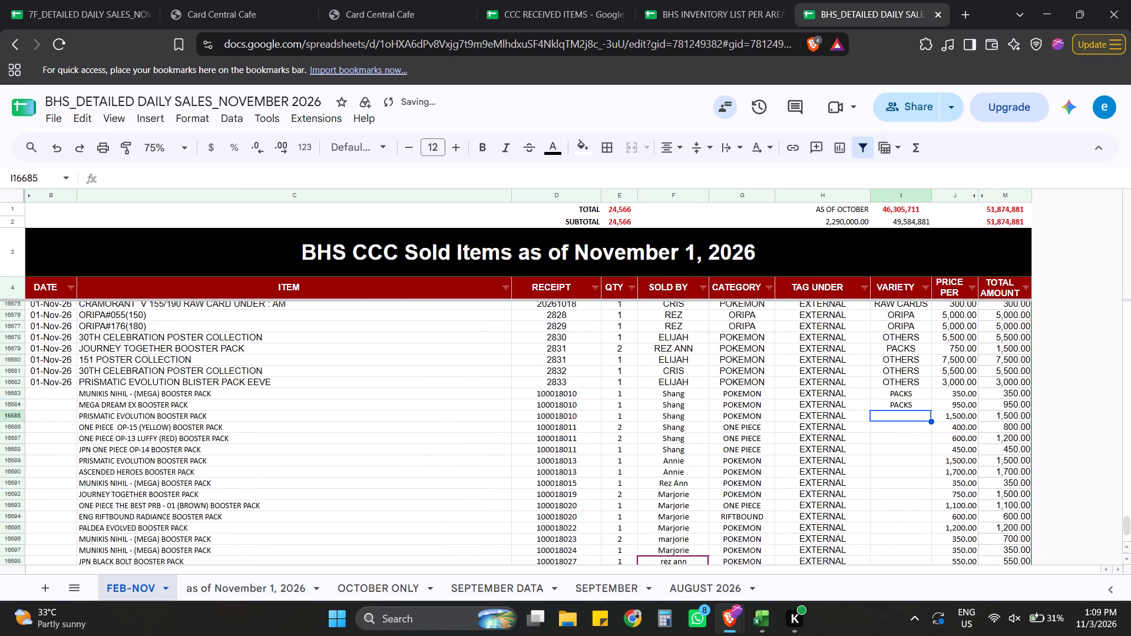
{"action": "key", "text": "p"}
{"action": "key", "text": "Return"}
{"action": "key", "text": "p"}
{"action": "key", "text": "Return"}
{"action": "key", "text": "p"}
{"action": "key", "text": "Return"}
{"action": "key", "text": "p"}
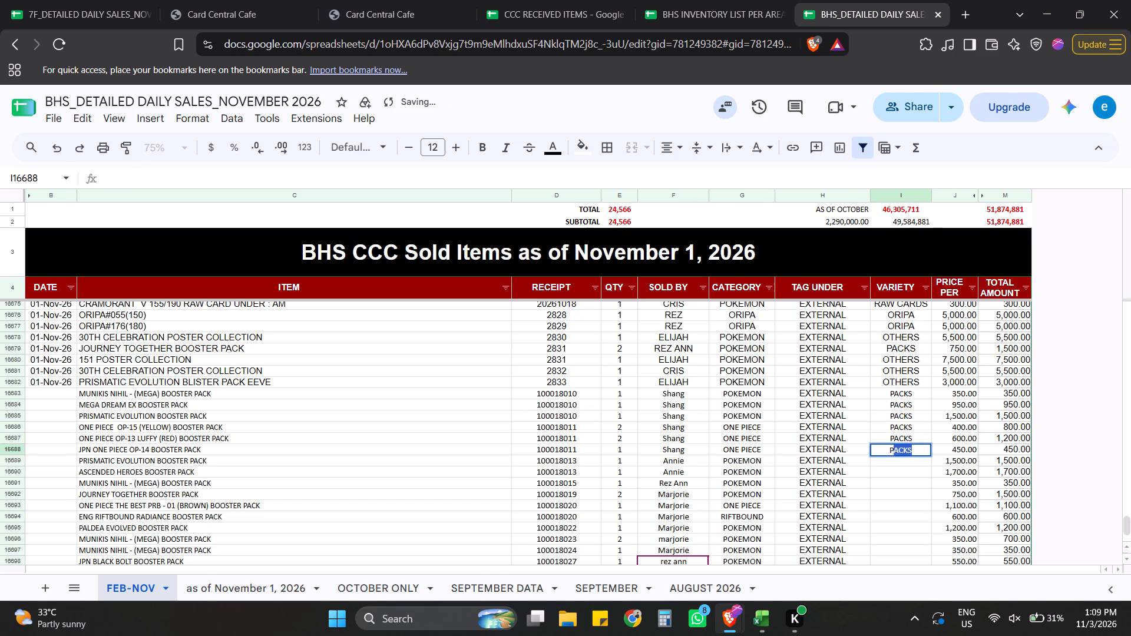
{"action": "key", "text": "Return"}
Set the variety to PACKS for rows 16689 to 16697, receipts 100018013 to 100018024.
{"action": "key", "text": "p"}
{"action": "key", "text": "Return"}
{"action": "key", "text": "p"}
{"action": "key", "text": "Return"}
{"action": "key", "text": "p"}
{"action": "key", "text": "Return"}
{"action": "key", "text": "p"}
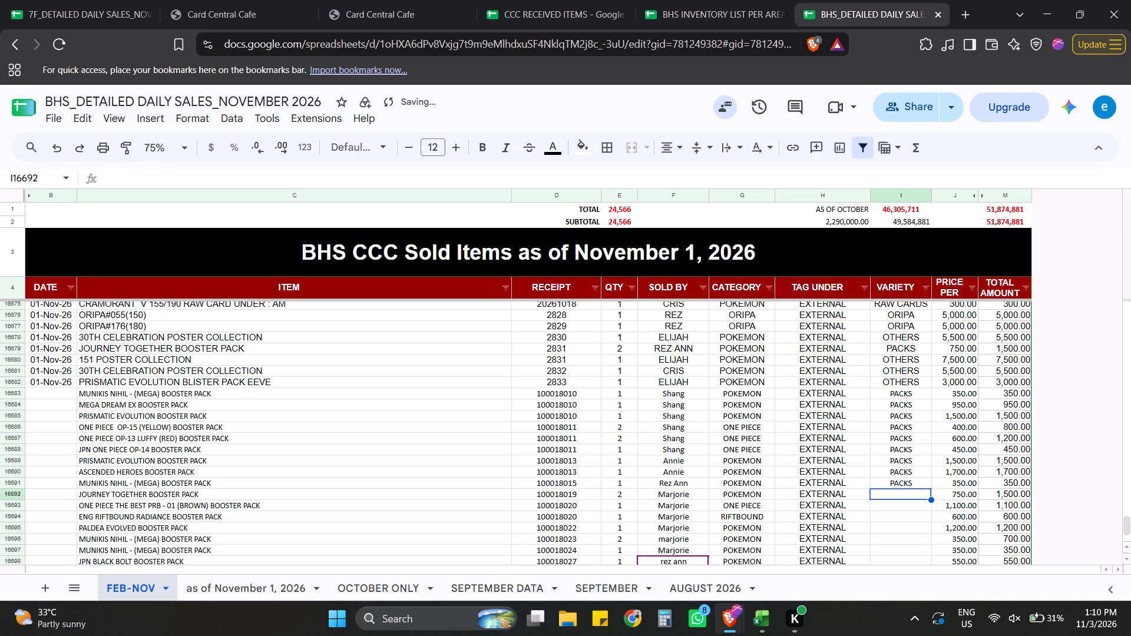
{"action": "key", "text": "Return"}
{"action": "key", "text": "p"}
{"action": "key", "text": "Return"}
{"action": "key", "text": "p"}
{"action": "key", "text": "Return"}
{"action": "key", "text": "p"}
{"action": "key", "text": "Return"}
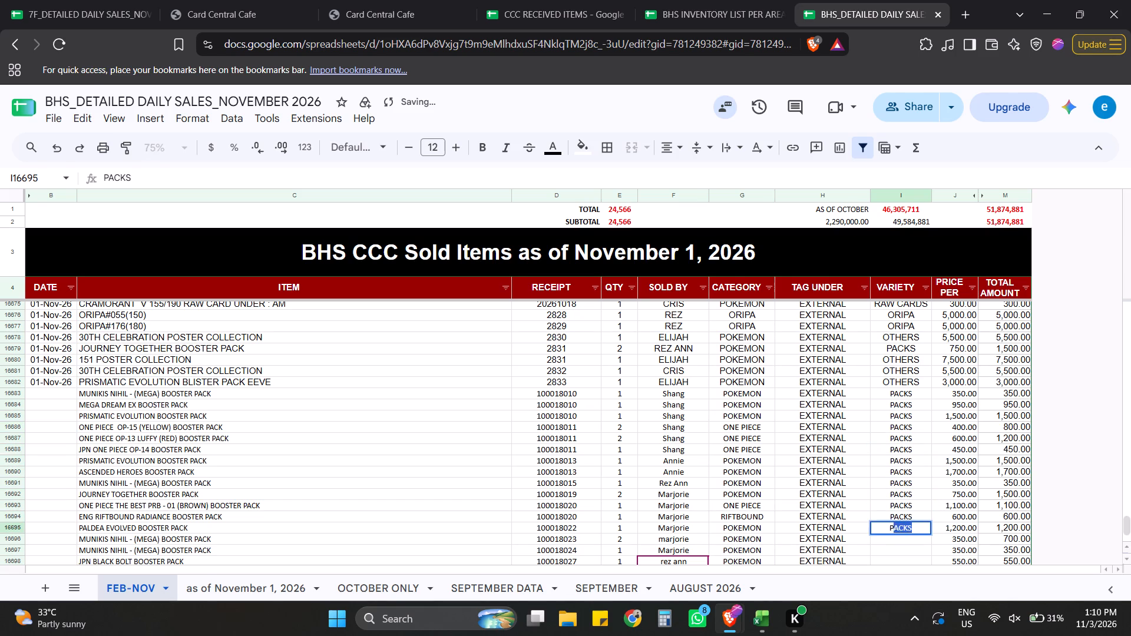
{"action": "key", "text": "p"}
{"action": "key", "text": "Return"}
{"action": "key", "text": "p"}
{"action": "key", "text": "Return"}
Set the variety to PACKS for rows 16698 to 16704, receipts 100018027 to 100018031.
{"action": "key", "text": "p"}
{"action": "key", "text": "Return"}
{"action": "key", "text": "p"}
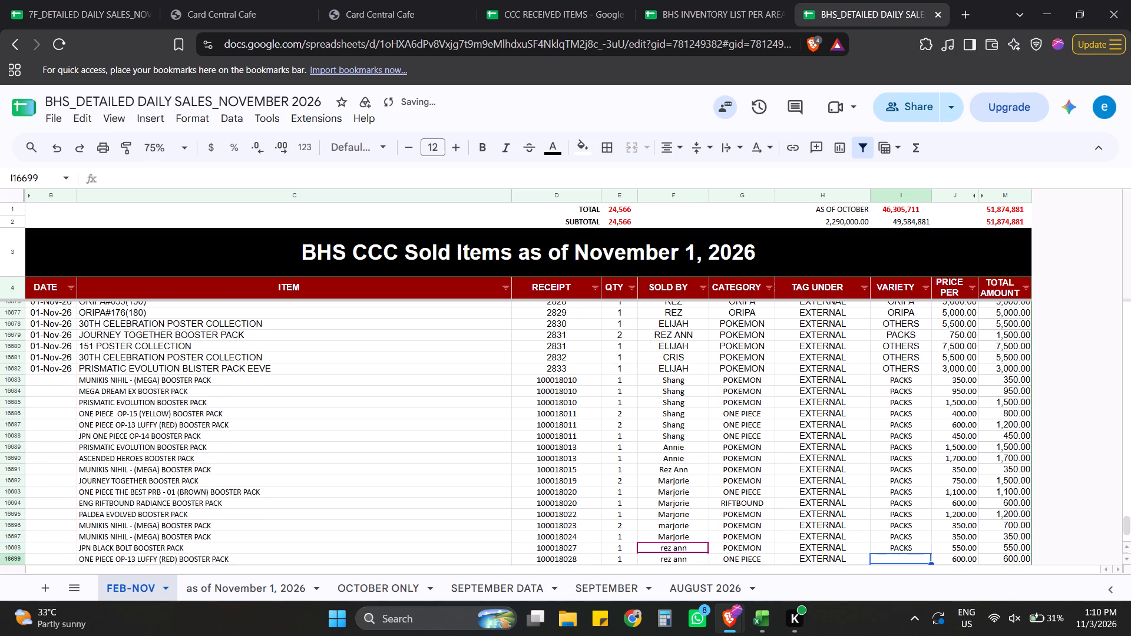
{"action": "key", "text": "Return"}
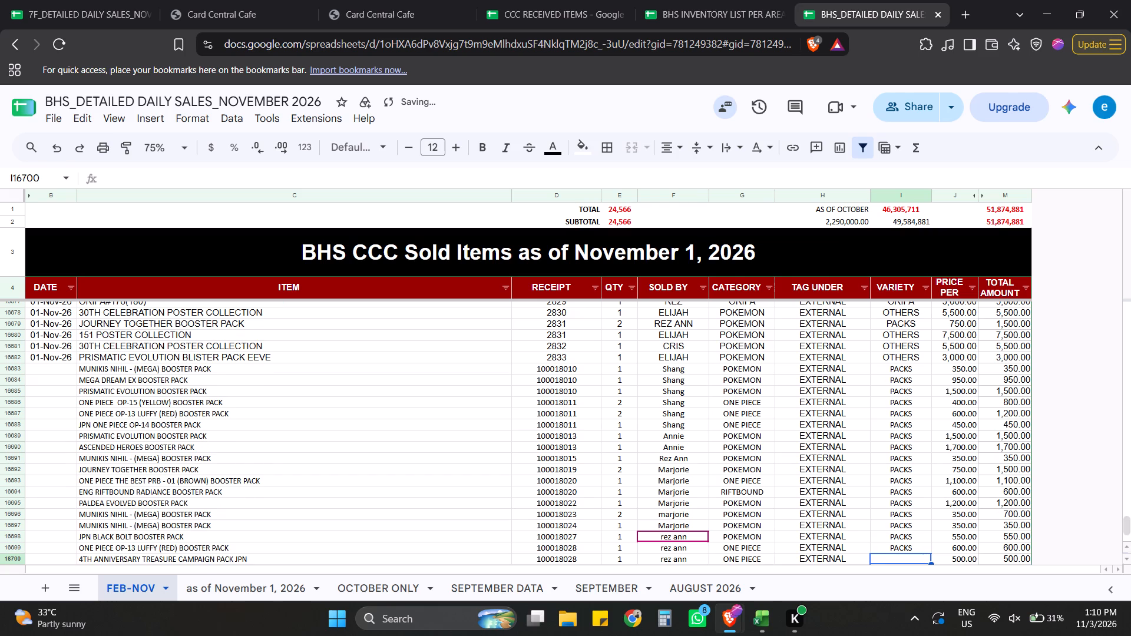
{"action": "key", "text": "p"}
{"action": "key", "text": "Return"}
{"action": "key", "text": "p"}
{"action": "key", "text": "Return"}
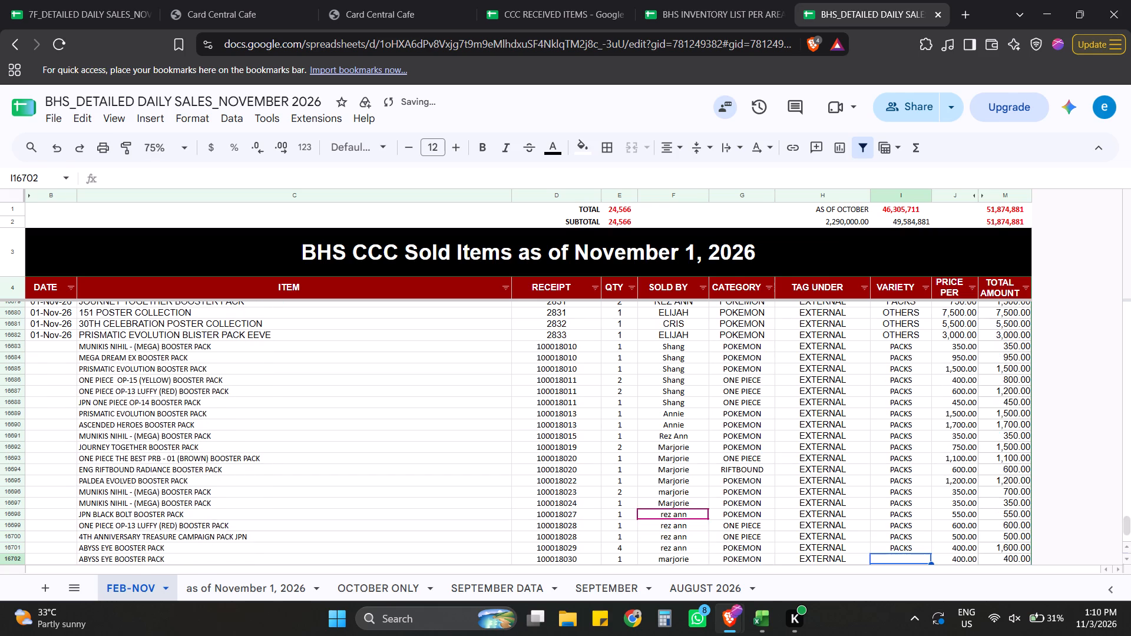
{"action": "key", "text": "p"}
{"action": "key", "text": "Return"}
{"action": "key", "text": "p"}
{"action": "key", "text": "Return"}
{"action": "key", "text": "p"}
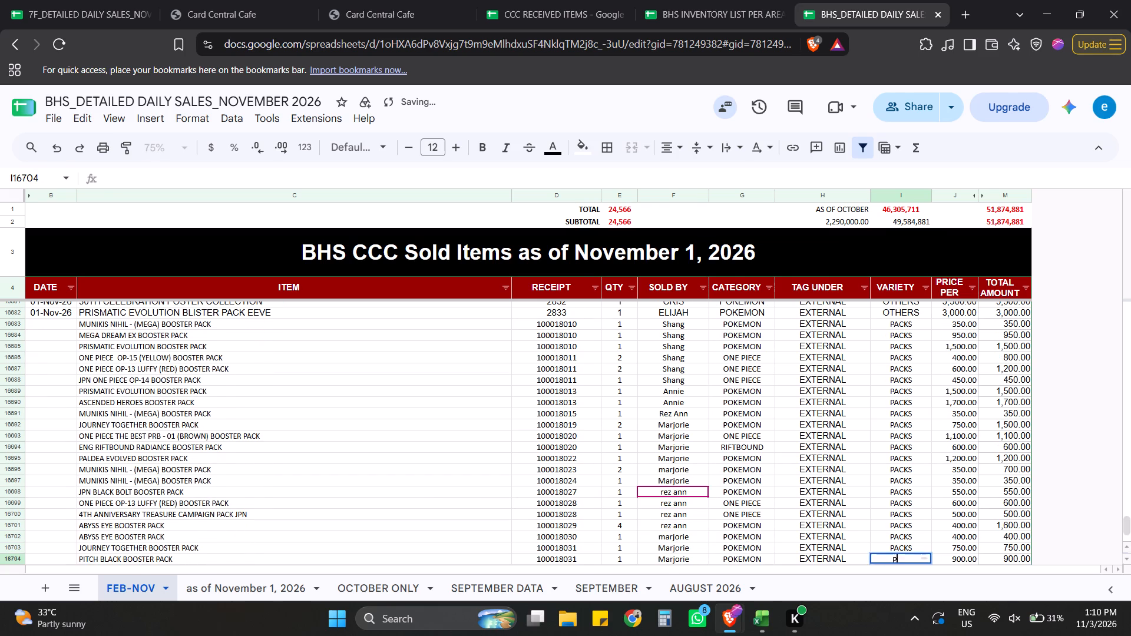
{"action": "key", "text": "Return"}
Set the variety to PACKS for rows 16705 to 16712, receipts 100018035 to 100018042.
{"action": "key", "text": "p"}
{"action": "key", "text": "Return"}
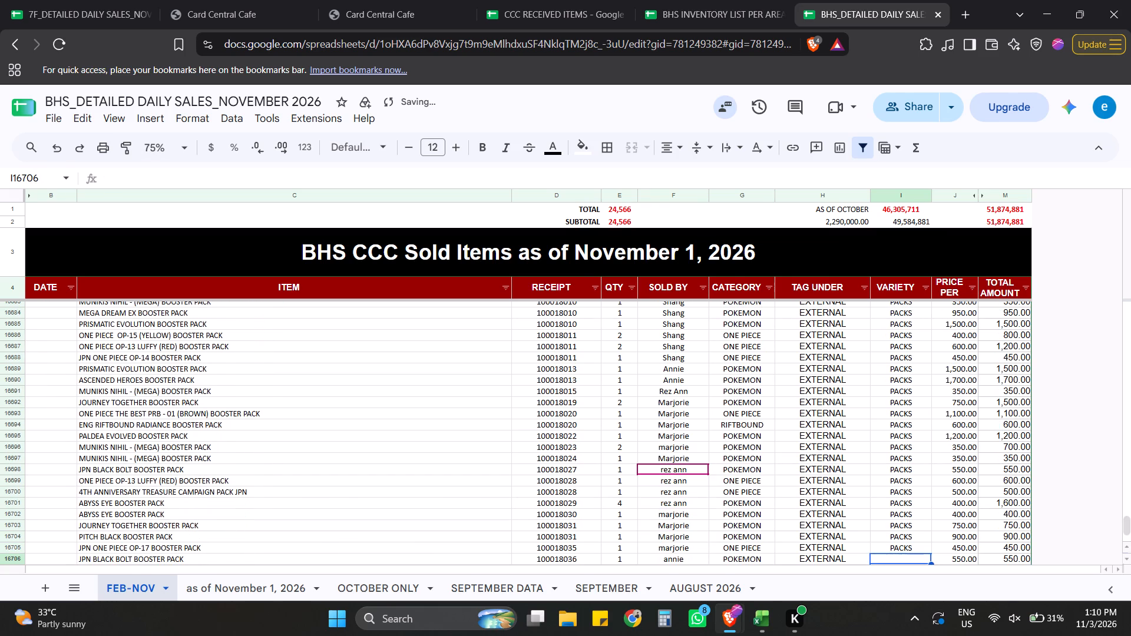
{"action": "key", "text": "p"}
{"action": "key", "text": "Return"}
{"action": "key", "text": "p"}
{"action": "key", "text": "Return"}
{"action": "key", "text": "p"}
{"action": "key", "text": "Return"}
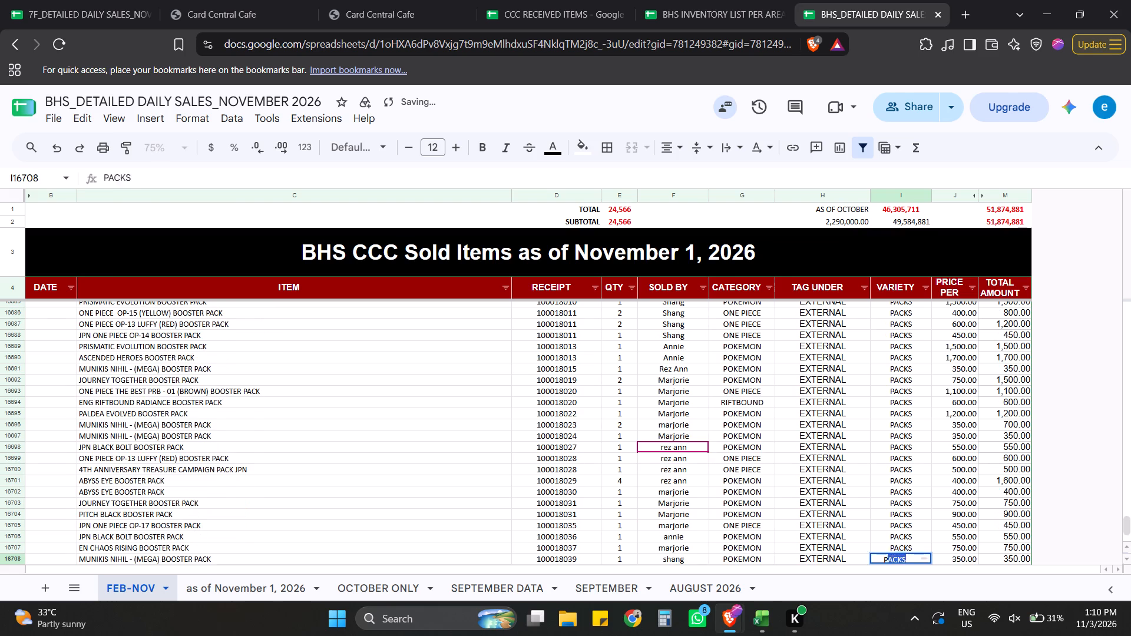
{"action": "key", "text": "p"}
{"action": "key", "text": "Return"}
{"action": "key", "text": "p"}
{"action": "key", "text": "Return"}
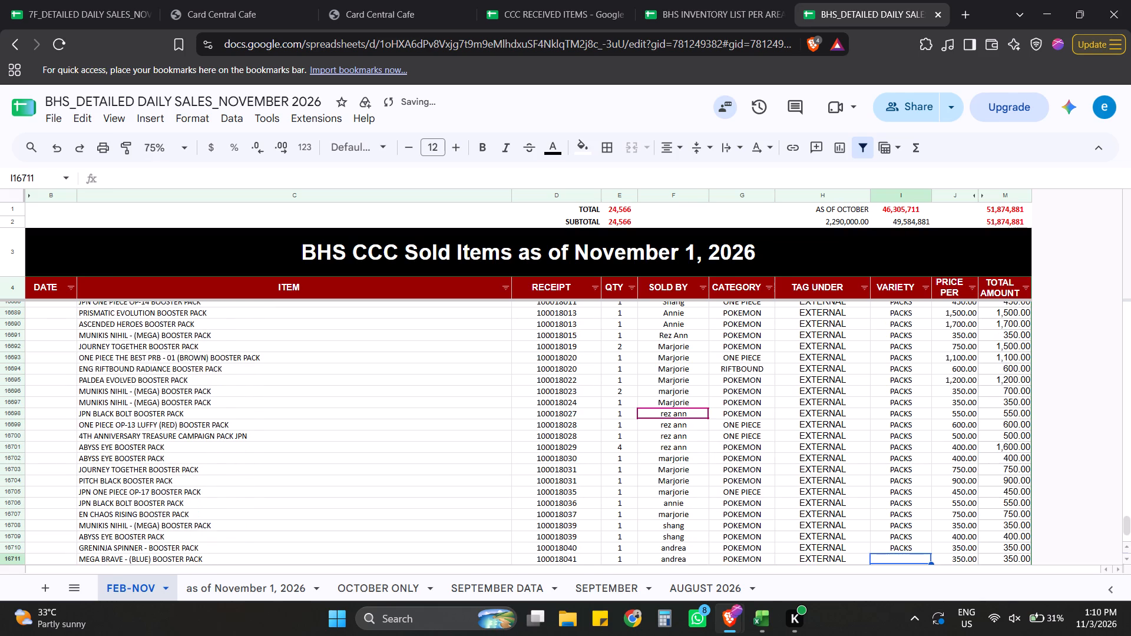
{"action": "key", "text": "p"}
{"action": "key", "text": "Return"}
{"action": "key", "text": "p"}
{"action": "key", "text": "Return"}
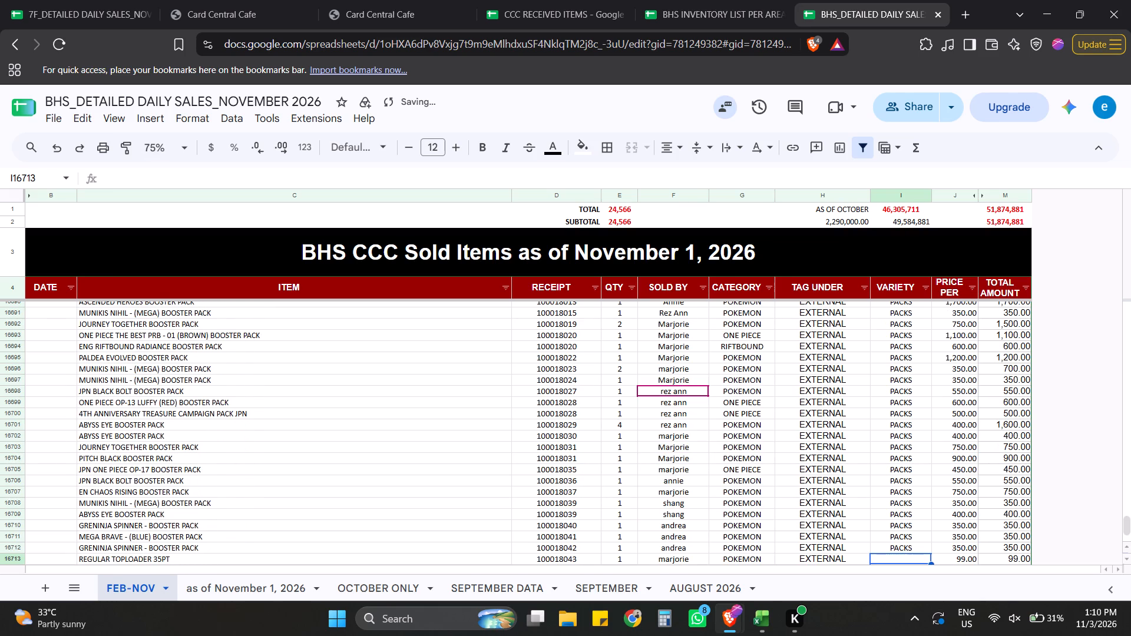
Set the variety of REGULAR TOPLOADER 35PT in row 16713 to OTHERS.
{"action": "type", "text": "OT"}
{"action": "key", "text": "Return"}
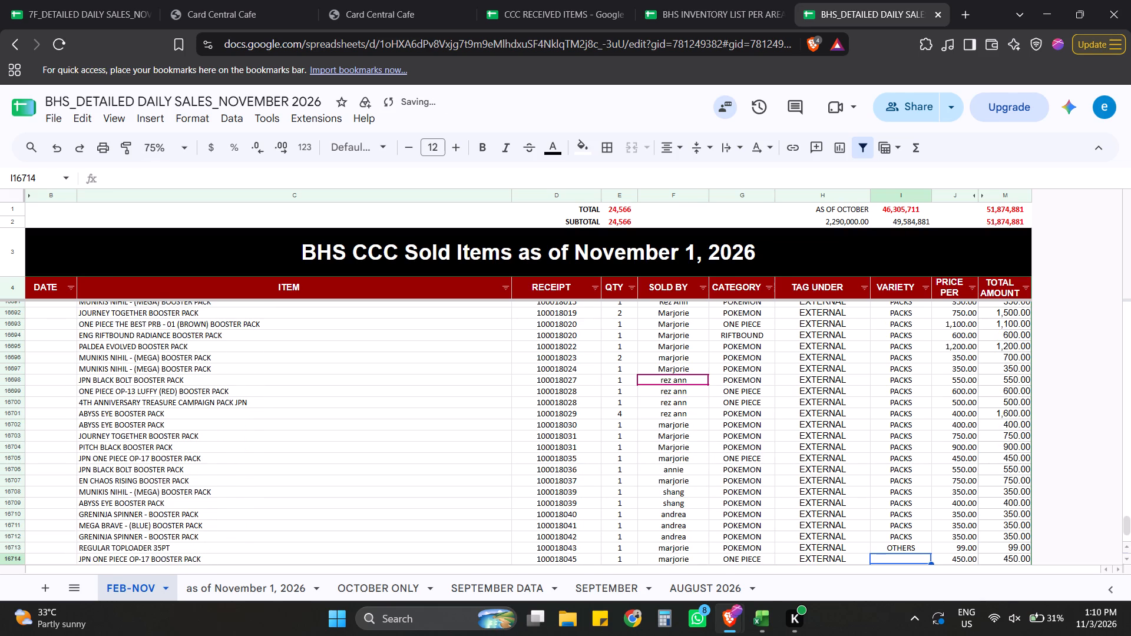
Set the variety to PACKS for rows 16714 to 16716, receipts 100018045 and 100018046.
{"action": "key", "text": "p"}
{"action": "key", "text": "Return"}
{"action": "key", "text": "p"}
{"action": "key", "text": "Return"}
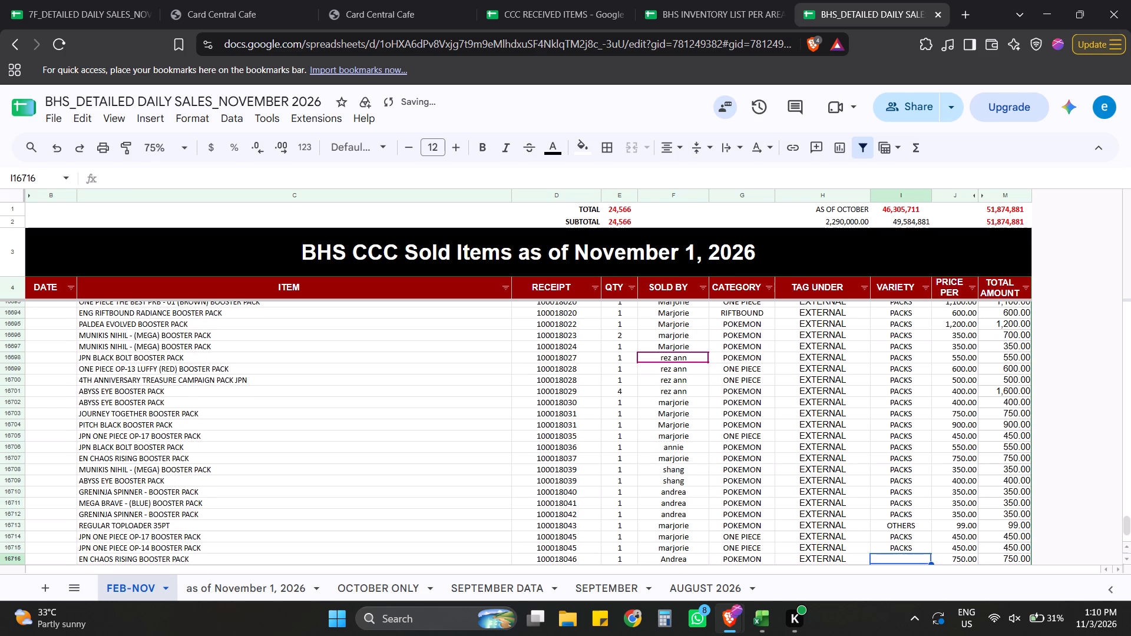
{"action": "key", "text": "p"}
{"action": "key", "text": "Return"}
Set the variety to RAW CARDS for rows 16717 to 16722, the single cards from FALINKS to PIKACHU on receipt 20261019.
{"action": "type", "text": "RA"}
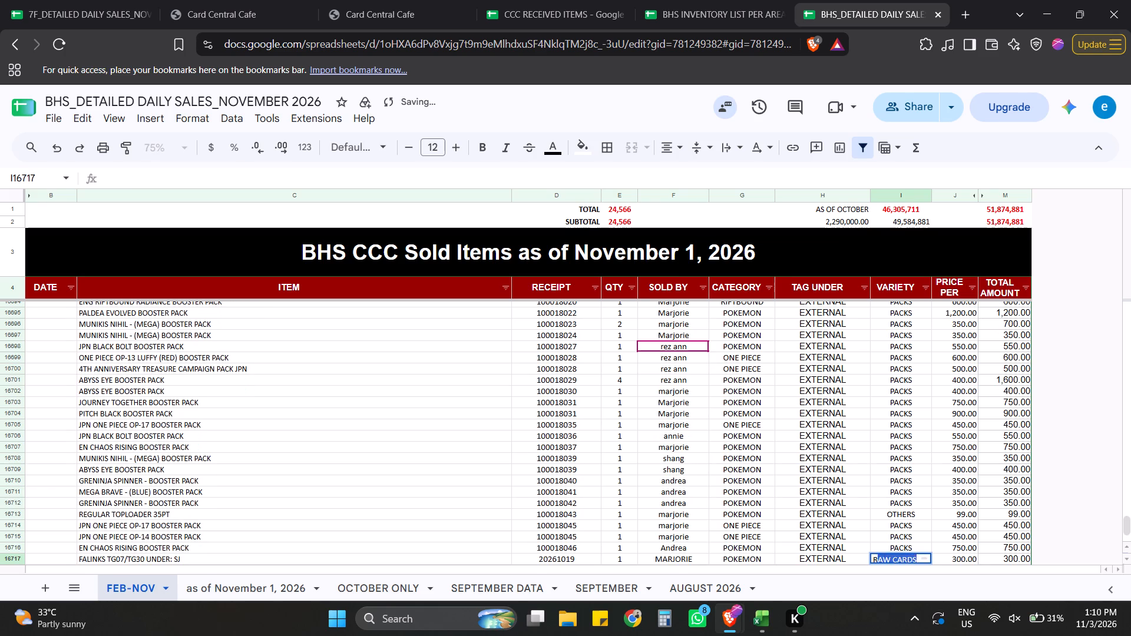
{"action": "key", "text": "Return"}
{"action": "type", "text": "RAW"}
{"action": "key", "text": "Return"}
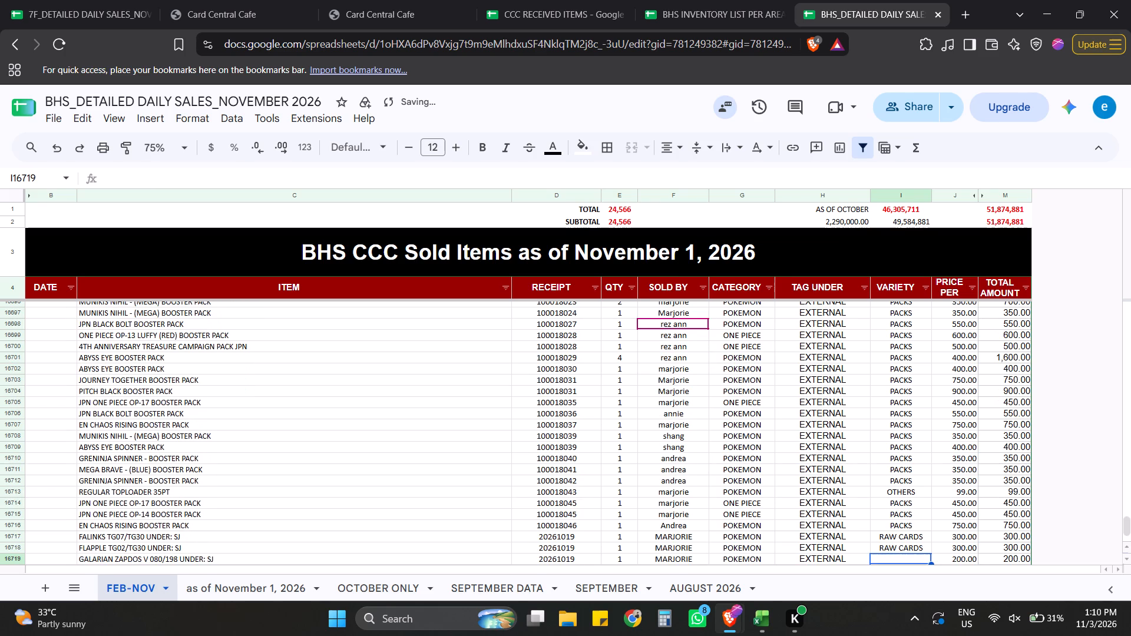
{"action": "type", "text": "RAW"}
{"action": "key", "text": "Return"}
{"action": "type", "text": "RA"}
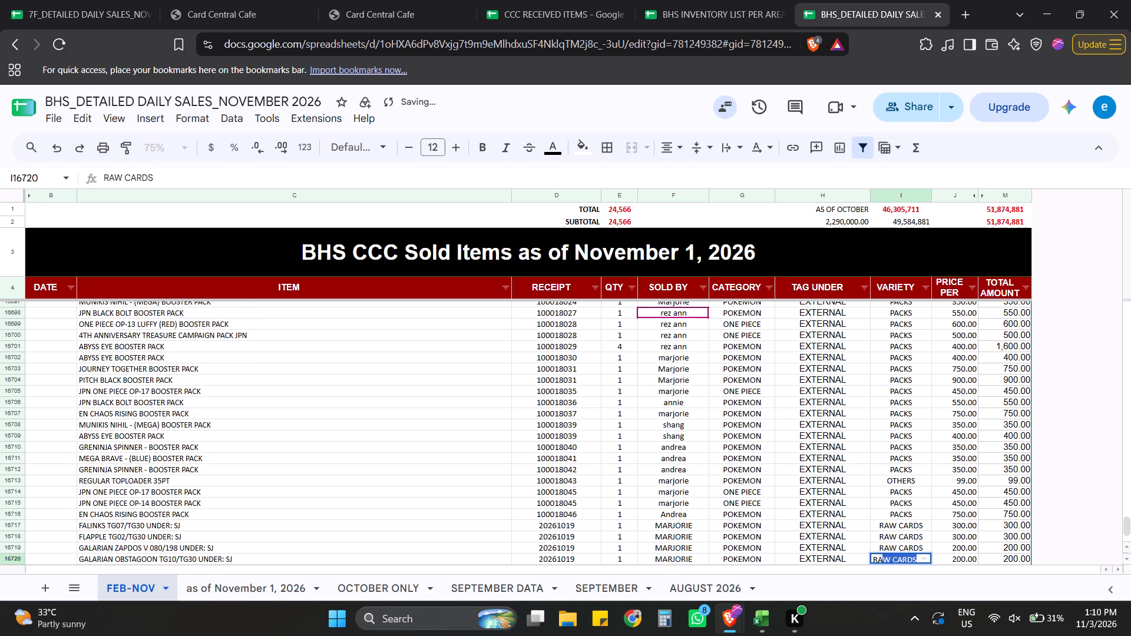
{"action": "key", "text": "Return"}
{"action": "type", "text": "RAW"}
{"action": "key", "text": "Return"}
{"action": "type", "text": "RAW"}
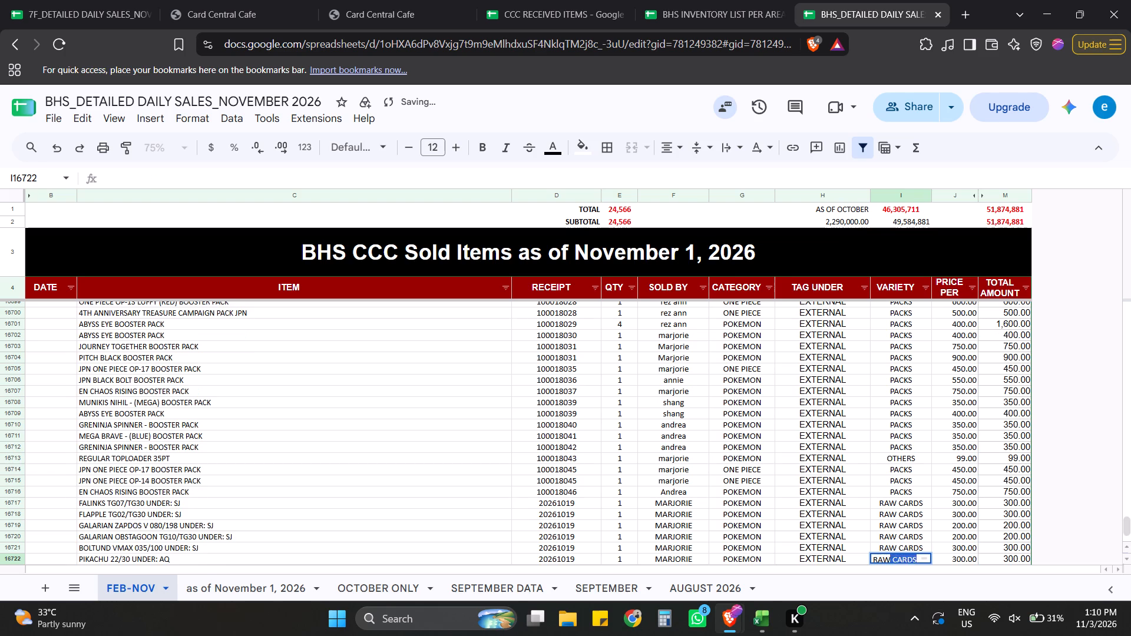
{"action": "key", "text": "Return"}
Set the variety to PACKS for PITCH BLACK BOOSTER PACK in row 16723 and RAW CARDS for MEGA GENGAR in row 16724.
{"action": "type", "text": "RA"}
{"action": "key", "text": "BackSpace"}
{"action": "key", "text": "BackSpace"}
{"action": "key", "text": "BackSpace"}
{"action": "key", "text": "p"}
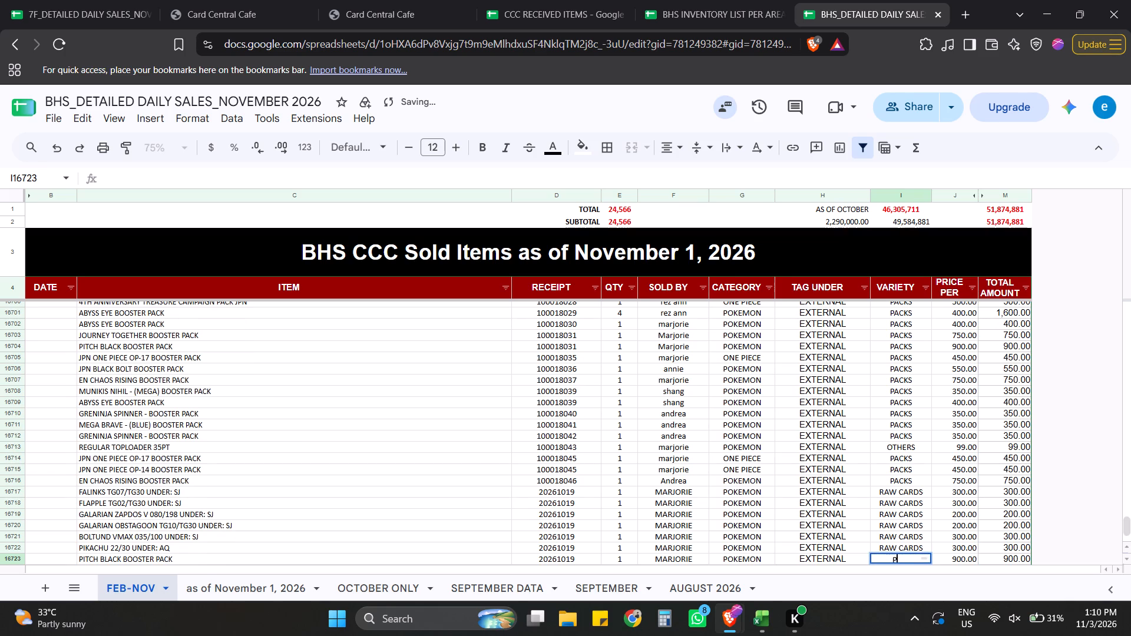
{"action": "key", "text": "a"}
{"action": "key", "text": "Return"}
{"action": "type", "text": "RAW"}
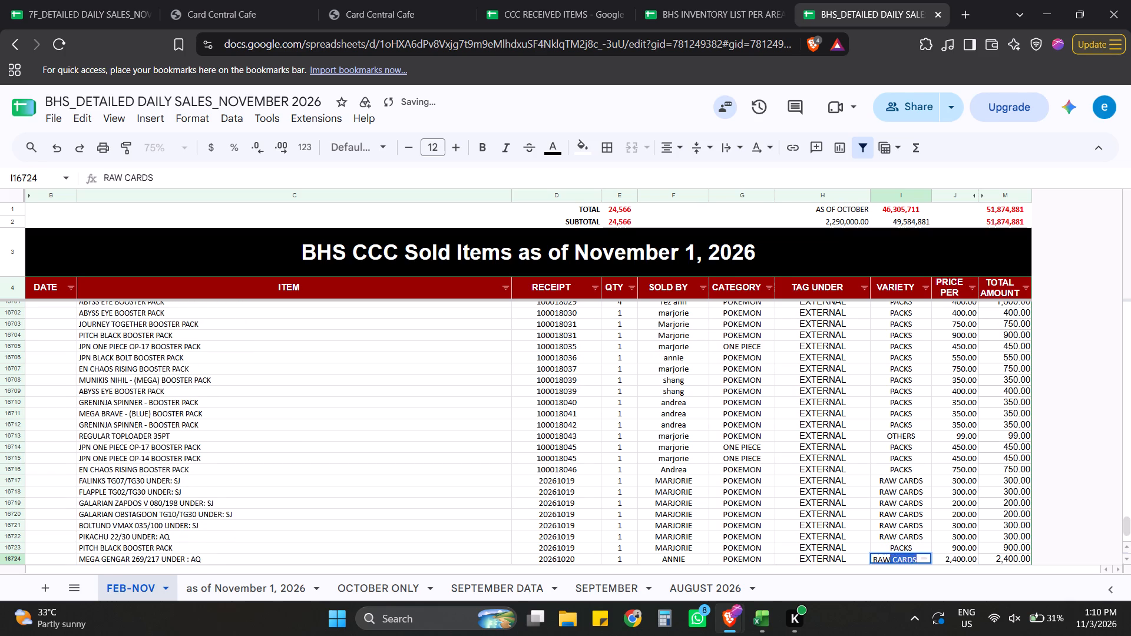
{"action": "key", "text": "Return"}
Set the variety to BOXES for rows 16725 to 16727, receipts 2834, 2835 and the MUNIKIS NIHIL BOOSTER BOX on 2836.
{"action": "type", "text": "PA"}
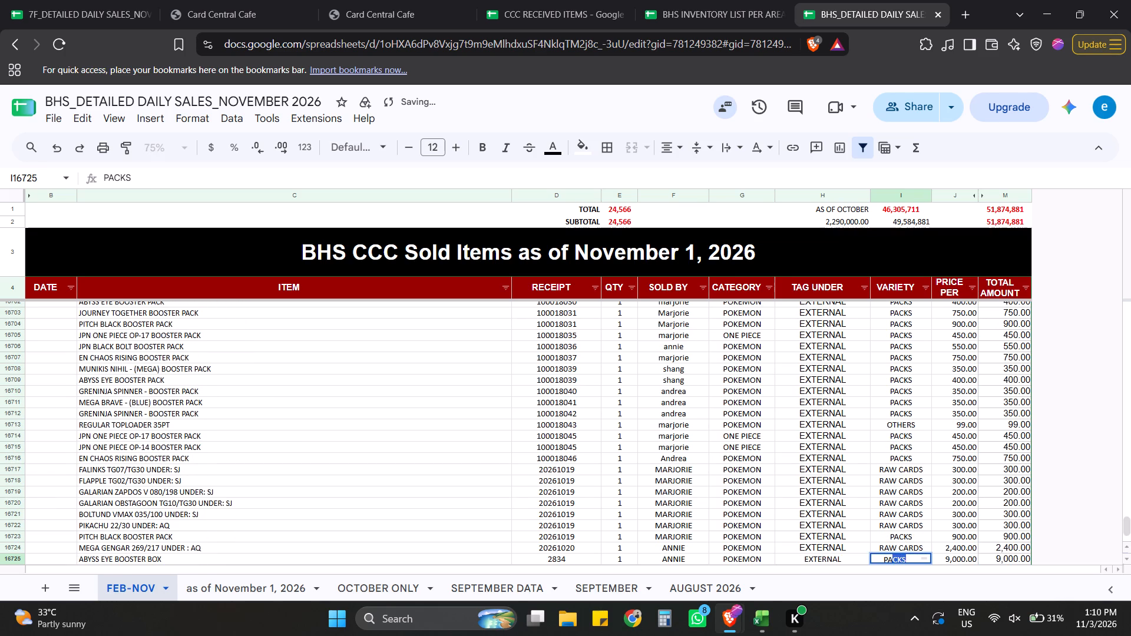
{"action": "key", "text": "BackSpace"}
{"action": "key", "text": "BackSpace"}
{"action": "key", "text": "BackSpace"}
{"action": "type", "text": "BO"}
{"action": "key", "text": "Return"}
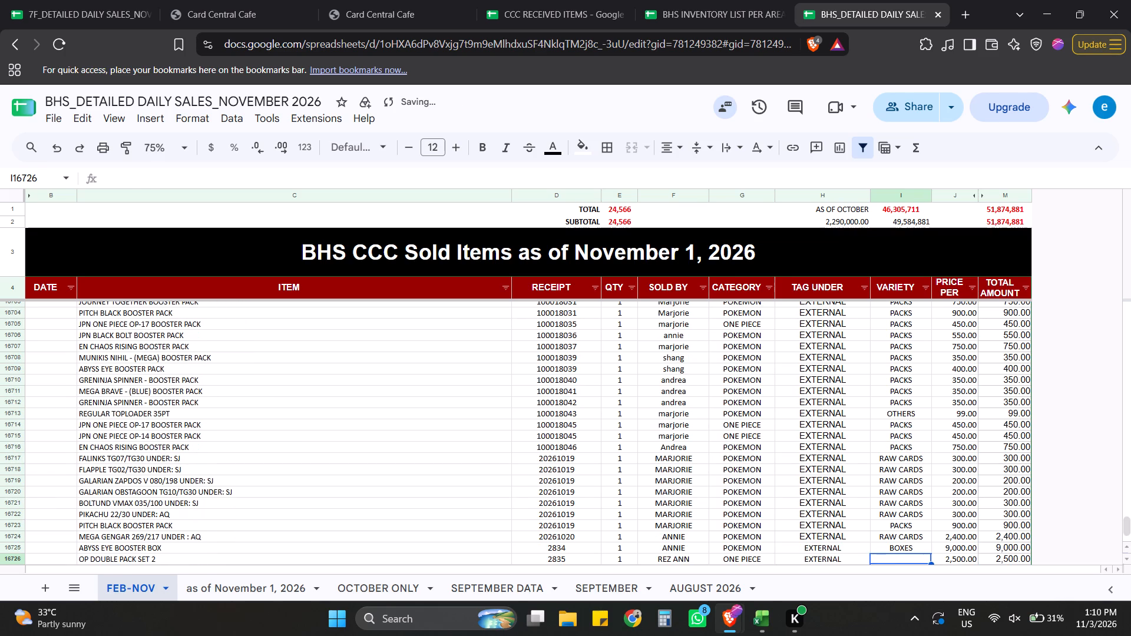
{"action": "type", "text": "BO"}
{"action": "key", "text": "Return"}
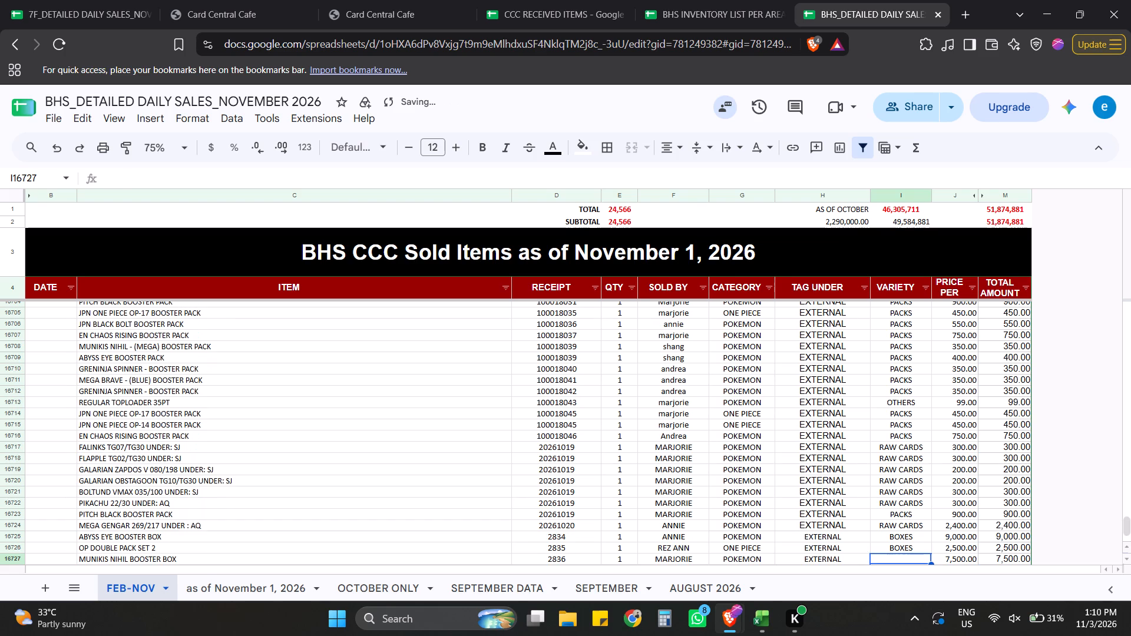
{"action": "type", "text": "BO"}
{"action": "key", "text": "Return"}
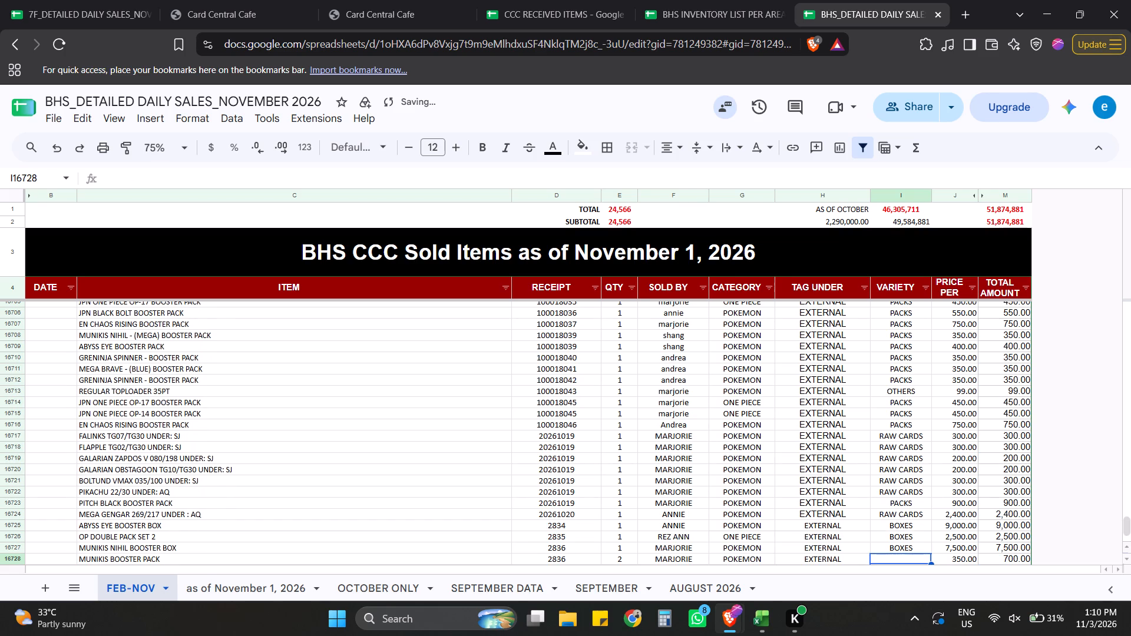
Set the variety to PACKS for the MUNIKIS and GRENINJA SPINNER booster packs in rows 16728 and 16729.
{"action": "type", "text": "PA"}
{"action": "key", "text": "Return"}
{"action": "type", "text": "PA"}
{"action": "key", "text": "Return"}
Set the variety to ORIPA for ORIPA#052(22) in row 16730 and OTHERS for the ASCENDED HEROES blister in row 16731.
{"action": "type", "text": "OR"}
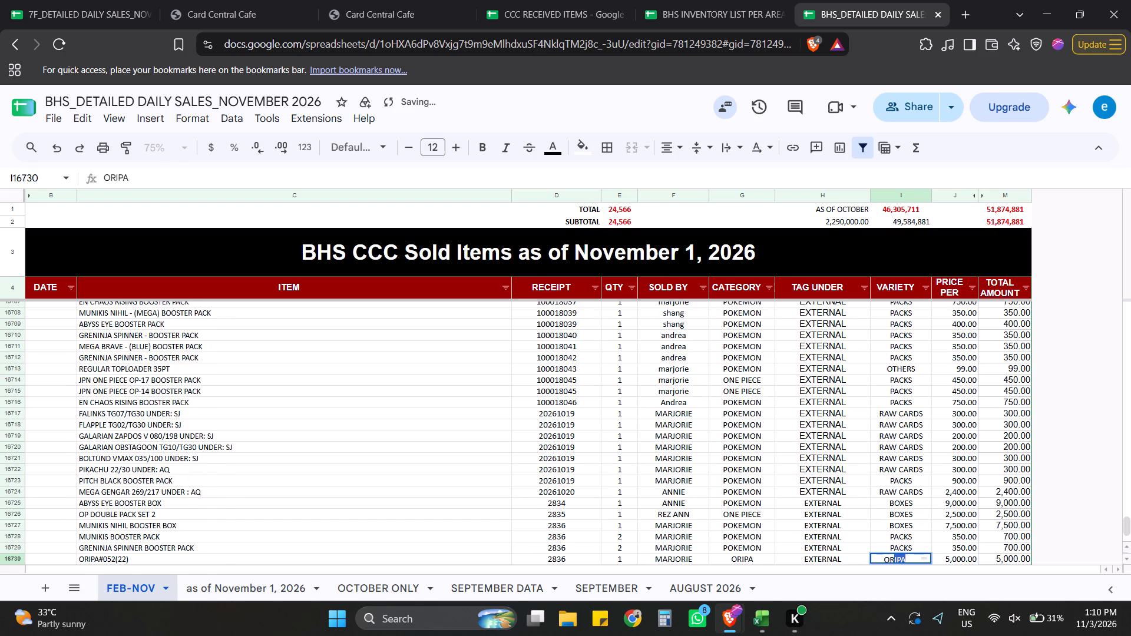
{"action": "key", "text": "Return"}
{"action": "type", "text": "OT"}
{"action": "key", "text": "Return"}
Extend the date column from row 16682 into the first new transaction, giving row 16683 the date 02-Nov-26.
{"action": "scroll", "coordinate": [839, 336], "scroll_direction": "up", "scroll_amount": 15}
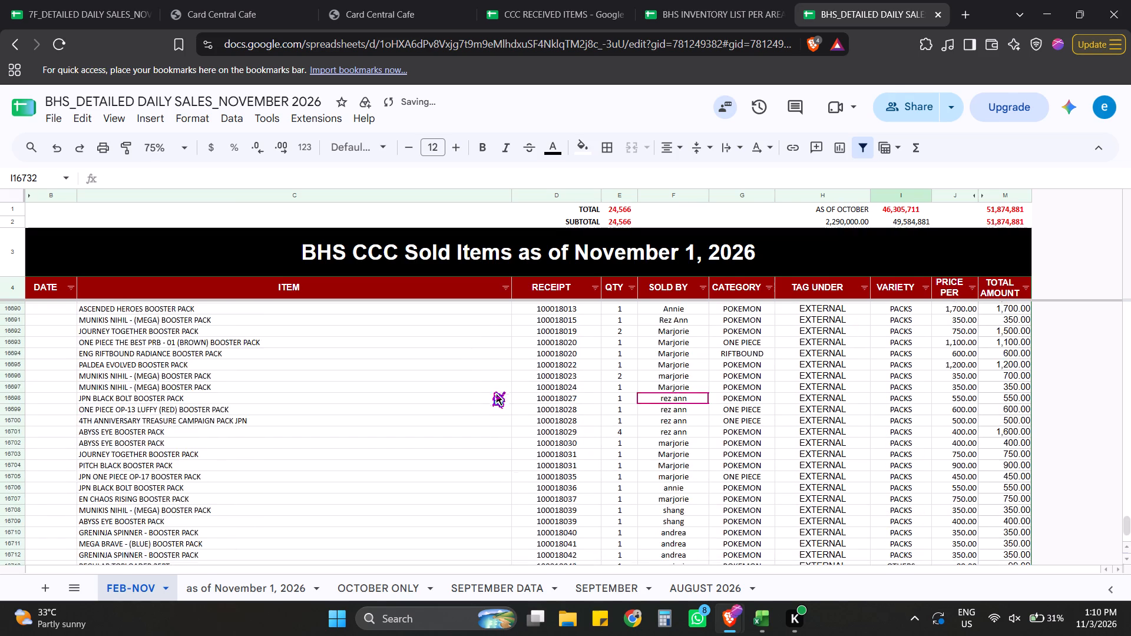
{"action": "scroll", "coordinate": [491, 391], "scroll_direction": "up", "scroll_amount": 11}
{"action": "scroll", "coordinate": [454, 399], "scroll_direction": "down", "scroll_amount": 5}
{"action": "left_click", "coordinate": [55, 383]}
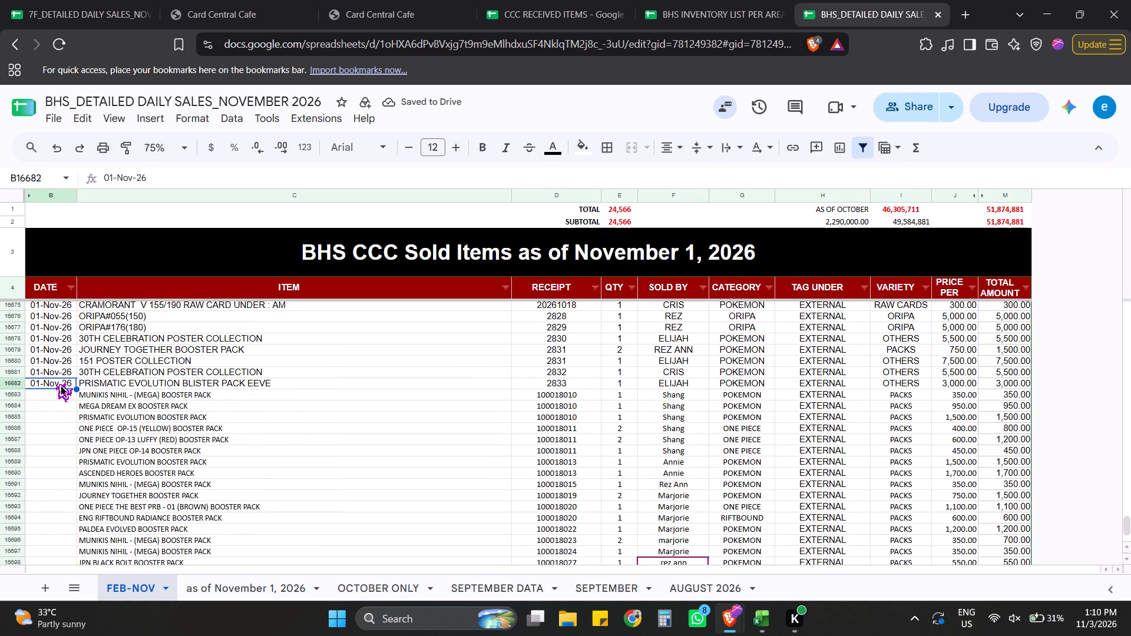
{"action": "left_click", "coordinate": [133, 402]}
{"action": "left_click", "coordinate": [55, 382]}
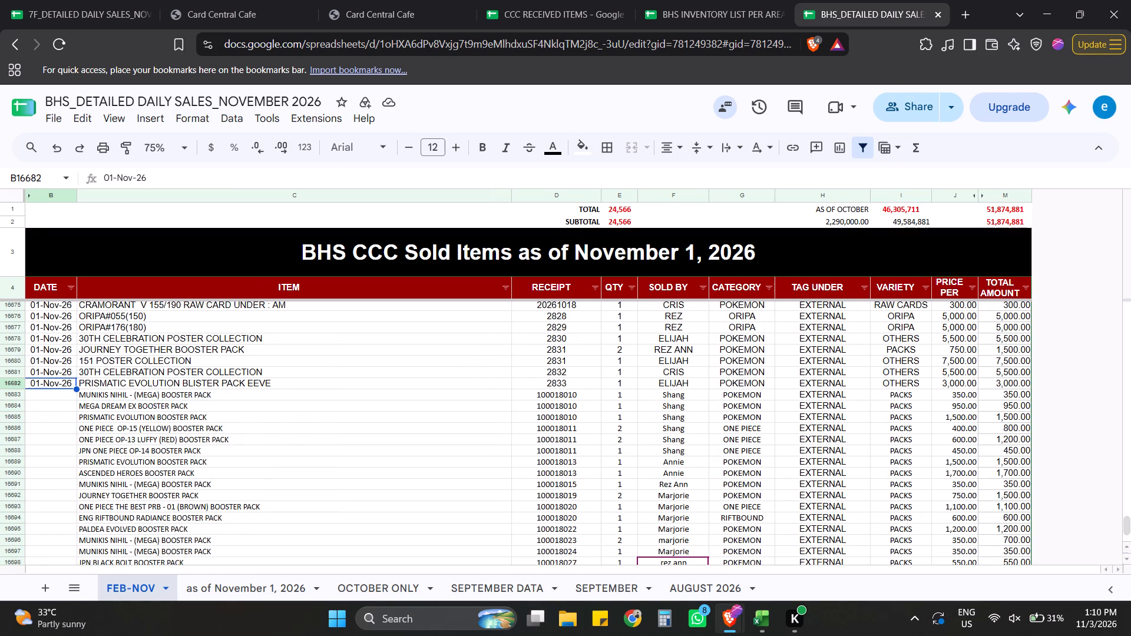
{"action": "left_click", "coordinate": [75, 389]}
{"action": "left_click", "coordinate": [60, 393]}
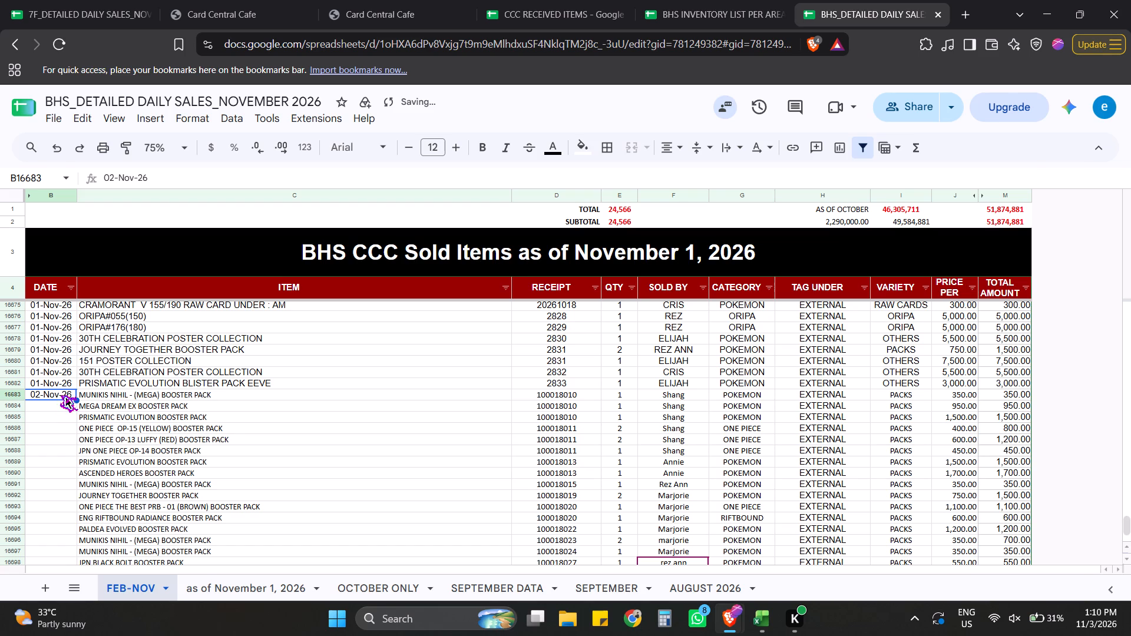
Copy the date 02-Nov-26 into row 16684 and fill it down through row 16731.
{"action": "key", "text": "ctrl+c"}
{"action": "left_click", "coordinate": [55, 450]}
{"action": "left_click", "coordinate": [55, 406]}
{"action": "key", "text": "ctrl+v"}
{"action": "left_click", "coordinate": [45, 445], "text": "ctrl"}
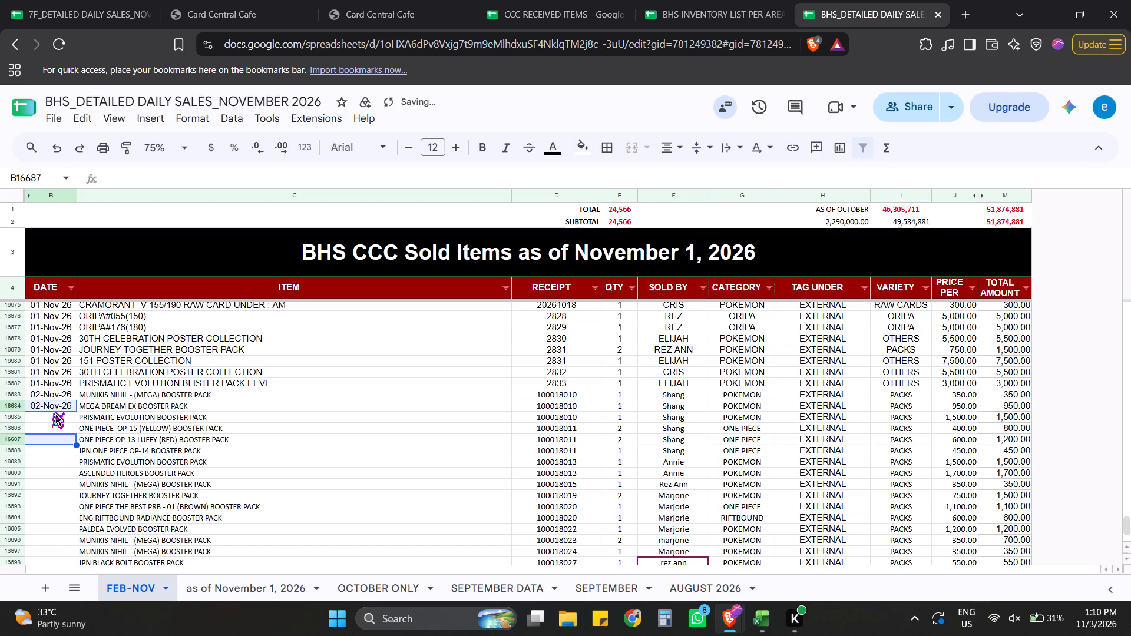
{"action": "left_click_drag", "start_coordinate": [49, 393], "coordinate": [57, 407]}
{"action": "double_click", "coordinate": [77, 410]}
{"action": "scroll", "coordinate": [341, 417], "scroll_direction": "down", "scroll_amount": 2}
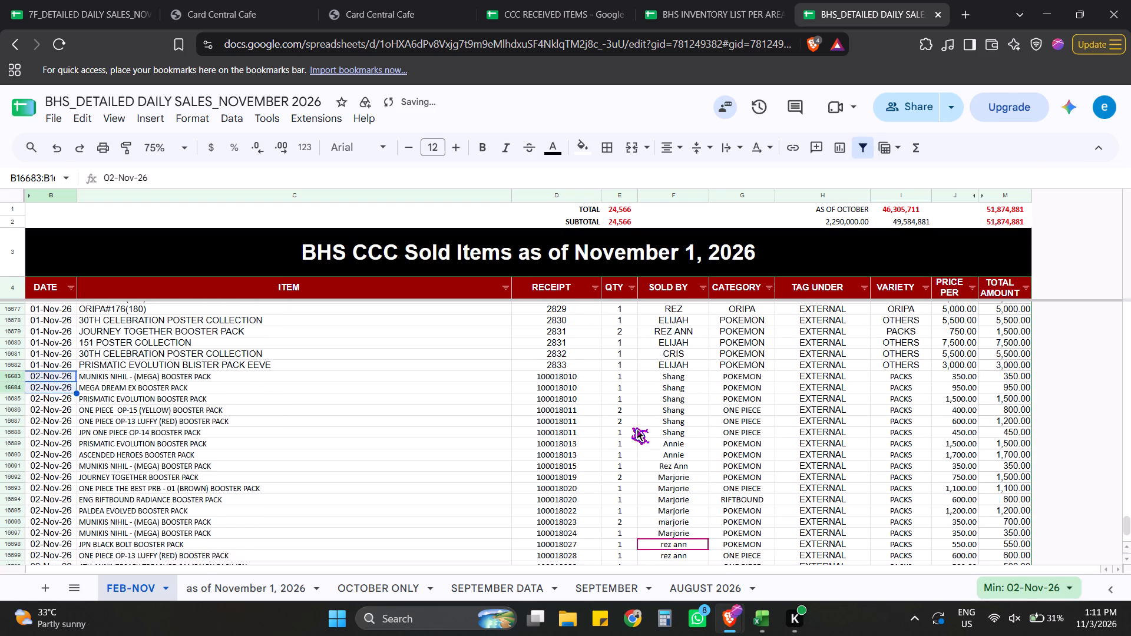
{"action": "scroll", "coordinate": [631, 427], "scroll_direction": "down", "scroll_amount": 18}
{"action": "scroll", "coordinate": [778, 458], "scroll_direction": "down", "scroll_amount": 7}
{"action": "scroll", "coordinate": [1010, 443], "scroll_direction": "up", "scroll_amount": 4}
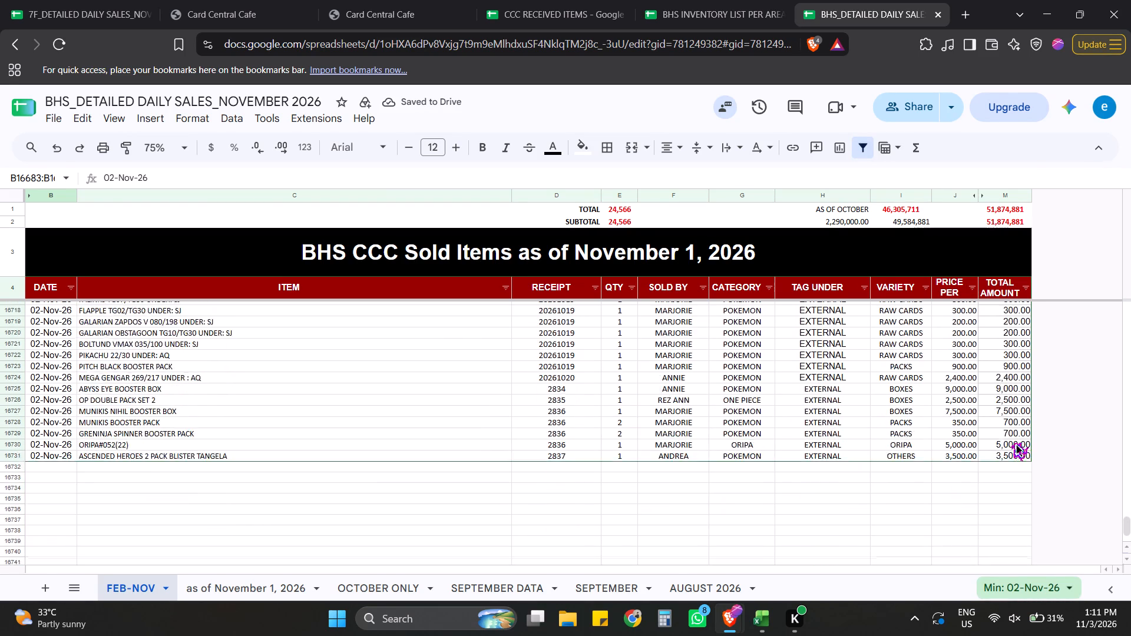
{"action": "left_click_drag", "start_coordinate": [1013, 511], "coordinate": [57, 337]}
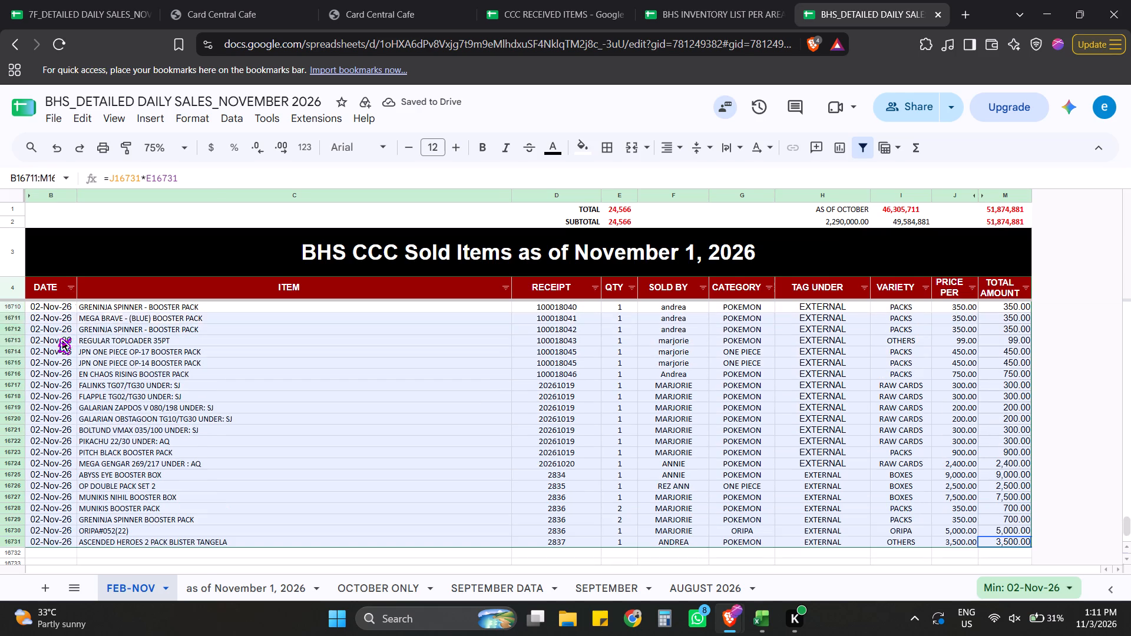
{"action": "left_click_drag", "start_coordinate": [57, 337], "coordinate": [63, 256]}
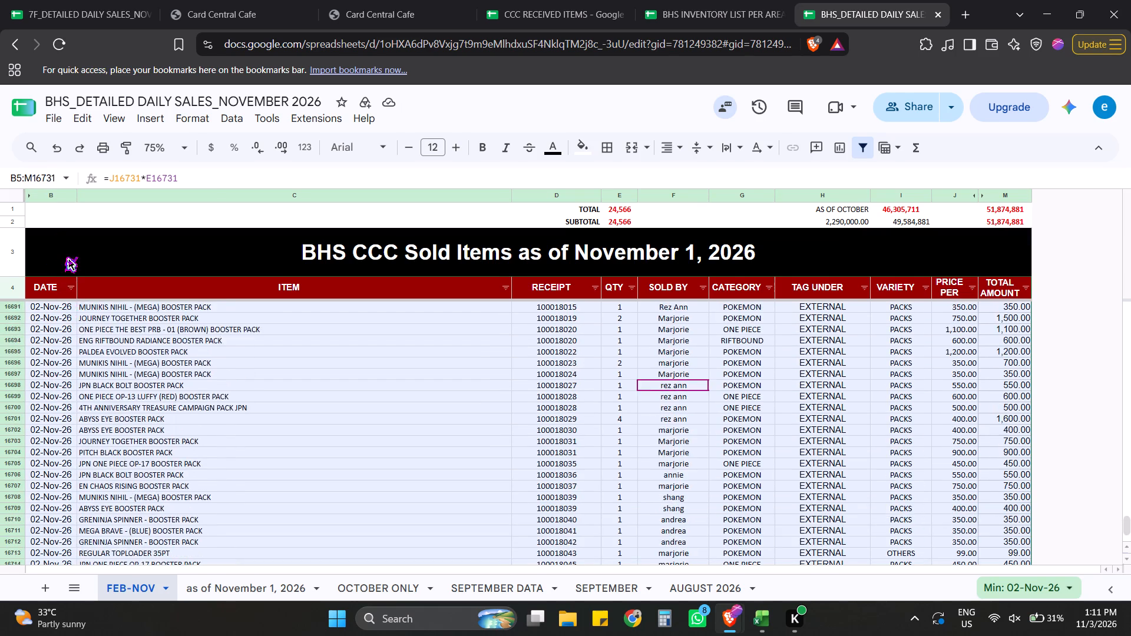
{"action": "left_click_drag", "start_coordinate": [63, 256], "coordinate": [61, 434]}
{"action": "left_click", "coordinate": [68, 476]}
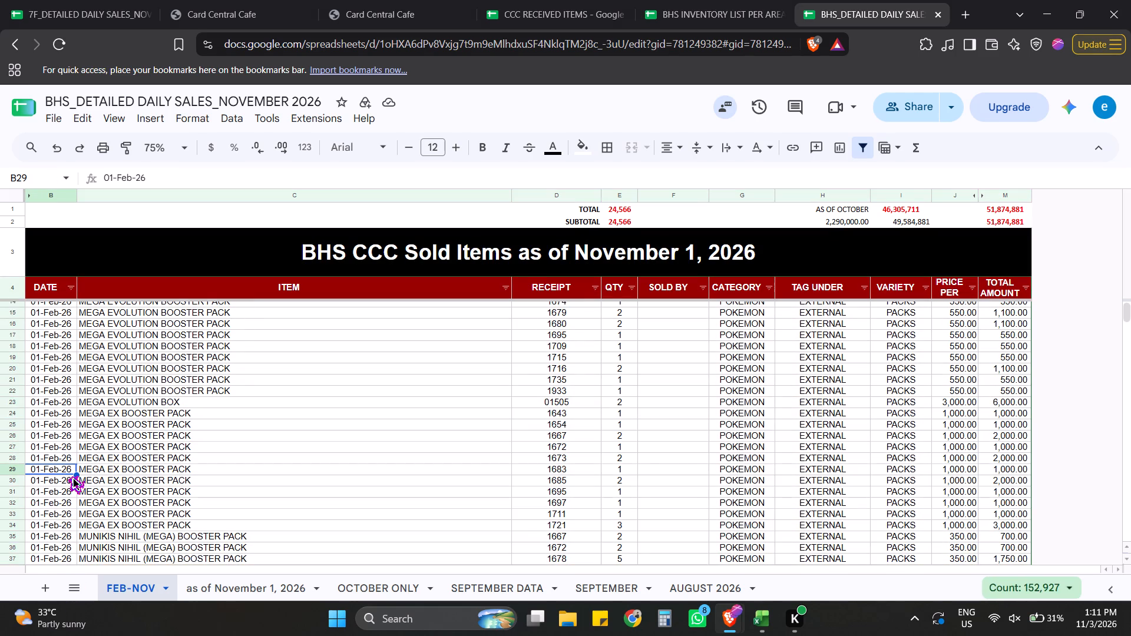
Format all November 2 entries, rows 16683 to 16731 from date to total amount, in Arial at size 12.
{"action": "key", "text": "ctrl+Down"}
{"action": "scroll", "coordinate": [45, 482], "scroll_direction": "up", "scroll_amount": 5}
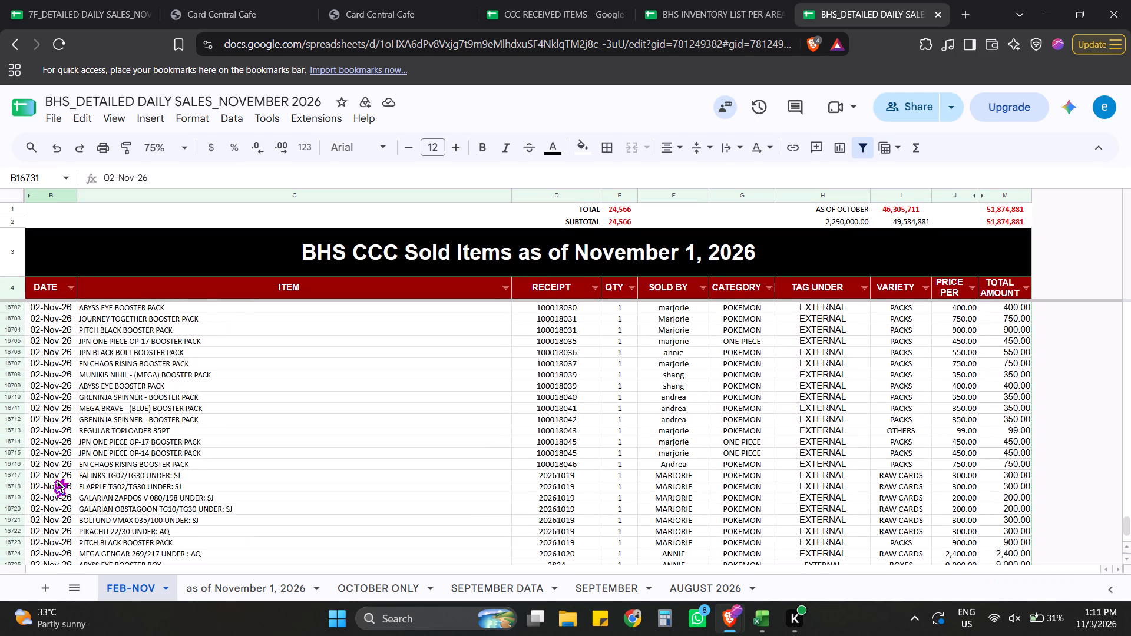
{"action": "scroll", "coordinate": [52, 479], "scroll_direction": "up", "scroll_amount": 19}
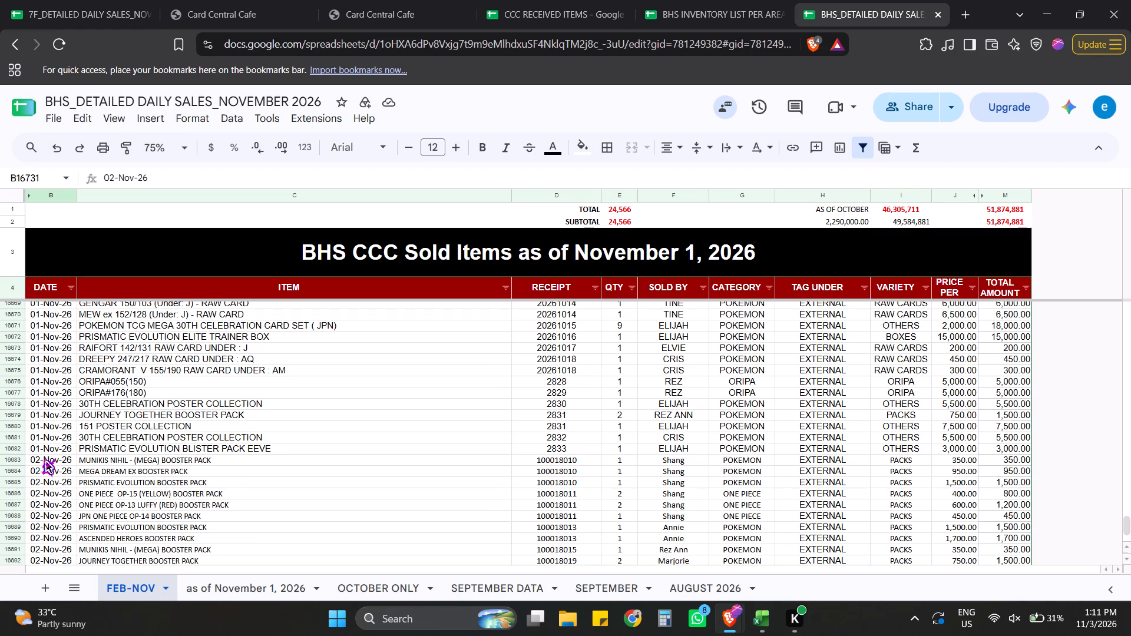
{"action": "left_click_drag", "start_coordinate": [40, 460], "coordinate": [1063, 635]}
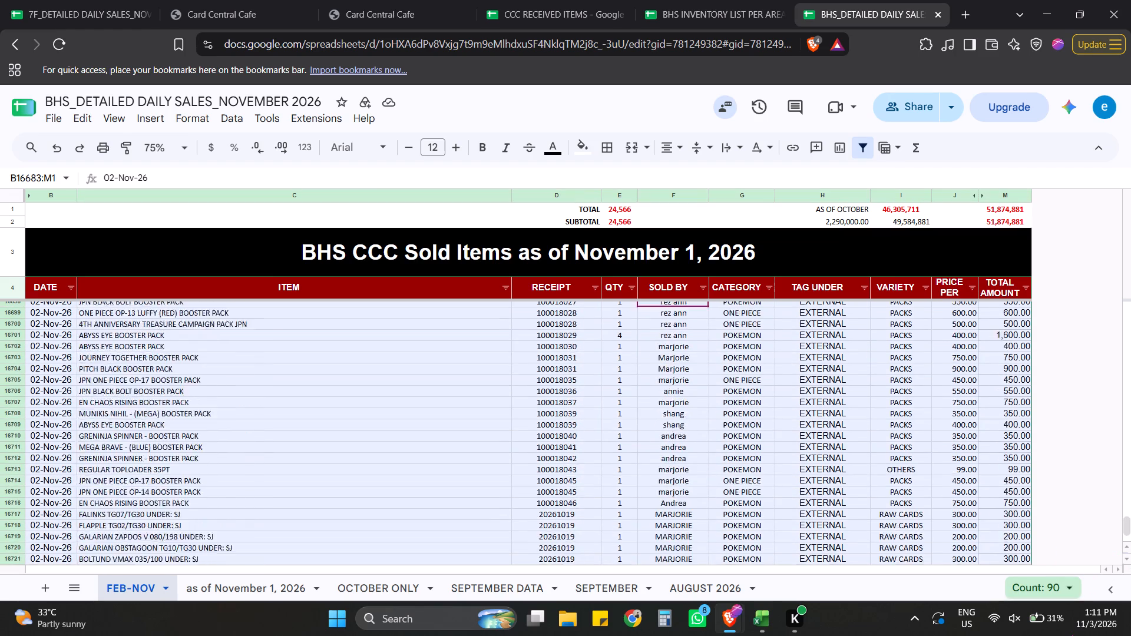
{"action": "left_click_drag", "start_coordinate": [1063, 635], "coordinate": [1027, 393]}
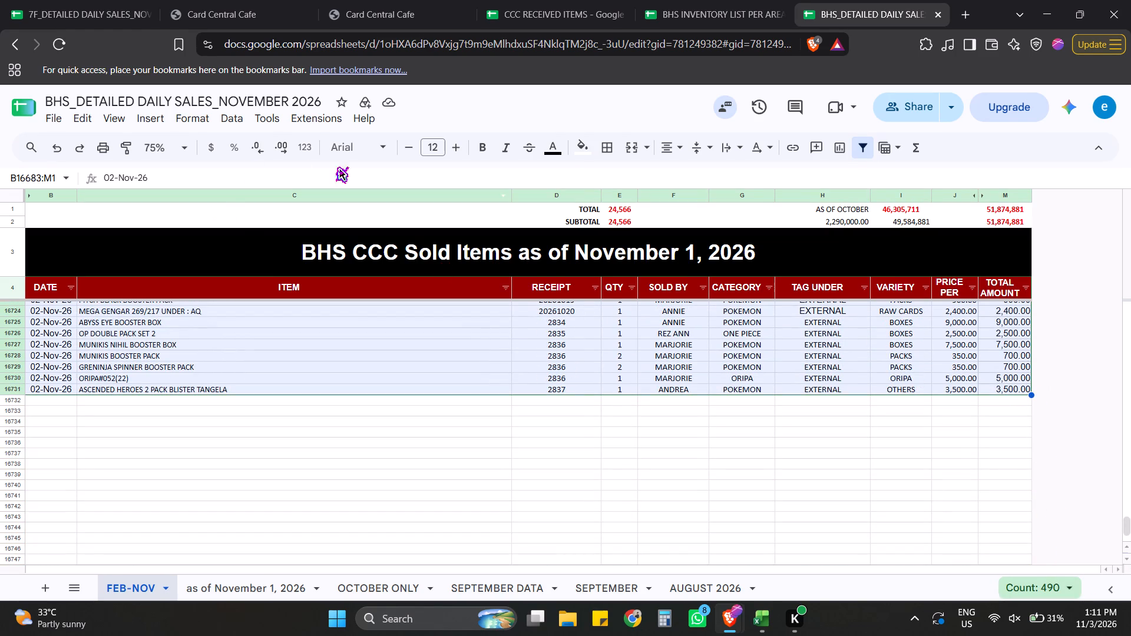
{"action": "left_click_drag", "start_coordinate": [442, 144], "coordinate": [421, 147]}
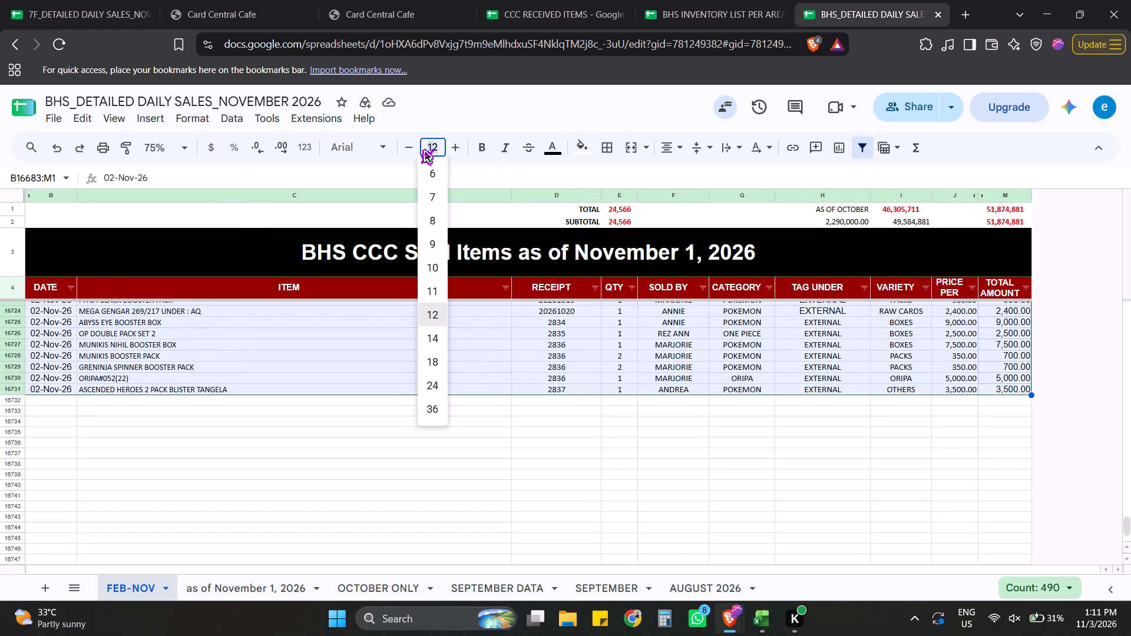
{"action": "type", "text": "12"}
{"action": "key", "text": "Return"}
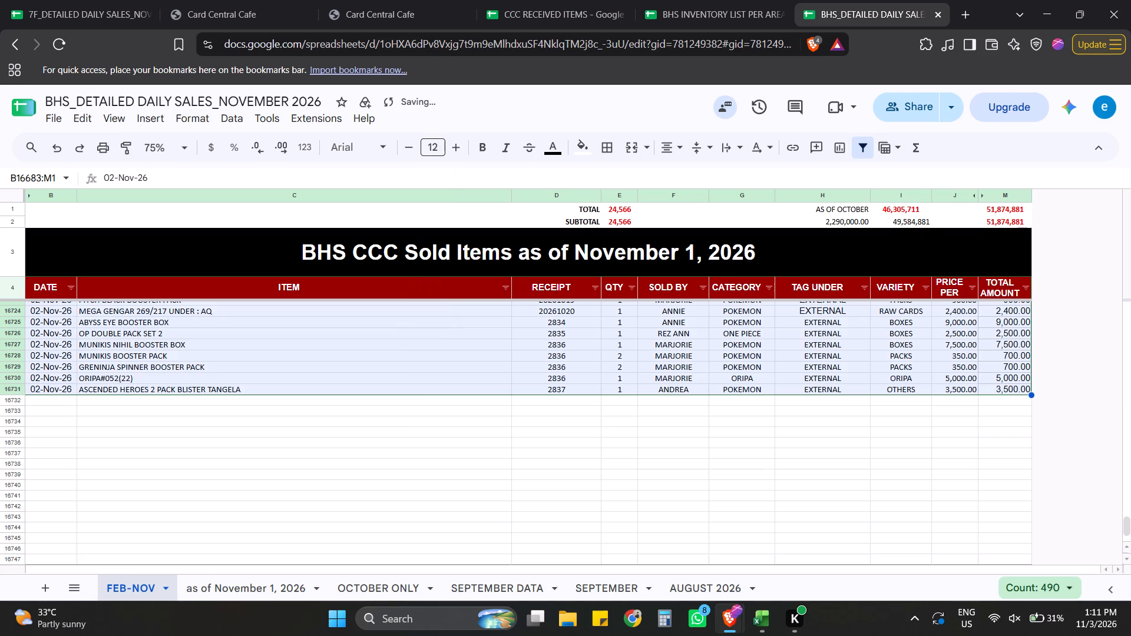
{"action": "left_click", "coordinate": [355, 150]}
{"action": "left_click", "coordinate": [362, 290]}
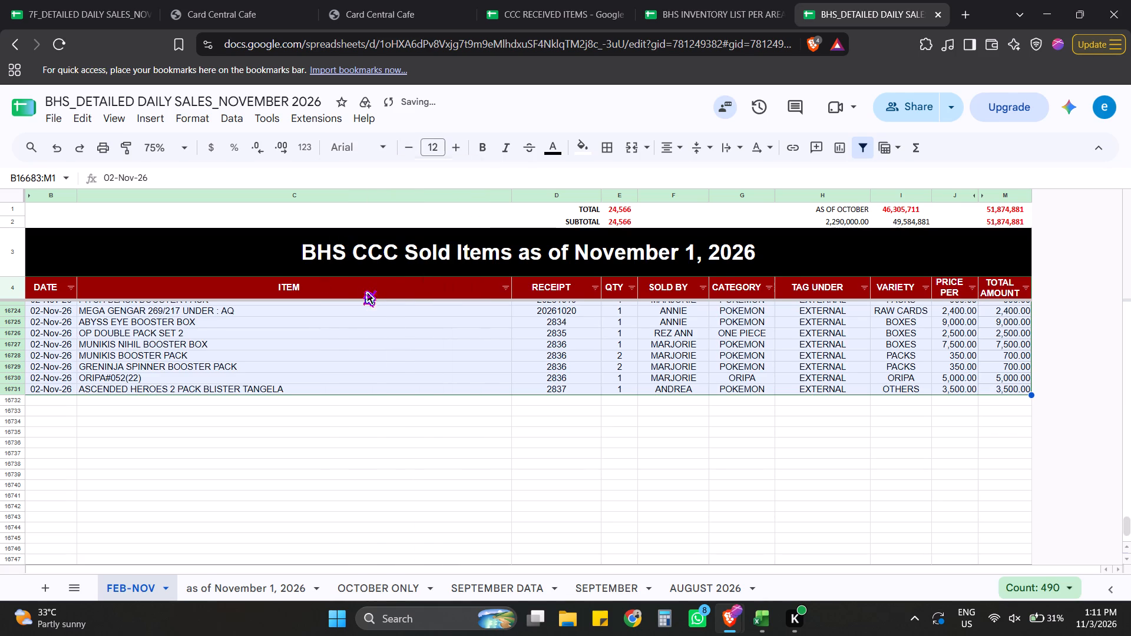
Review the November 2 rows, checking their formatting, receipts, sellers, tags and varieties.
{"action": "left_click", "coordinate": [579, 441]}
{"action": "scroll", "coordinate": [623, 436], "scroll_direction": "up", "scroll_amount": 7}
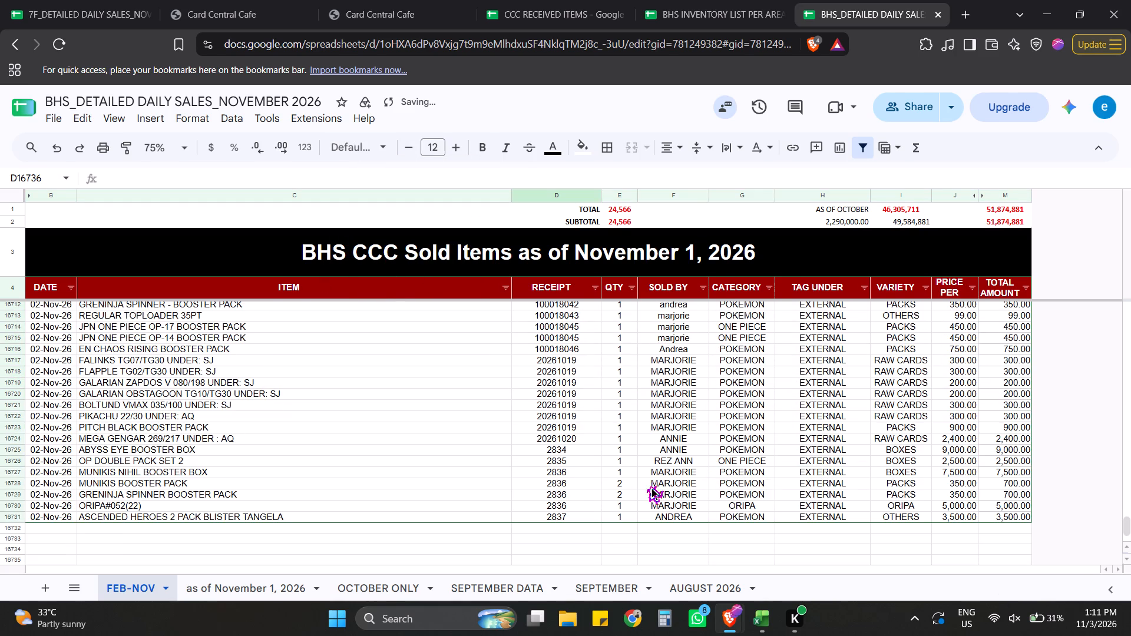
{"action": "left_click", "coordinate": [565, 458]}
{"action": "left_click", "coordinate": [565, 489]}
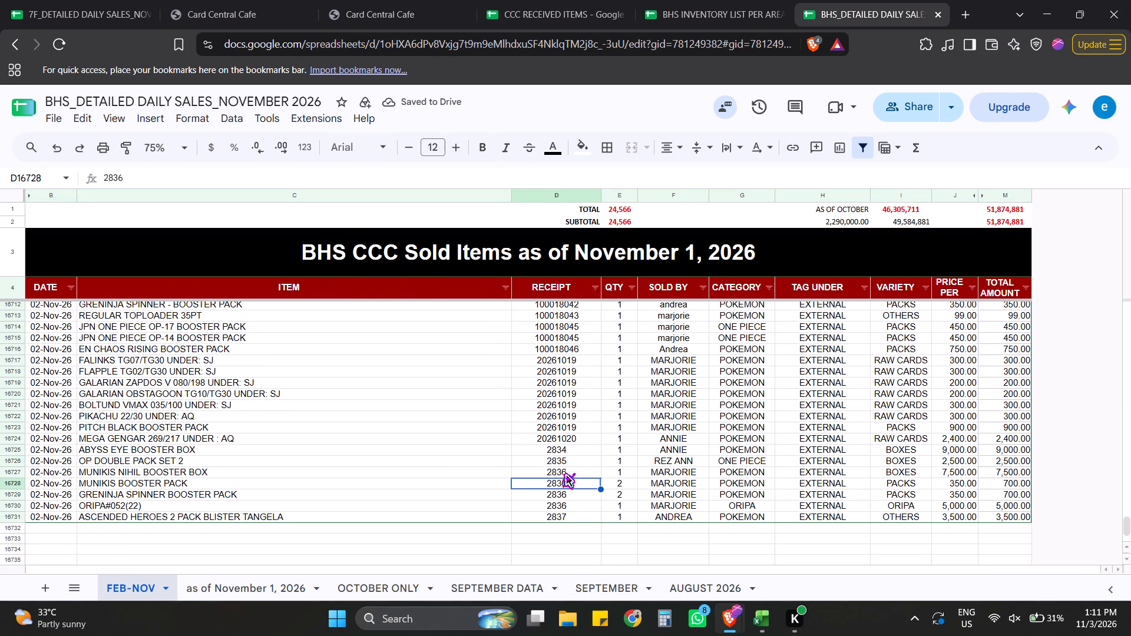
{"action": "left_click", "coordinate": [594, 469]}
{"action": "left_click", "coordinate": [696, 486]}
{"action": "left_click_drag", "start_coordinate": [817, 491], "coordinate": [824, 492]}
{"action": "scroll", "coordinate": [910, 485], "scroll_direction": "up", "scroll_amount": 11}
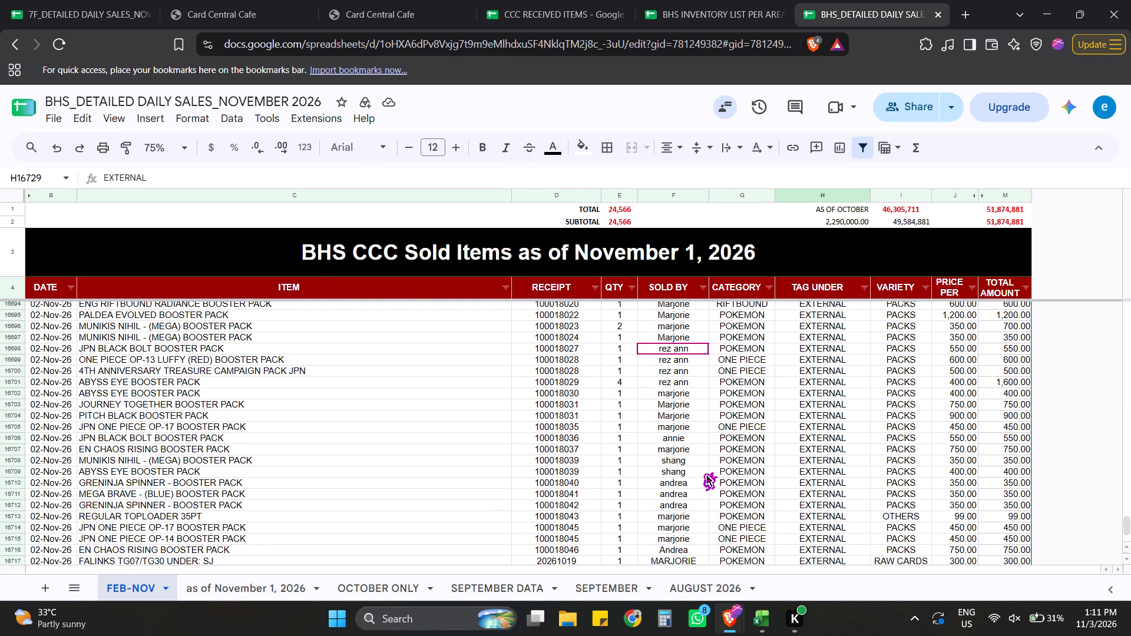
{"action": "left_click", "coordinate": [702, 472]}
{"action": "scroll", "coordinate": [852, 478], "scroll_direction": "down", "scroll_amount": 4}
{"action": "left_click", "coordinate": [803, 470]}
{"action": "scroll", "coordinate": [805, 477], "scroll_direction": "down", "scroll_amount": 4}
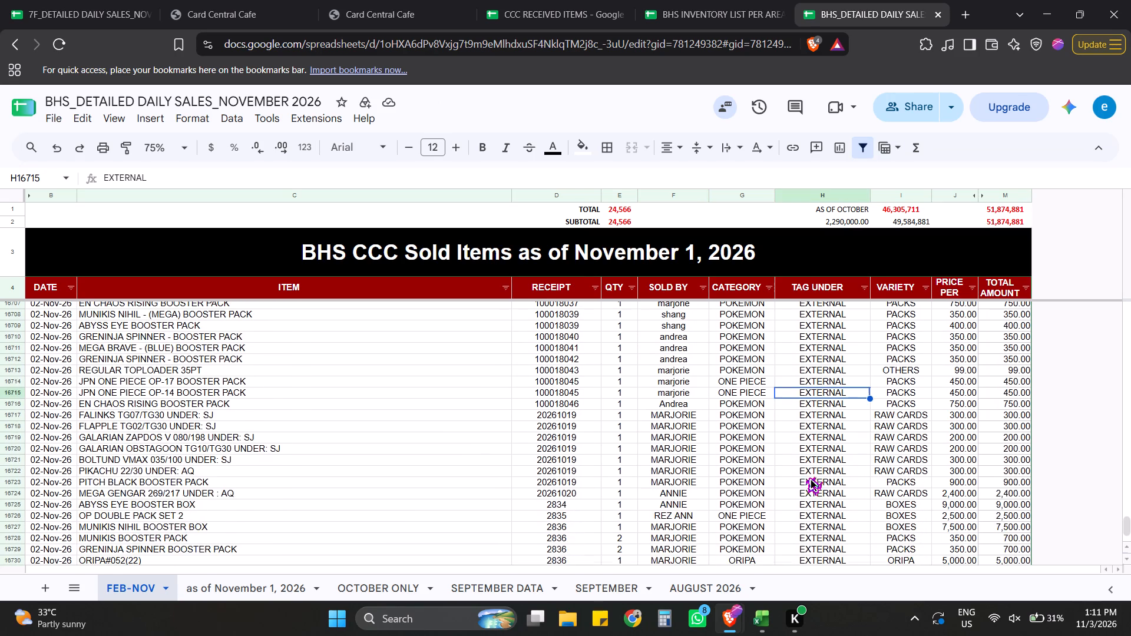
{"action": "scroll", "coordinate": [797, 463], "scroll_direction": "down", "scroll_amount": 6}
{"action": "scroll", "coordinate": [792, 443], "scroll_direction": "up", "scroll_amount": 15}
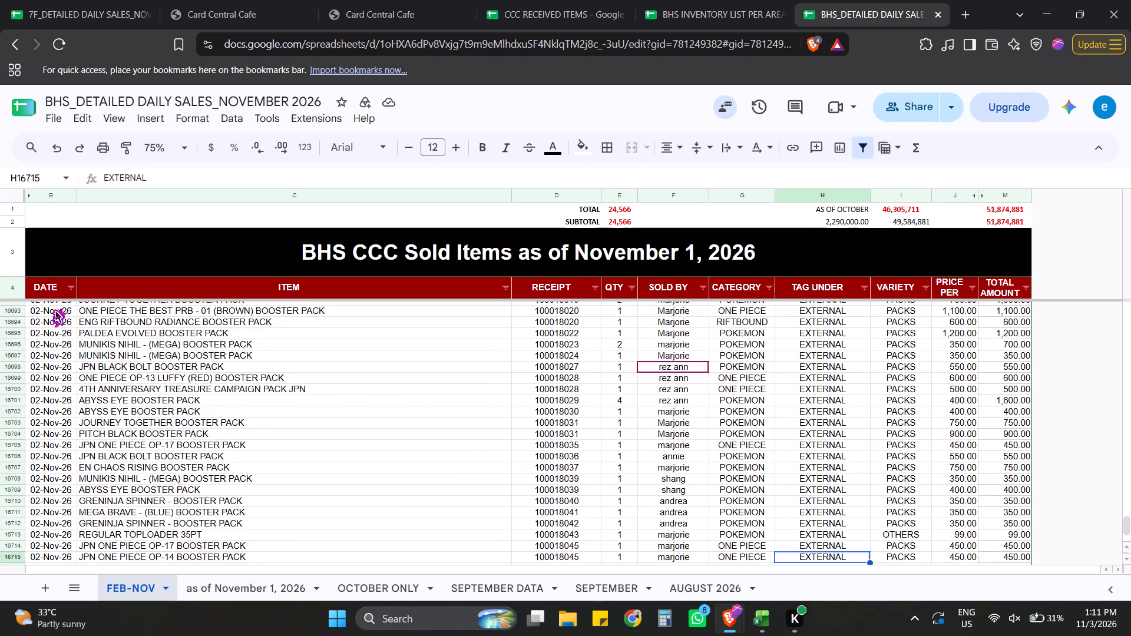
Refresh the filter on header row 4 by removing it and creating it again over the table including the new rows.
{"action": "left_click", "coordinate": [9, 293]}
{"action": "left_click", "coordinate": [856, 146]}
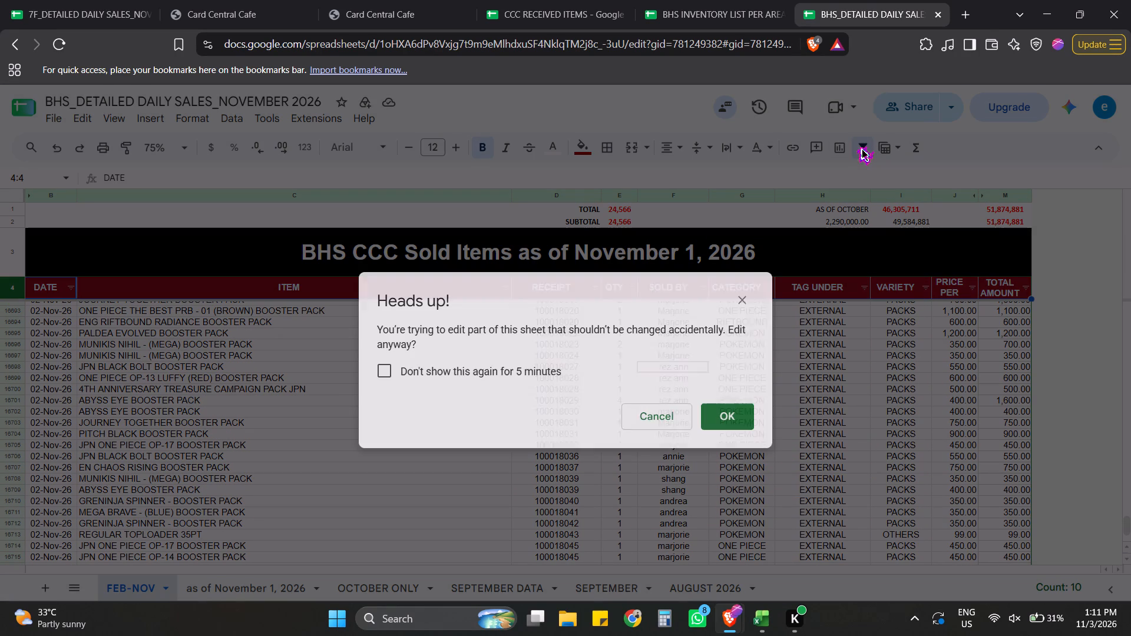
{"action": "left_click", "coordinate": [726, 425]}
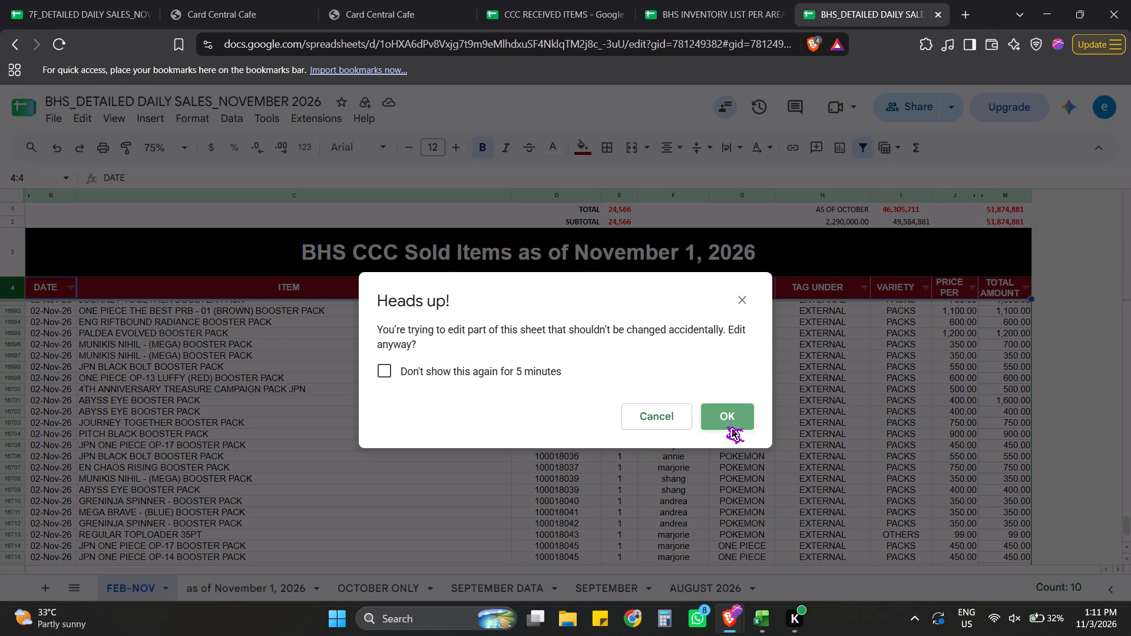
{"action": "left_click", "coordinate": [737, 460]}
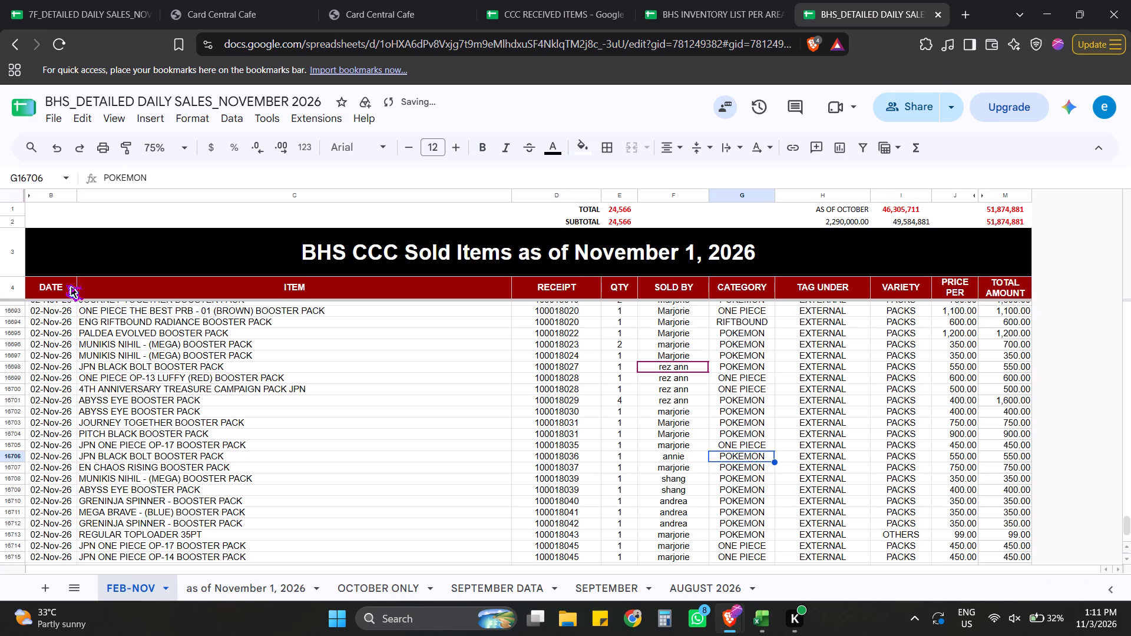
{"action": "left_click", "coordinate": [0, 291]}
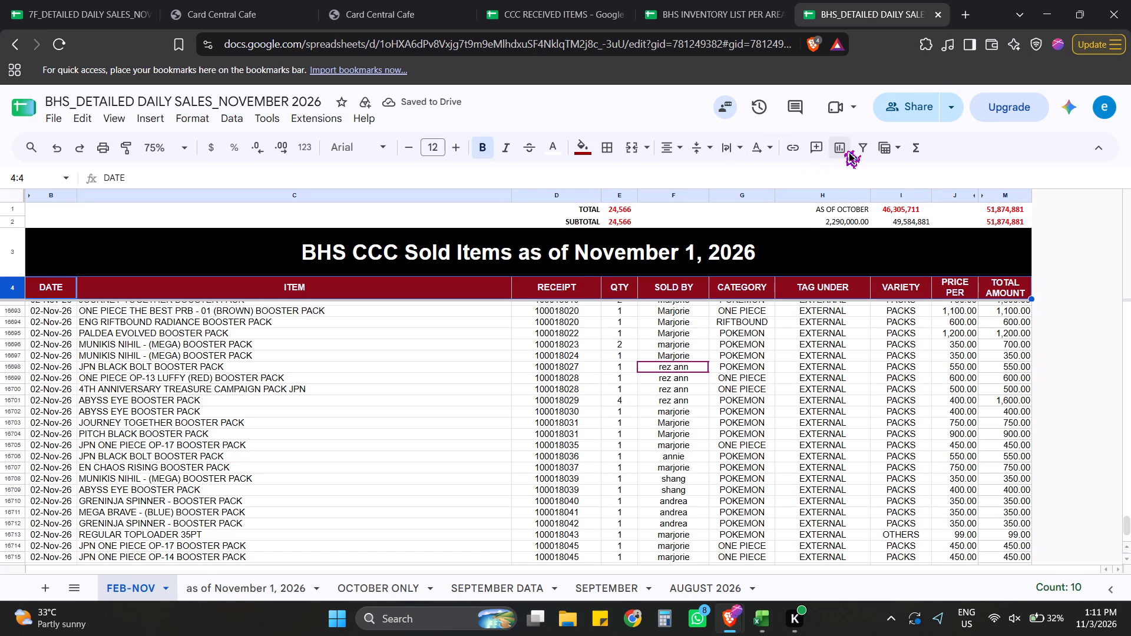
{"action": "left_click", "coordinate": [861, 147]}
{"action": "left_click", "coordinate": [735, 418]}
{"action": "left_click", "coordinate": [216, 402]}
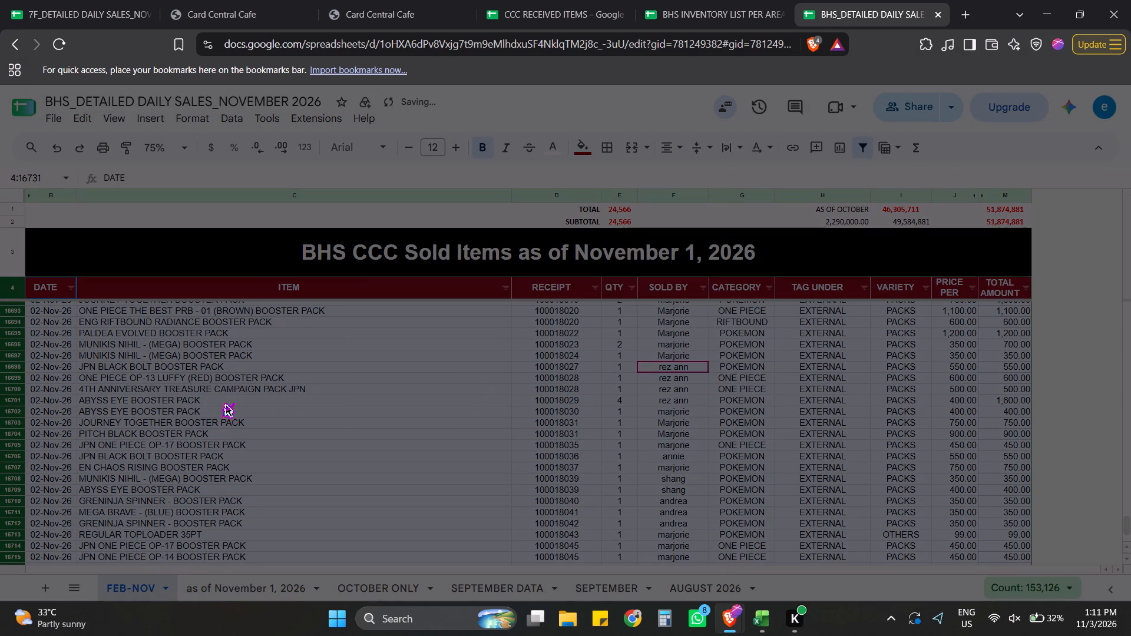
Filter the DATE column to show only 02-Nov-26, accepting the protected-range edit.
{"action": "left_click", "coordinate": [74, 286]}
{"action": "left_click", "coordinate": [69, 288]}
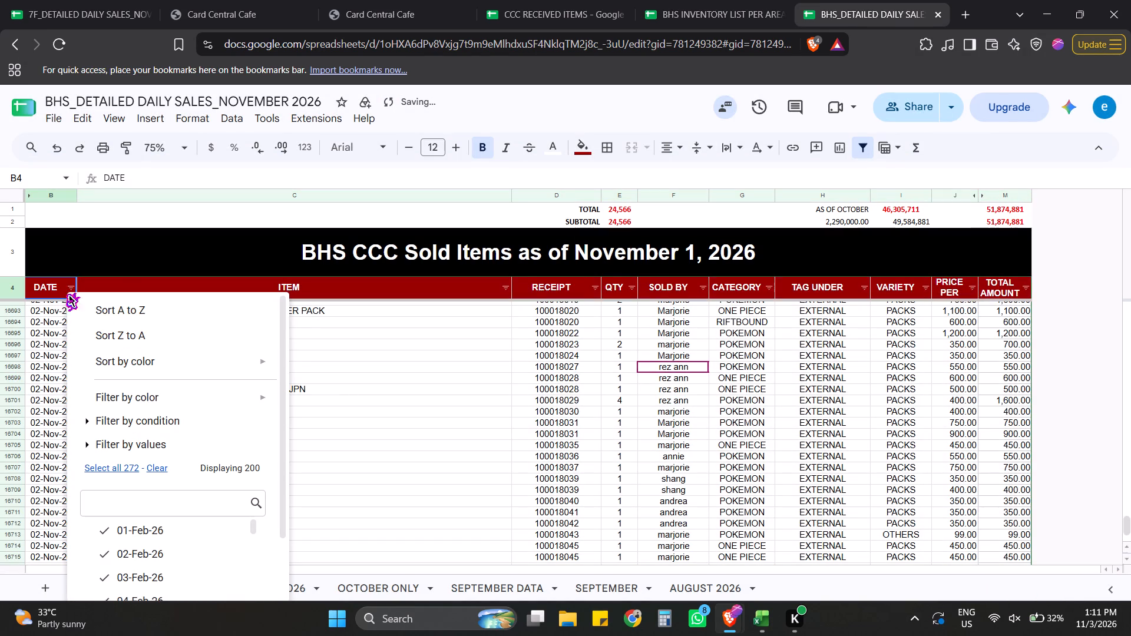
{"action": "left_click", "coordinate": [150, 467]}
{"action": "left_click", "coordinate": [158, 501]}
{"action": "type", "text": "03-B"}
{"action": "key", "text": "BackSpace"}
{"action": "key", "text": "n"}
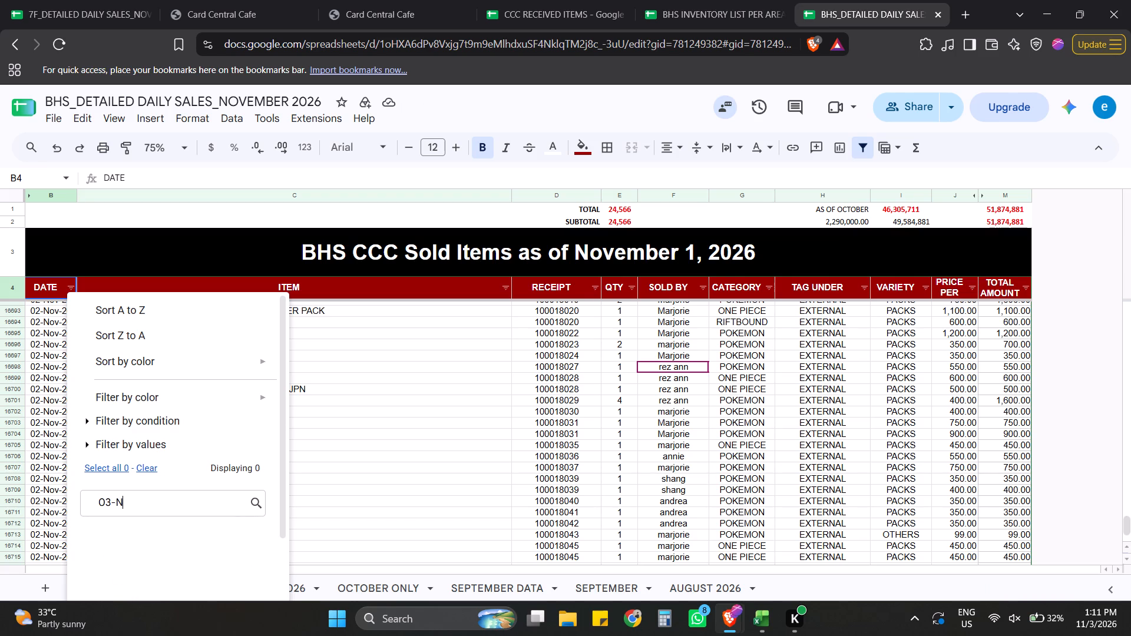
{"action": "key", "text": "BackSpace"}
{"action": "key", "text": "BackSpace"}
{"action": "key", "text": "BackSpace"}
{"action": "type", "text": "2-N"}
{"action": "key", "text": "Return"}
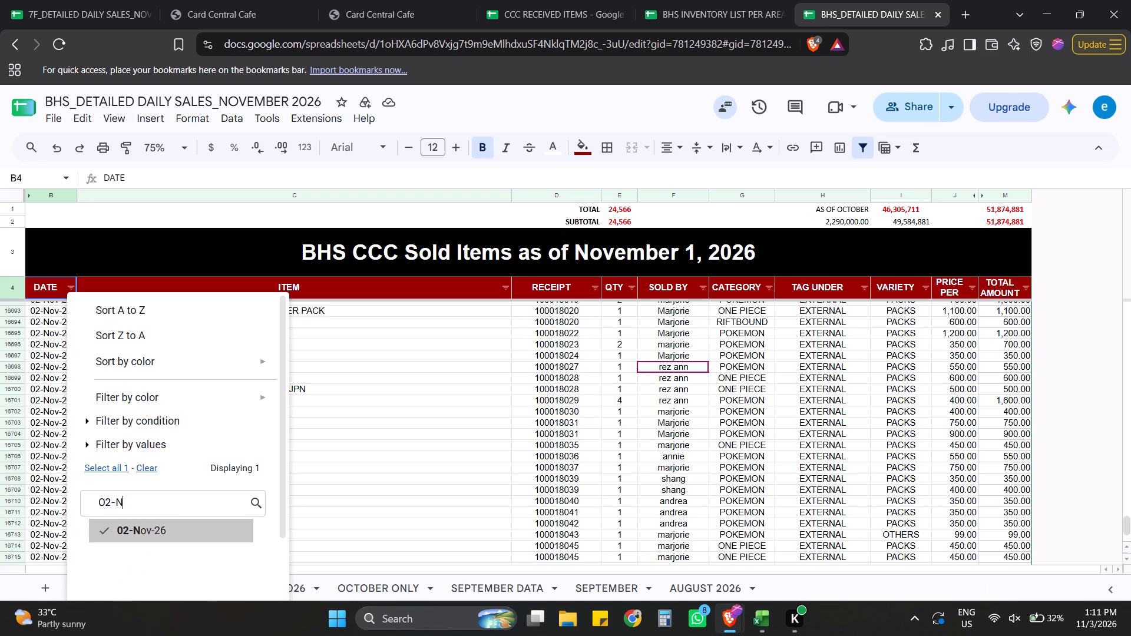
{"action": "scroll", "coordinate": [272, 534], "scroll_direction": "down", "scroll_amount": 6}
{"action": "left_click", "coordinate": [251, 575]}
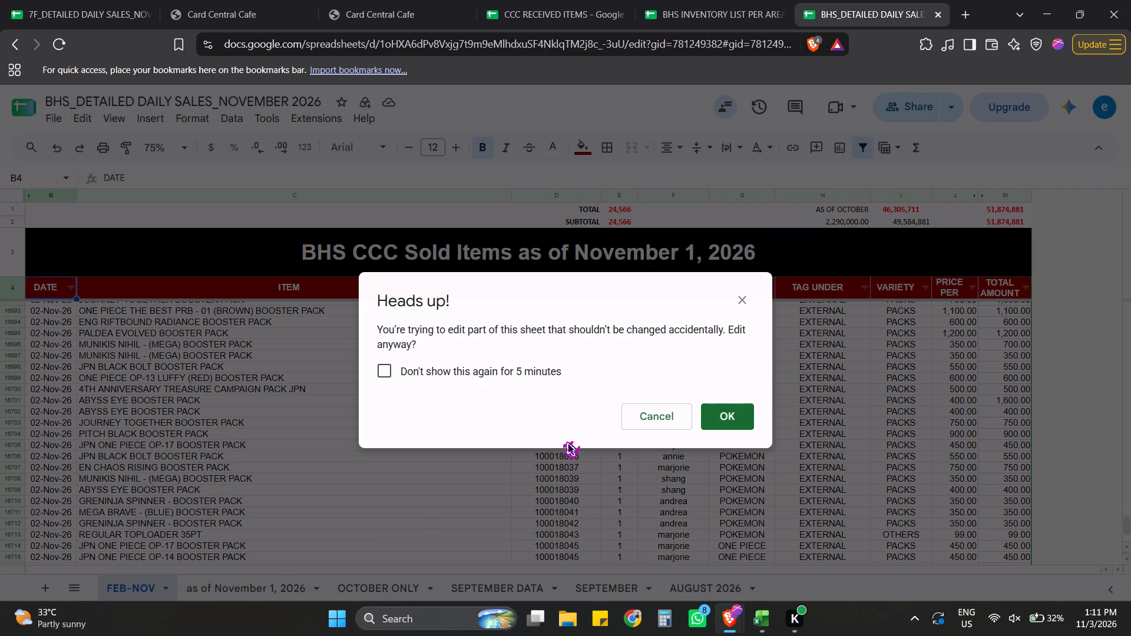
{"action": "left_click", "coordinate": [730, 417]}
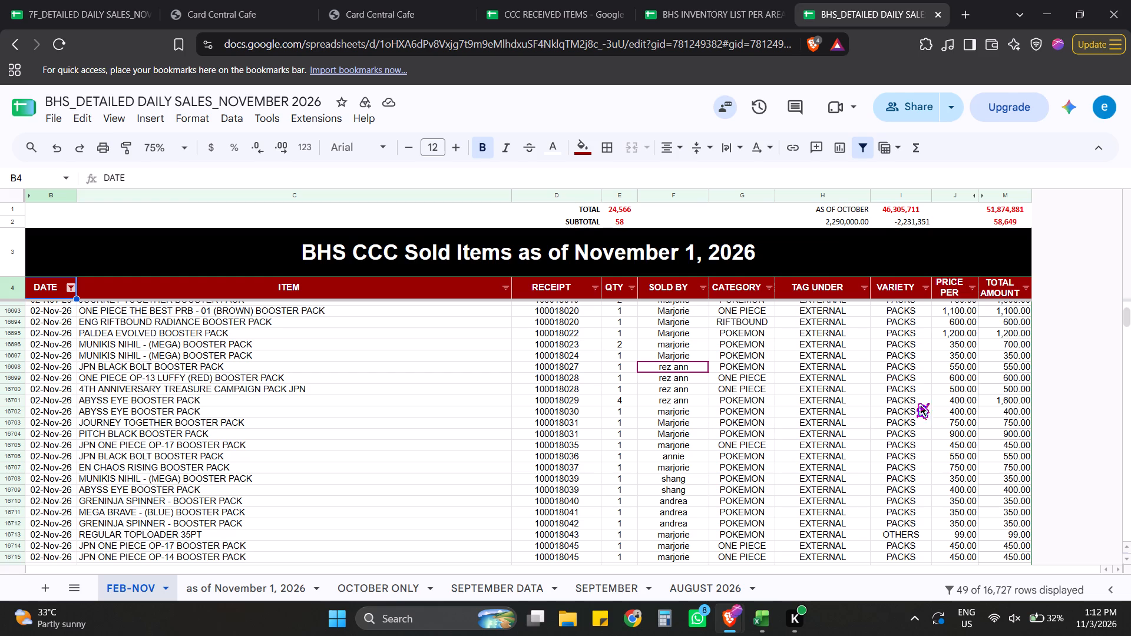
Filter the VARIETY column to show only PACKS among the November 2 sales.
{"action": "left_click", "coordinate": [923, 289]}
{"action": "left_click", "coordinate": [783, 465]}
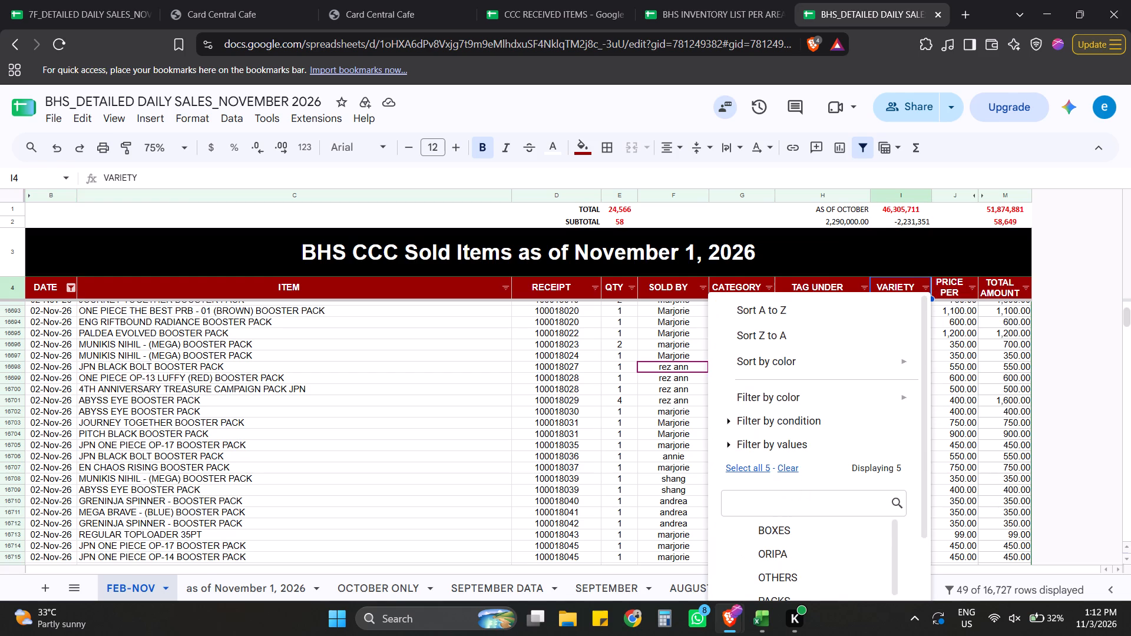
{"action": "scroll", "coordinate": [782, 548], "scroll_direction": "down", "scroll_amount": 3}
{"action": "left_click", "coordinate": [798, 556]}
{"action": "scroll", "coordinate": [901, 551], "scroll_direction": "down", "scroll_amount": 5}
{"action": "left_click", "coordinate": [889, 574]}
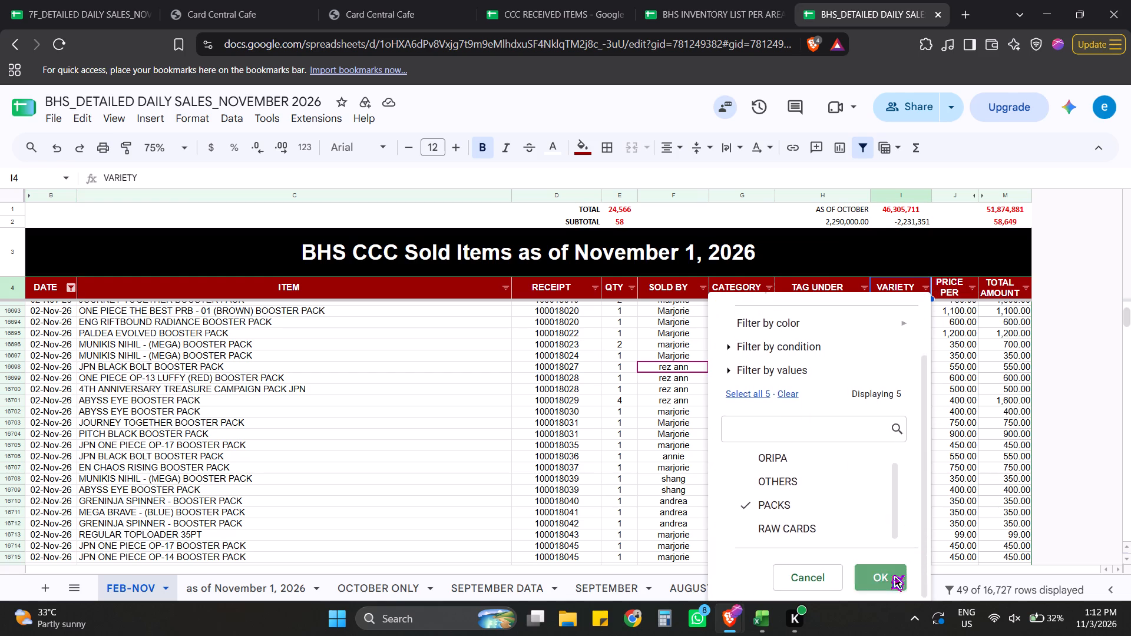
{"action": "left_click", "coordinate": [735, 416]}
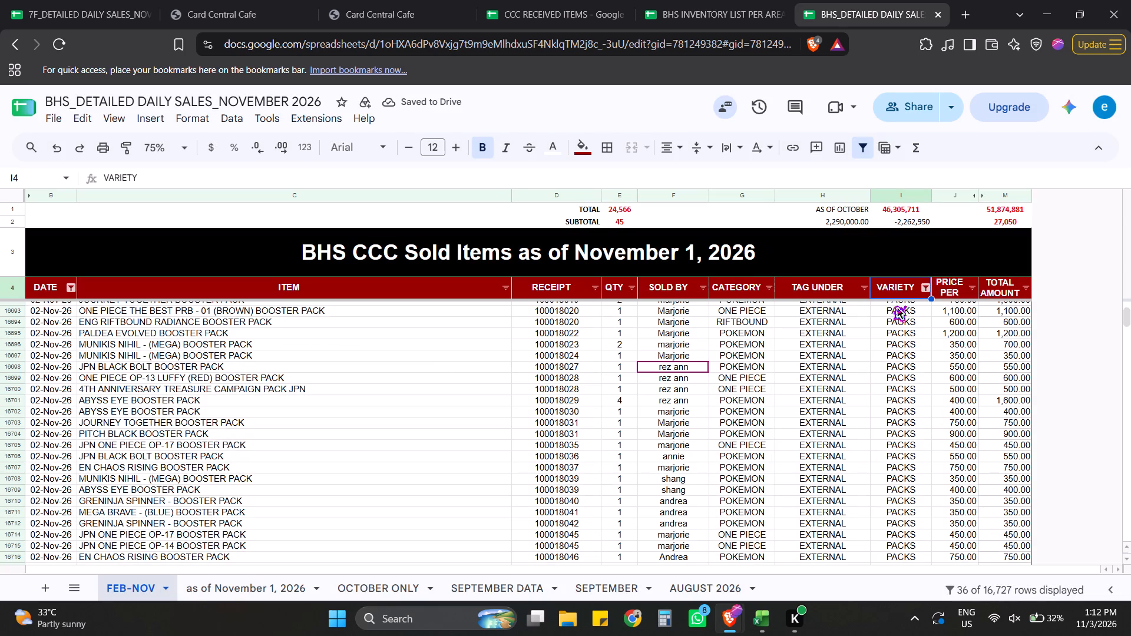
Change the VARIETY filter to show only BOXES and check the November 2 box sales.
{"action": "left_click", "coordinate": [929, 289]}
{"action": "left_click", "coordinate": [802, 534]}
{"action": "left_click", "coordinate": [796, 548]}
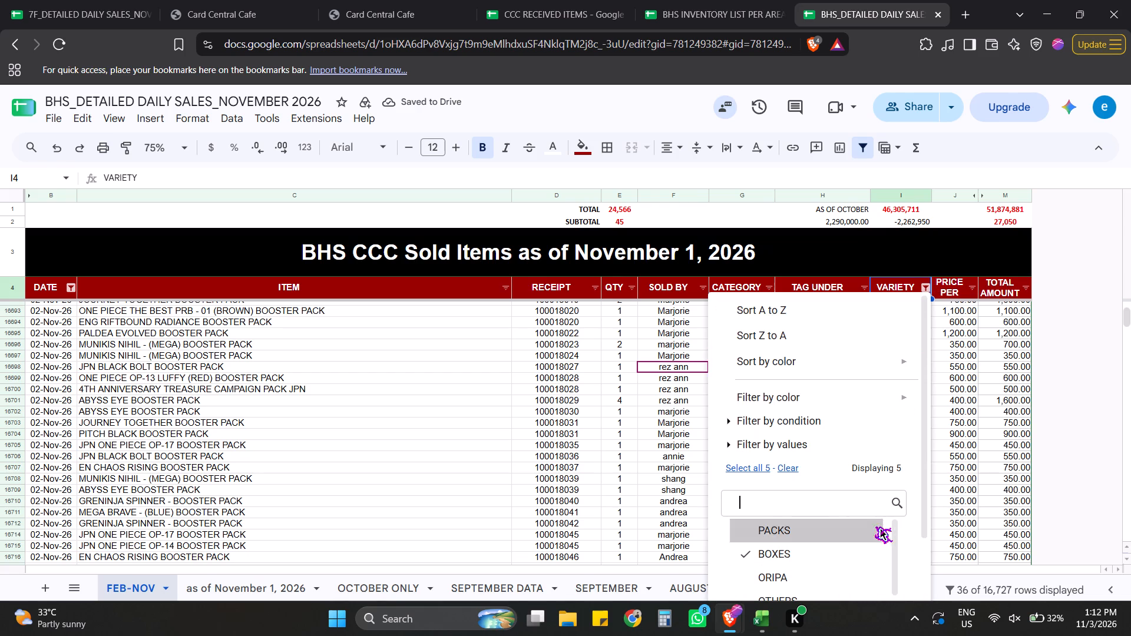
{"action": "scroll", "coordinate": [913, 539], "scroll_direction": "down", "scroll_amount": 5}
{"action": "left_click", "coordinate": [888, 567]}
{"action": "left_click", "coordinate": [738, 416]}
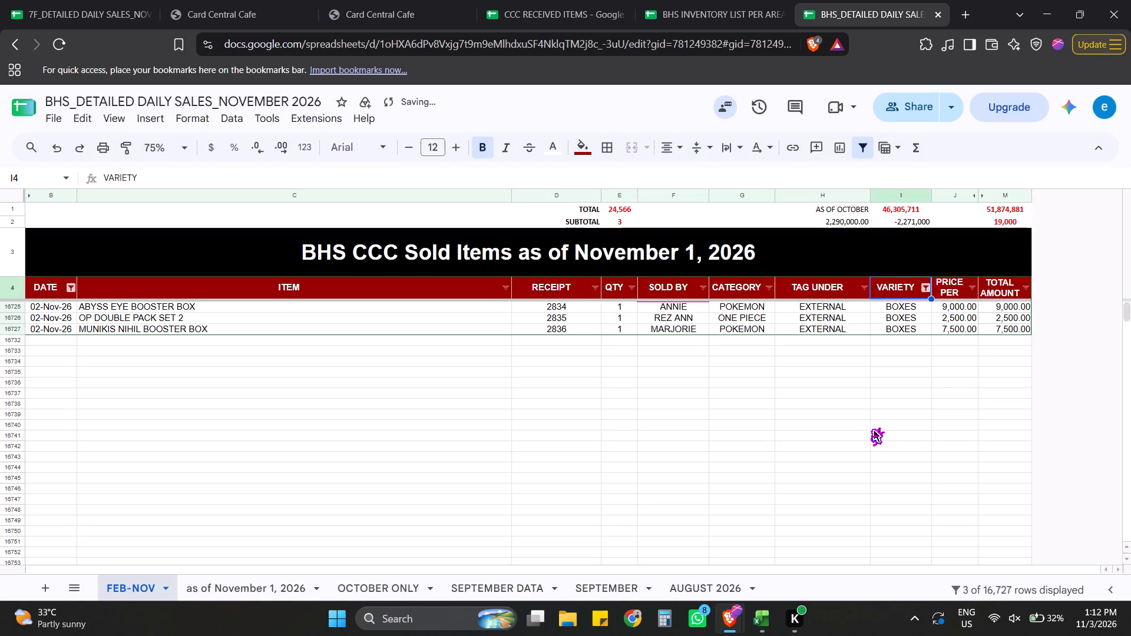
{"action": "scroll", "coordinate": [868, 426], "scroll_direction": "up", "scroll_amount": 4}
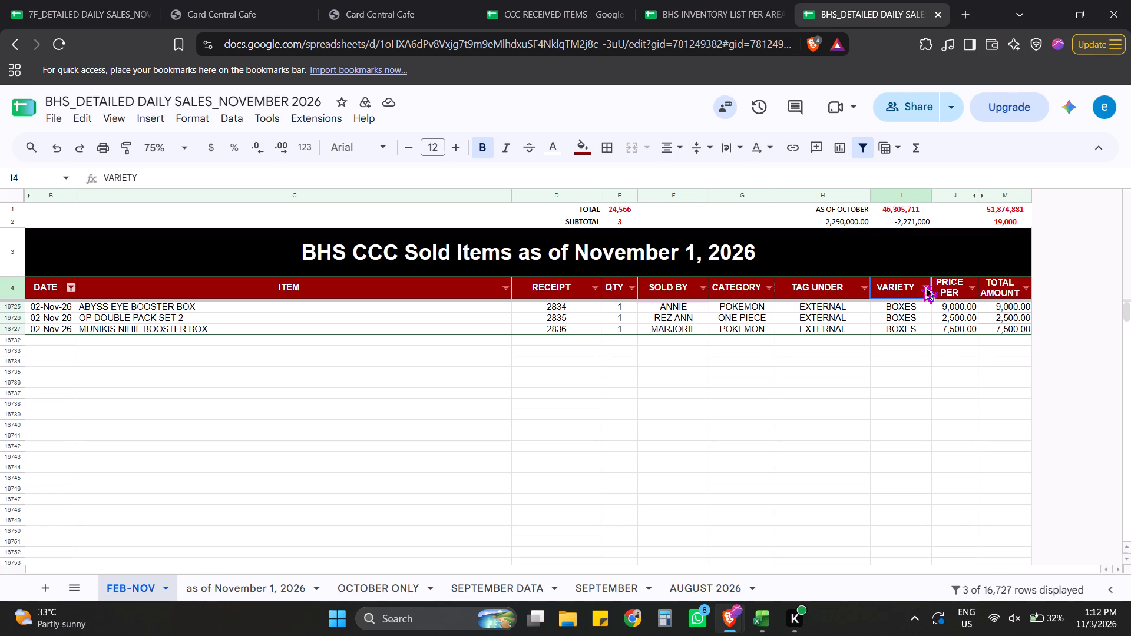
Set the quantity of OP DOUBLE PACK SET 2 on receipt 2835 to 2.
{"action": "left_click", "coordinate": [630, 315]}
{"action": "key", "text": "2"}
{"action": "key", "text": "Return"}
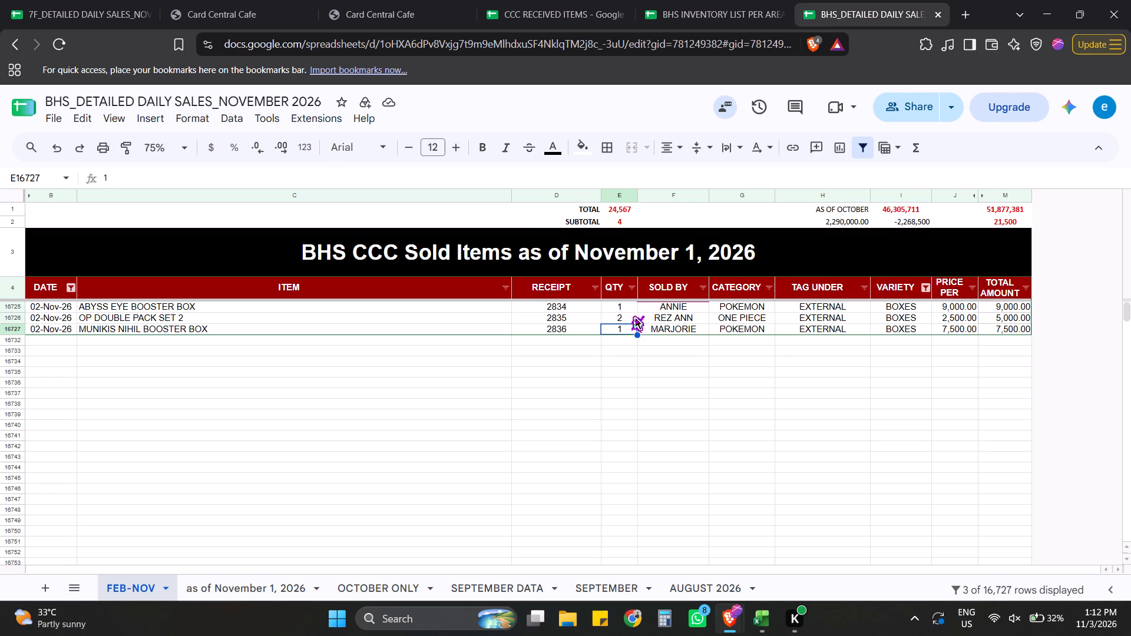
Change the VARIETY filter to show only RAW CARDS for the November 2 sales.
{"action": "left_click", "coordinate": [921, 287]}
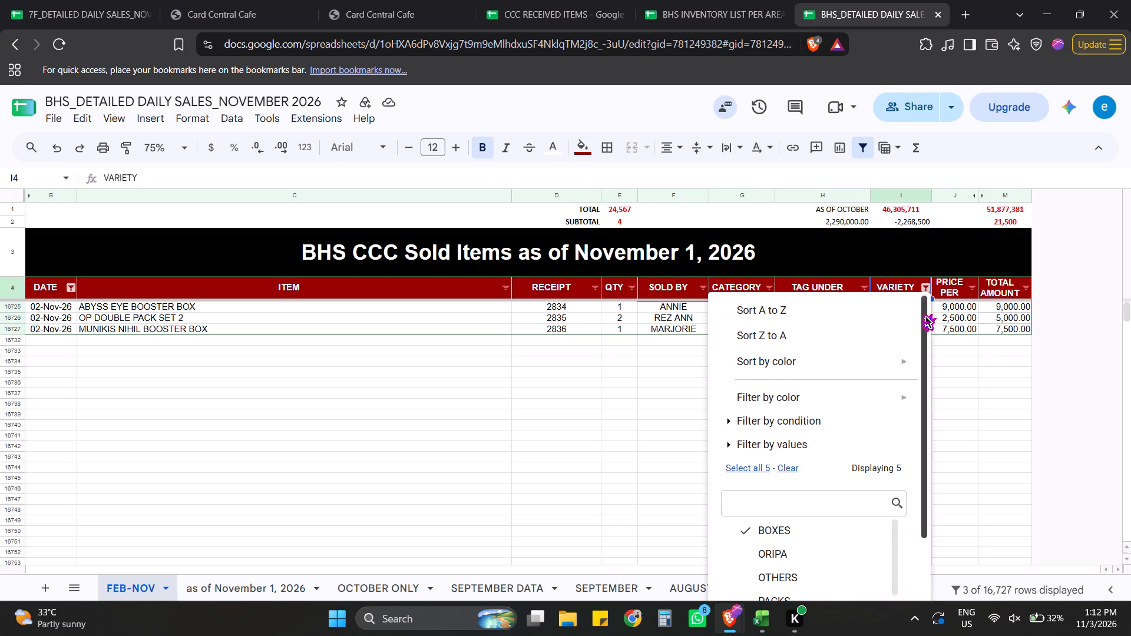
{"action": "left_click", "coordinate": [758, 525]}
{"action": "scroll", "coordinate": [834, 514], "scroll_direction": "down", "scroll_amount": 1}
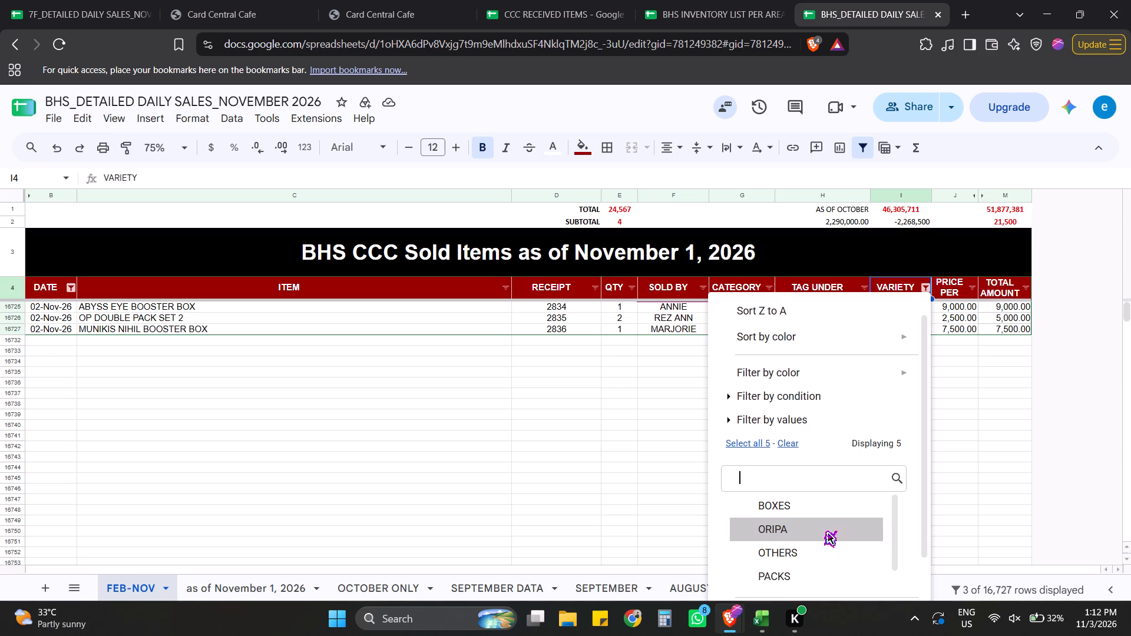
{"action": "scroll", "coordinate": [819, 504], "scroll_direction": "down", "scroll_amount": 2}
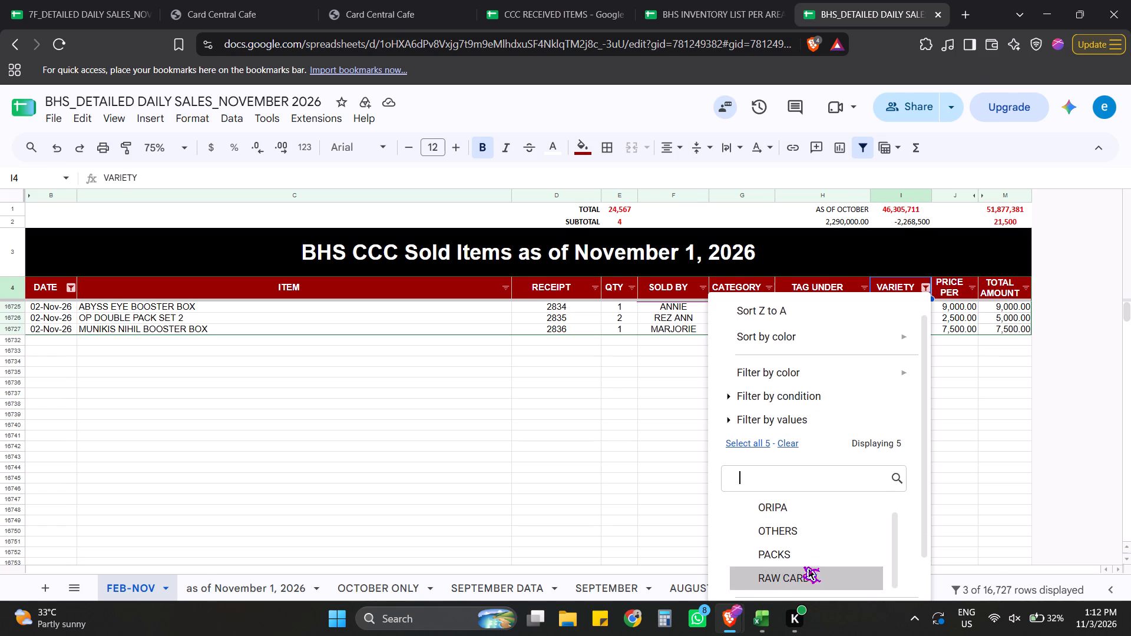
{"action": "left_click", "coordinate": [803, 572]}
{"action": "scroll", "coordinate": [901, 549], "scroll_direction": "down", "scroll_amount": 5}
{"action": "left_click", "coordinate": [895, 579]}
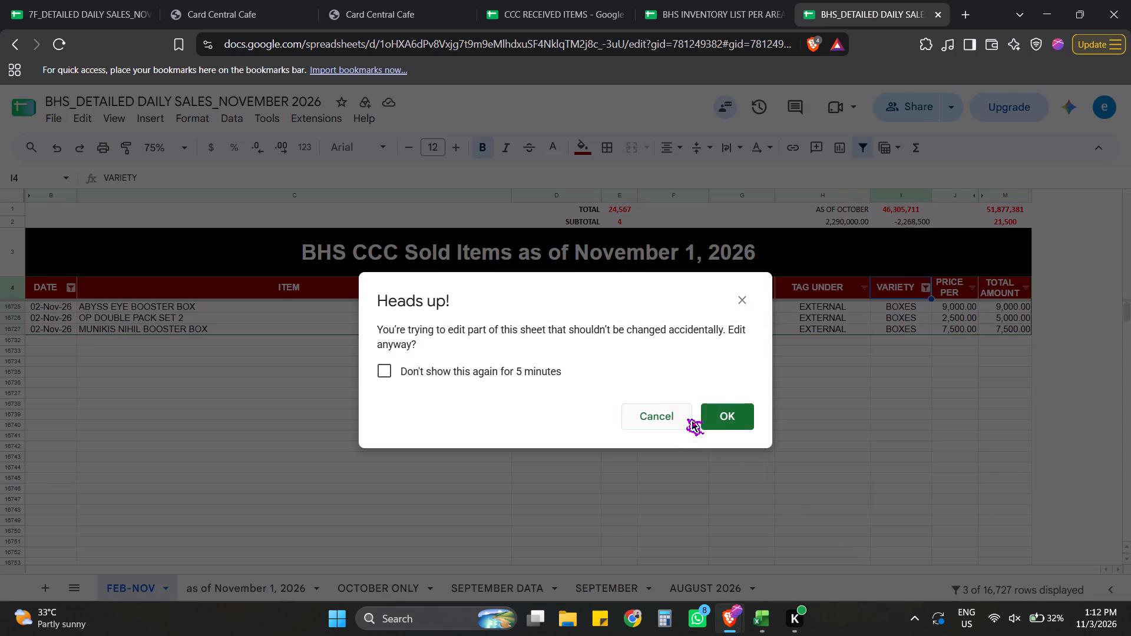
{"action": "left_click", "coordinate": [710, 420]}
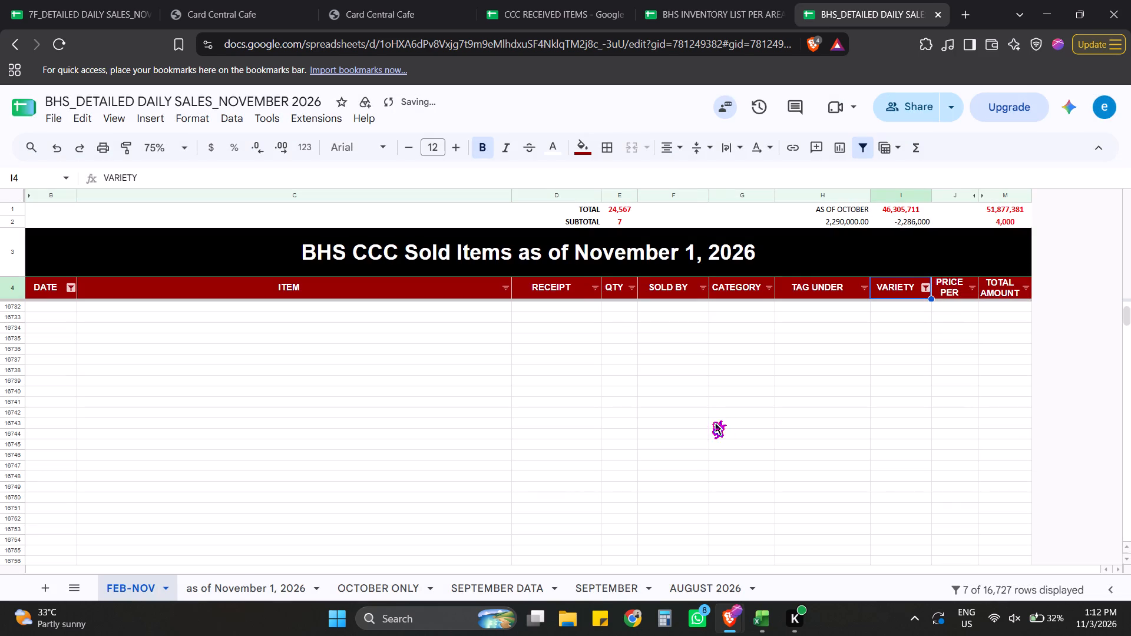
Change the VARIETY filter to show only OTHERS and check the November 2 entries listed.
{"action": "left_click", "coordinate": [924, 289]}
{"action": "left_click", "coordinate": [770, 525]}
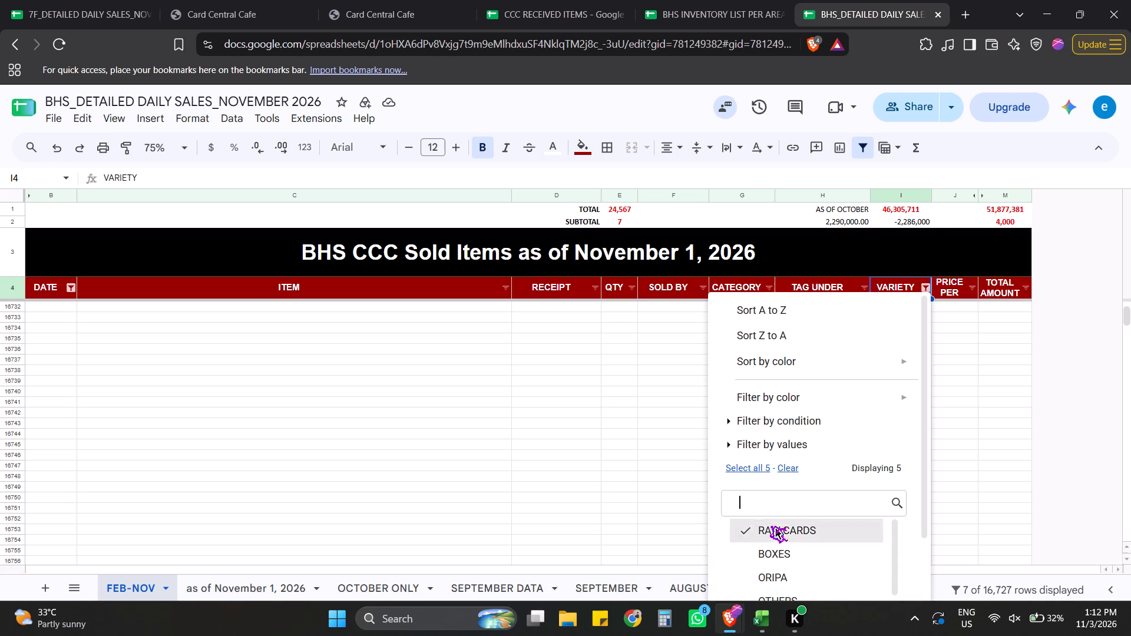
{"action": "scroll", "coordinate": [776, 530], "scroll_direction": "down", "scroll_amount": 4}
{"action": "left_click", "coordinate": [800, 571]}
{"action": "scroll", "coordinate": [914, 558], "scroll_direction": "down", "scroll_amount": 5}
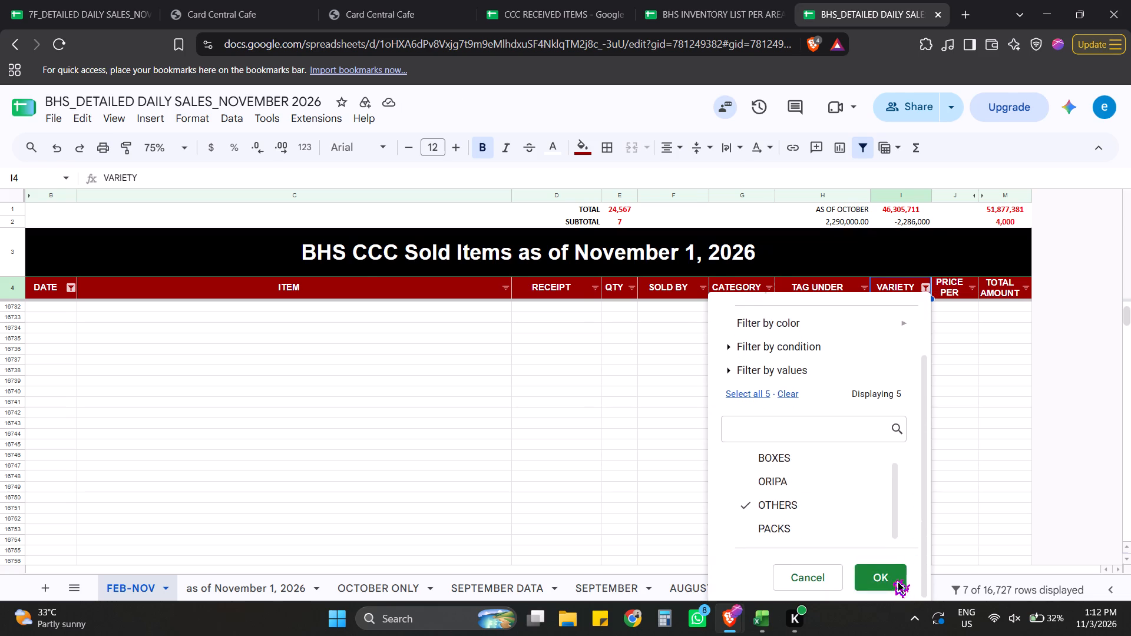
{"action": "left_click", "coordinate": [892, 579]}
{"action": "left_click", "coordinate": [761, 420]}
{"action": "left_click", "coordinate": [755, 423]}
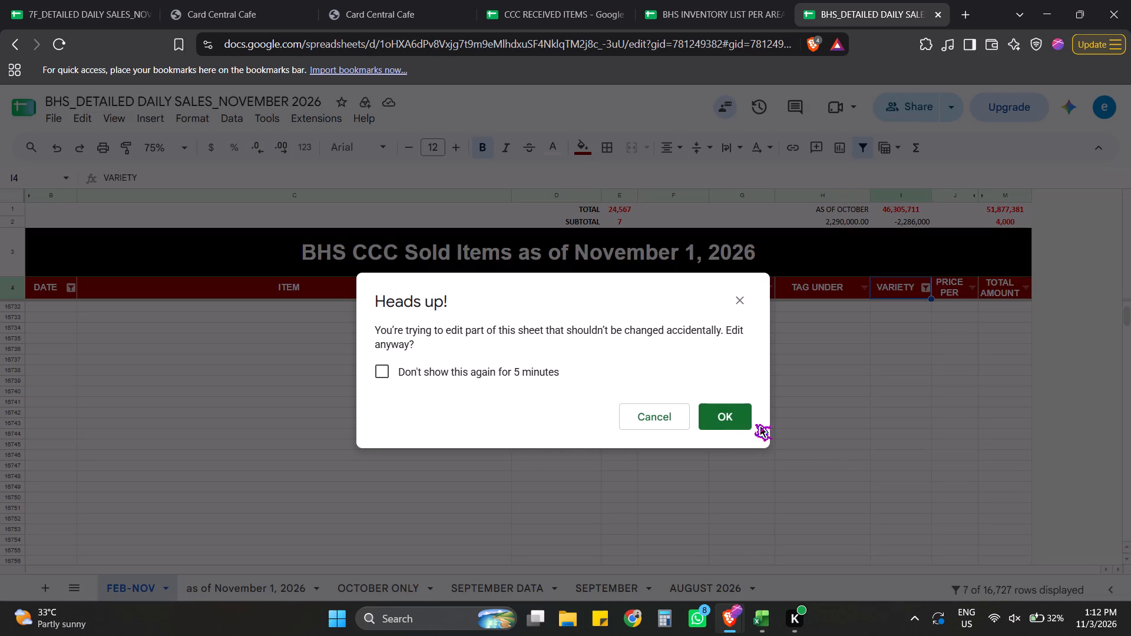
{"action": "left_click", "coordinate": [730, 416]}
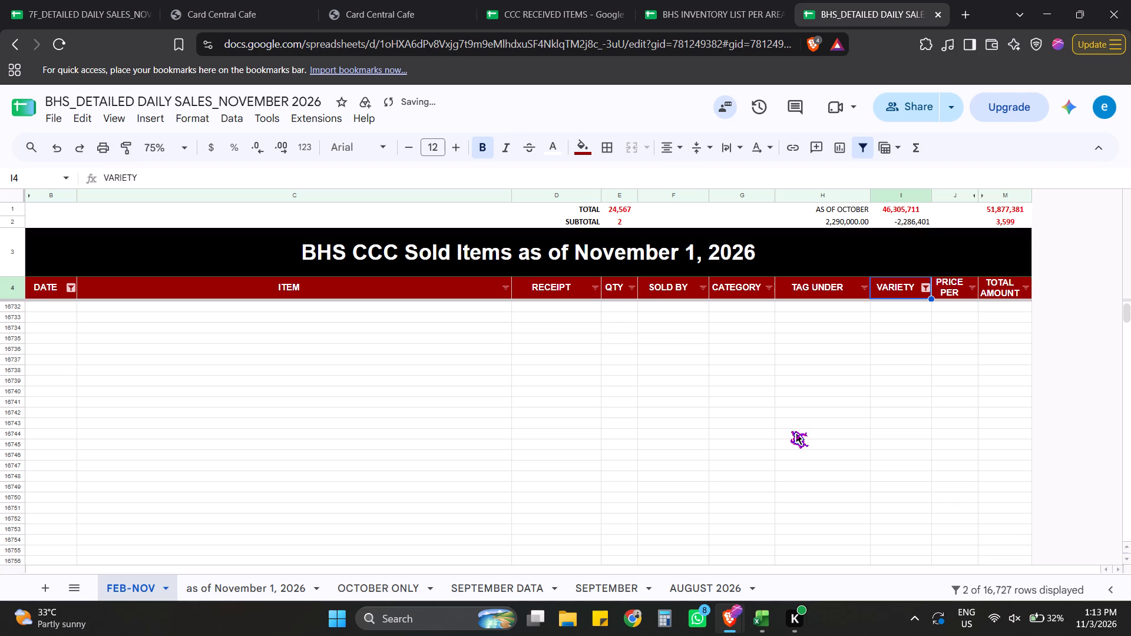
{"action": "scroll", "coordinate": [901, 376], "scroll_direction": "up", "scroll_amount": 10}
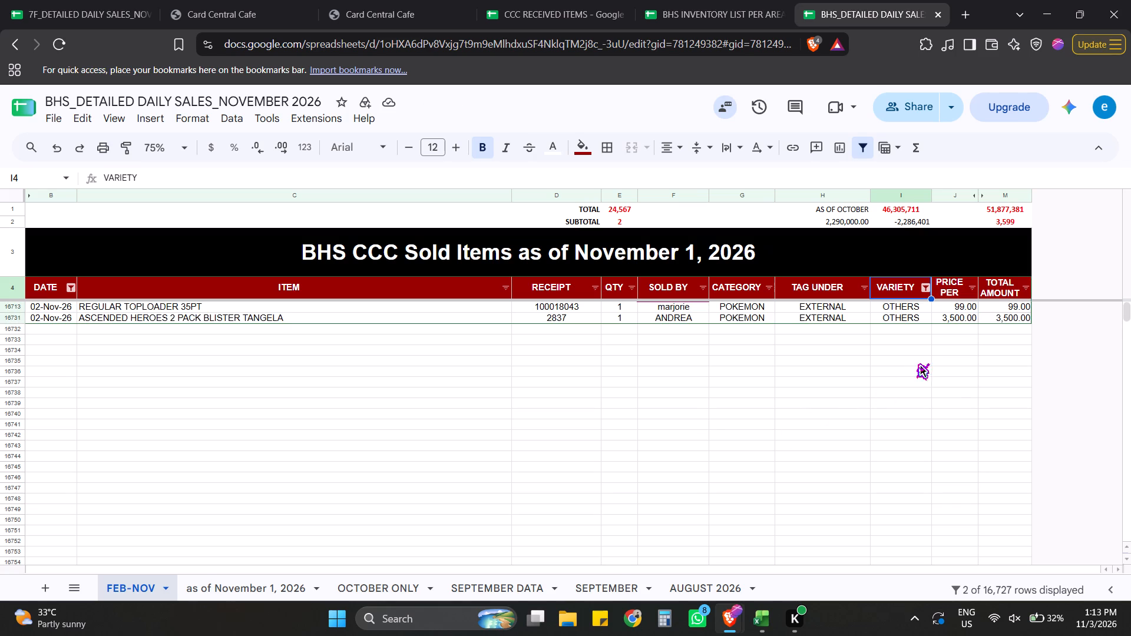
Change the VARIETY filter to show only ORIPA and check the November 2 entries listed.
{"action": "left_click", "coordinate": [928, 289]}
{"action": "left_click", "coordinate": [786, 521]}
{"action": "scroll", "coordinate": [795, 530], "scroll_direction": "down", "scroll_amount": 2}
{"action": "left_click", "coordinate": [799, 546]}
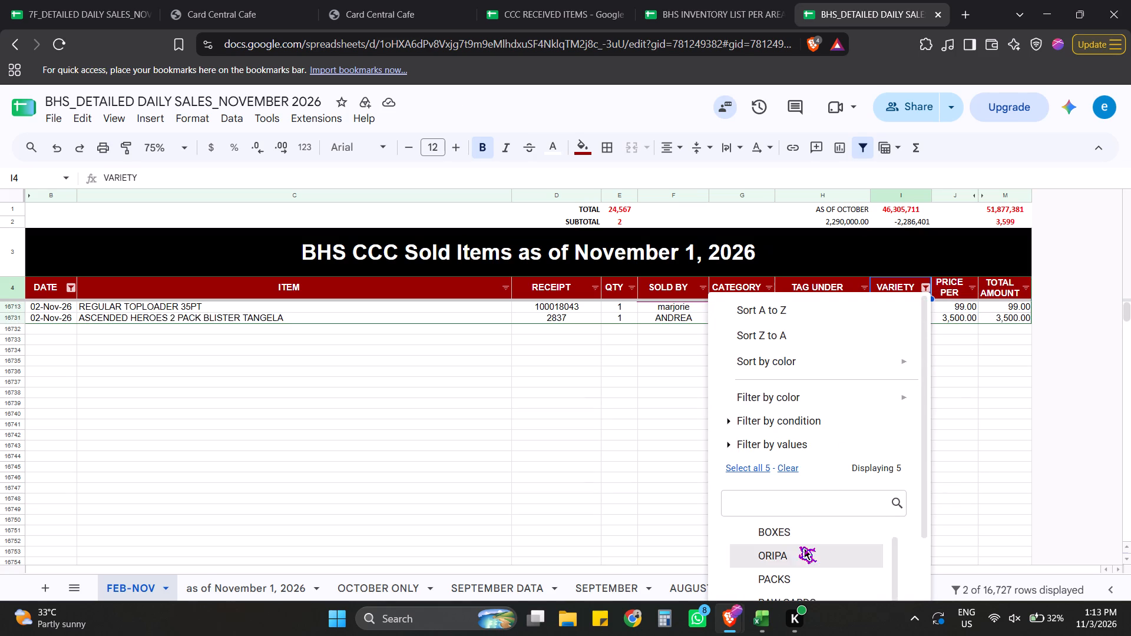
{"action": "scroll", "coordinate": [907, 562], "scroll_direction": "down", "scroll_amount": 5}
{"action": "left_click", "coordinate": [897, 579]}
{"action": "left_click", "coordinate": [752, 416]}
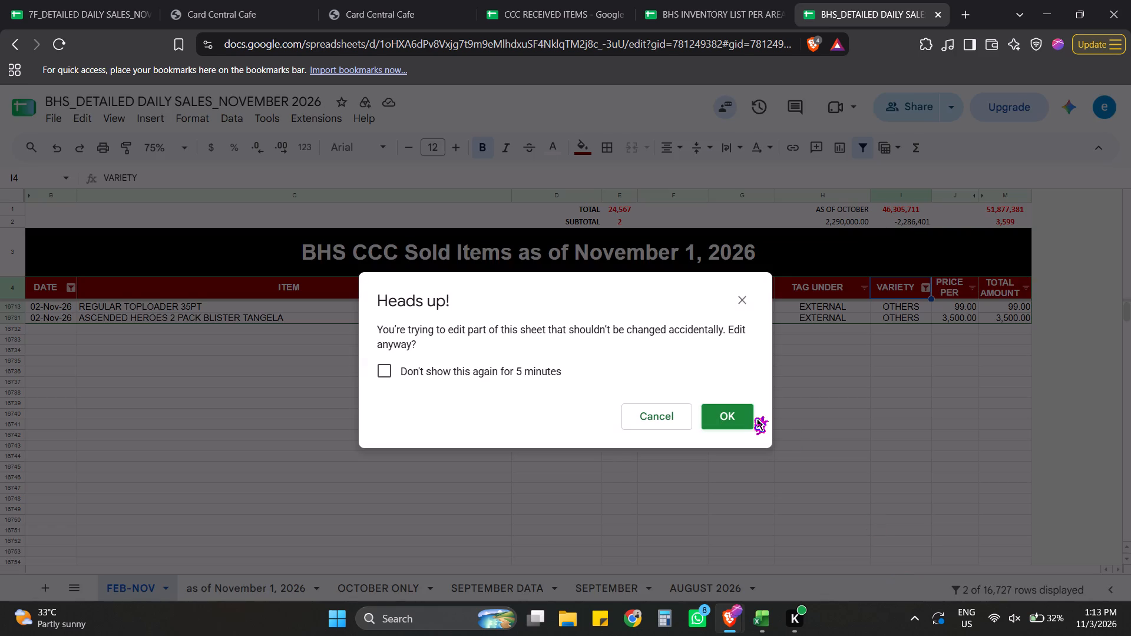
{"action": "scroll", "coordinate": [848, 426], "scroll_direction": "up", "scroll_amount": 6}
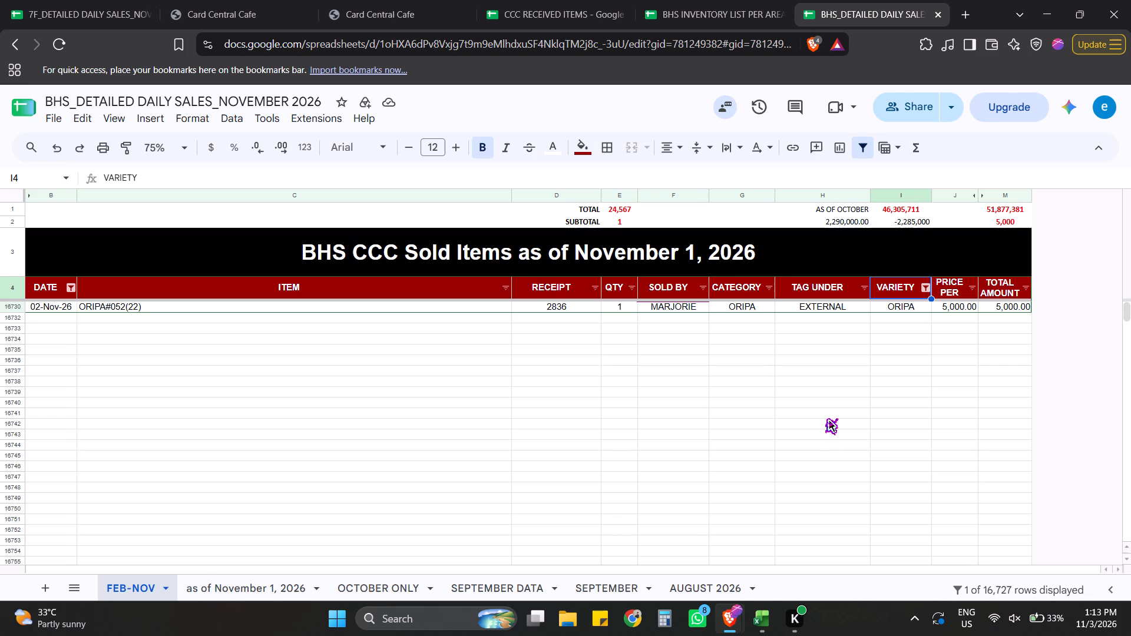
{"action": "scroll", "coordinate": [760, 425], "scroll_direction": "down", "scroll_amount": 5}
{"action": "scroll", "coordinate": [760, 428], "scroll_direction": "up", "scroll_amount": 11}
Reset the VARIETY filter to include all varieties, keeping the 02-Nov-26 date filter.
{"action": "left_click", "coordinate": [924, 285]}
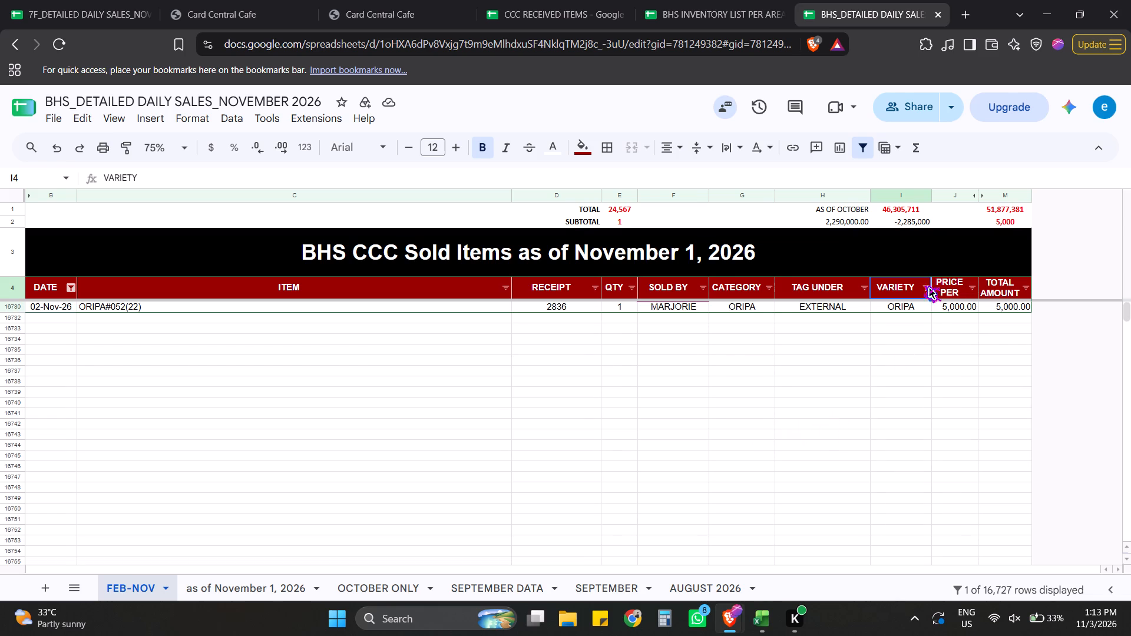
{"action": "left_click", "coordinate": [750, 465]}
{"action": "scroll", "coordinate": [850, 480], "scroll_direction": "down", "scroll_amount": 7}
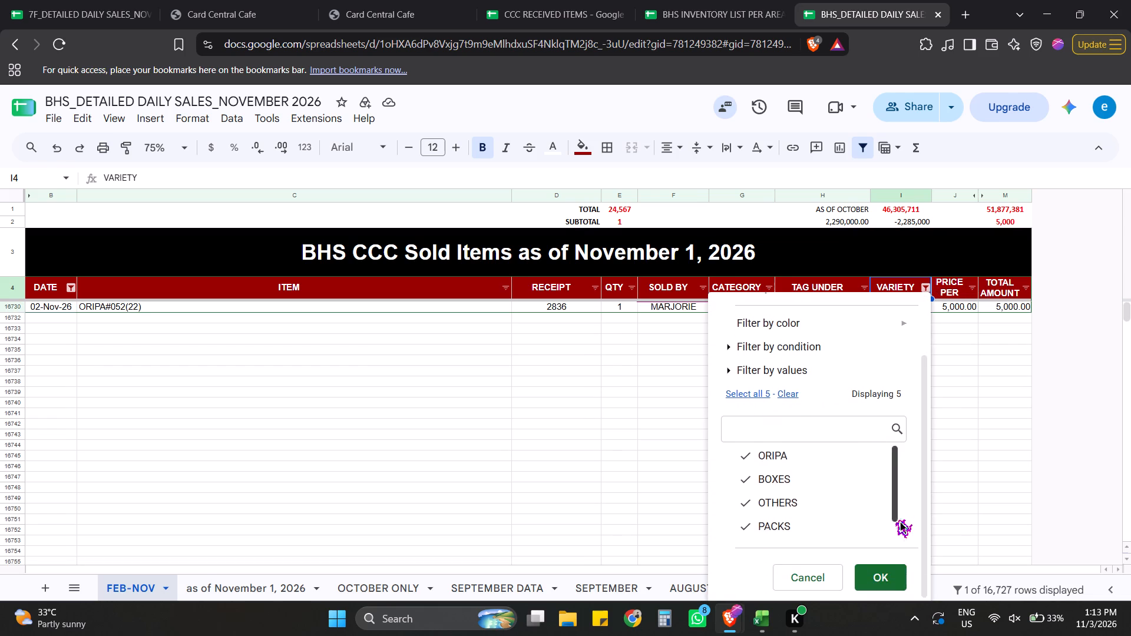
{"action": "left_click", "coordinate": [882, 573]}
{"action": "left_click", "coordinate": [727, 431]}
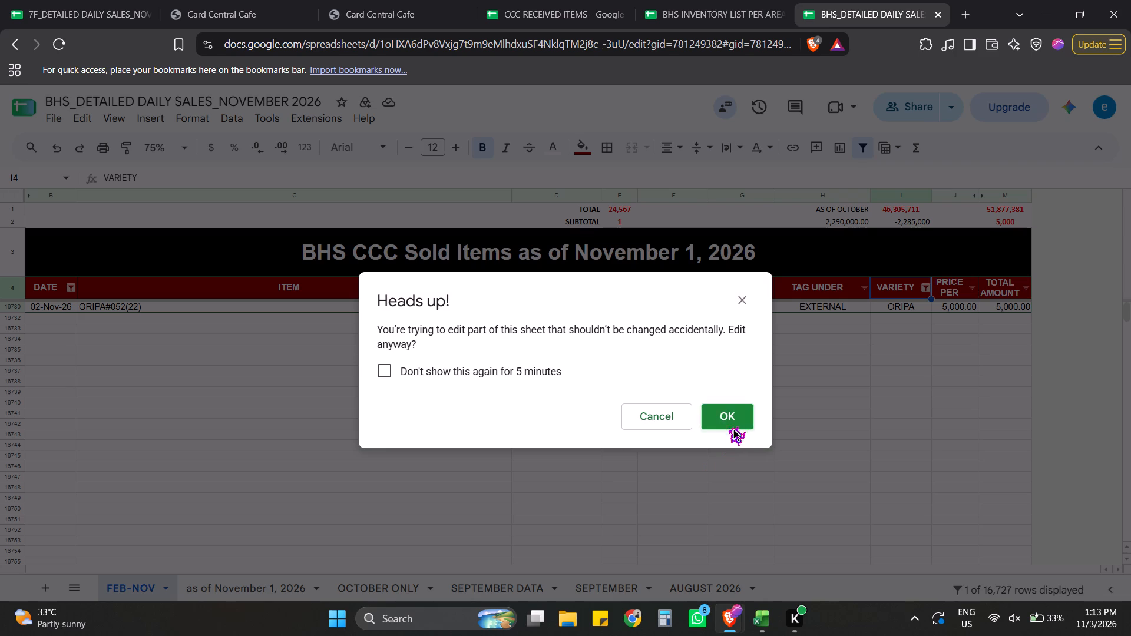
{"action": "left_click", "coordinate": [729, 416]}
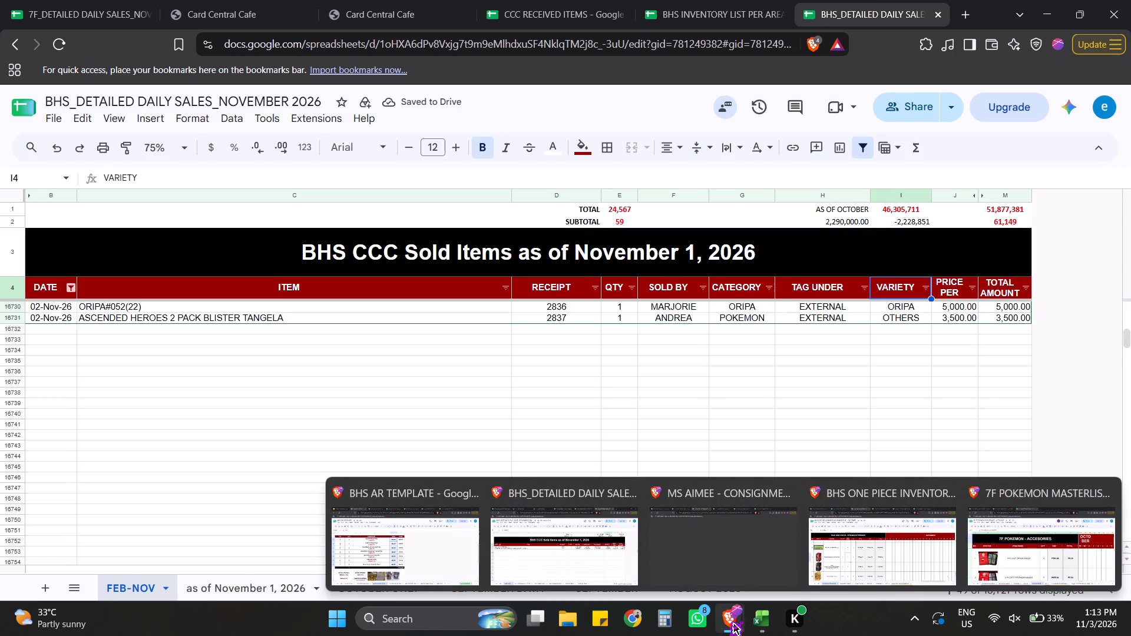
Switch to the window with the inventory masterfiles and go through them to open BHS POKEMON INVENTORY MASTERFILE - OCTOBER.
{"action": "left_click", "coordinate": [728, 621]}
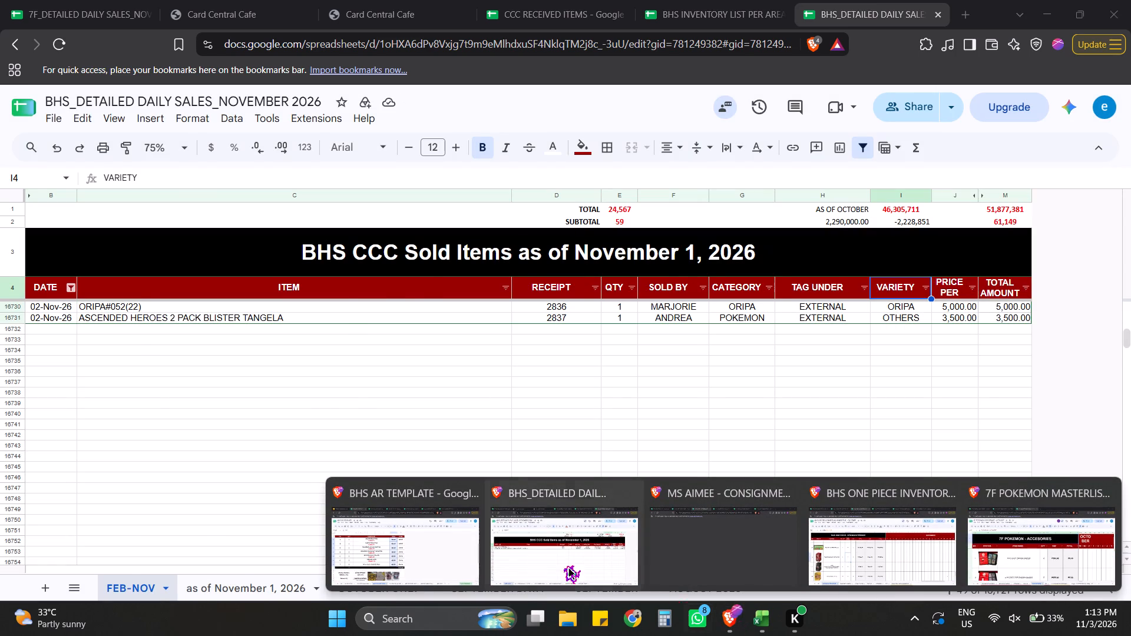
{"action": "left_click", "coordinate": [438, 532]}
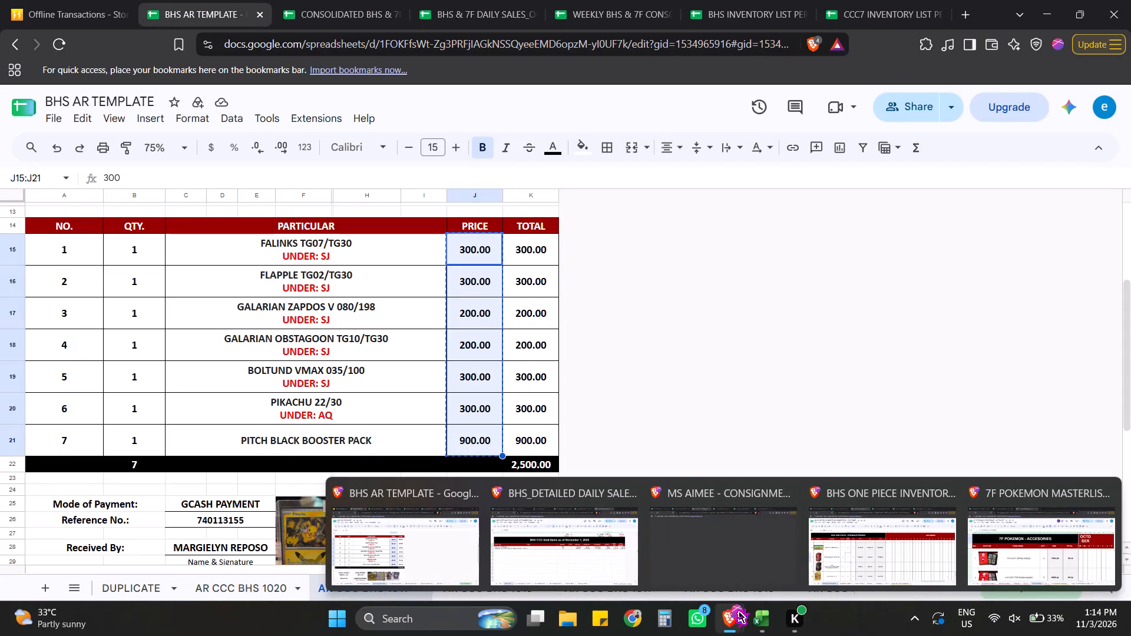
{"action": "left_click", "coordinate": [533, 554]}
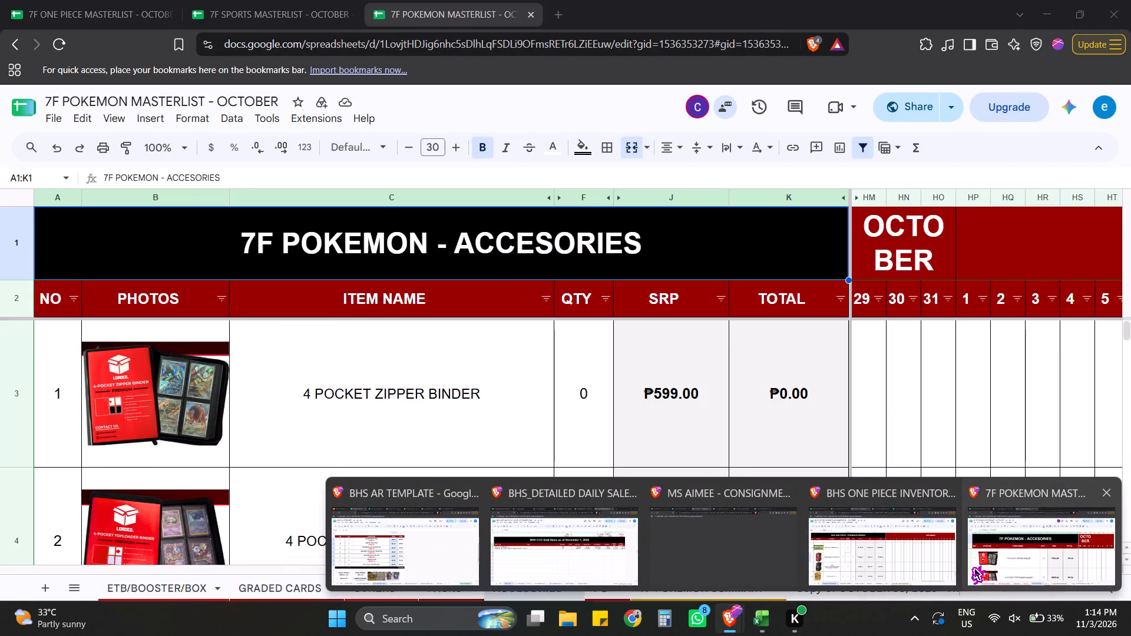
{"action": "left_click", "coordinate": [899, 558]}
{"action": "left_click", "coordinate": [579, 5]}
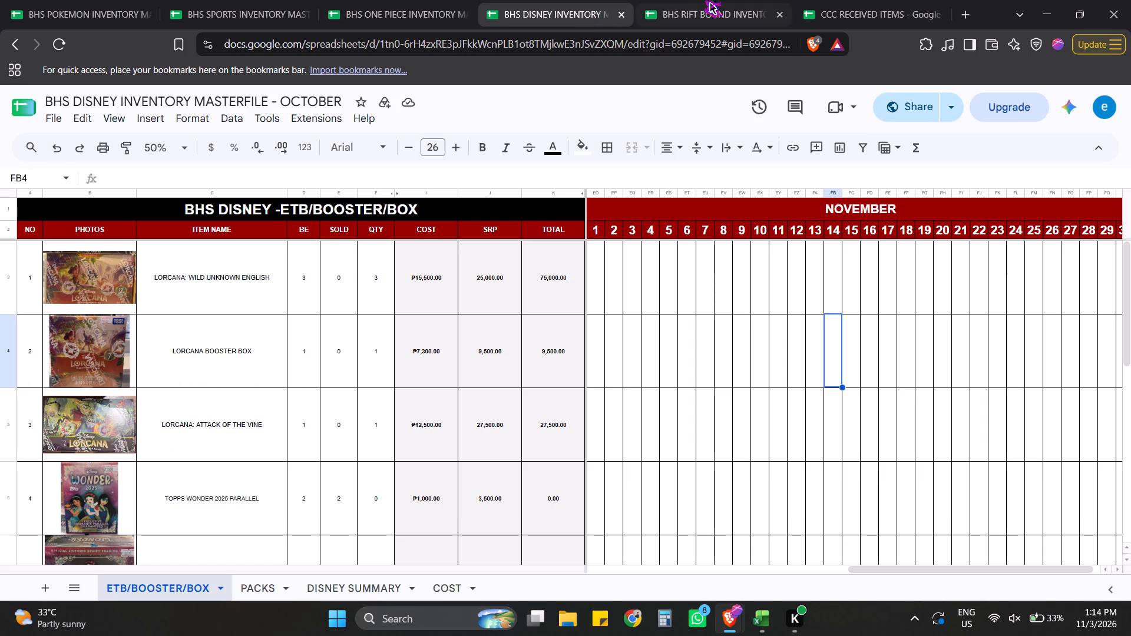
{"action": "left_click", "coordinate": [706, 0]}
{"action": "left_click", "coordinate": [815, 0]}
{"action": "left_click", "coordinate": [716, 0]}
{"action": "left_click", "coordinate": [566, 0]}
{"action": "left_click", "coordinate": [396, 0]}
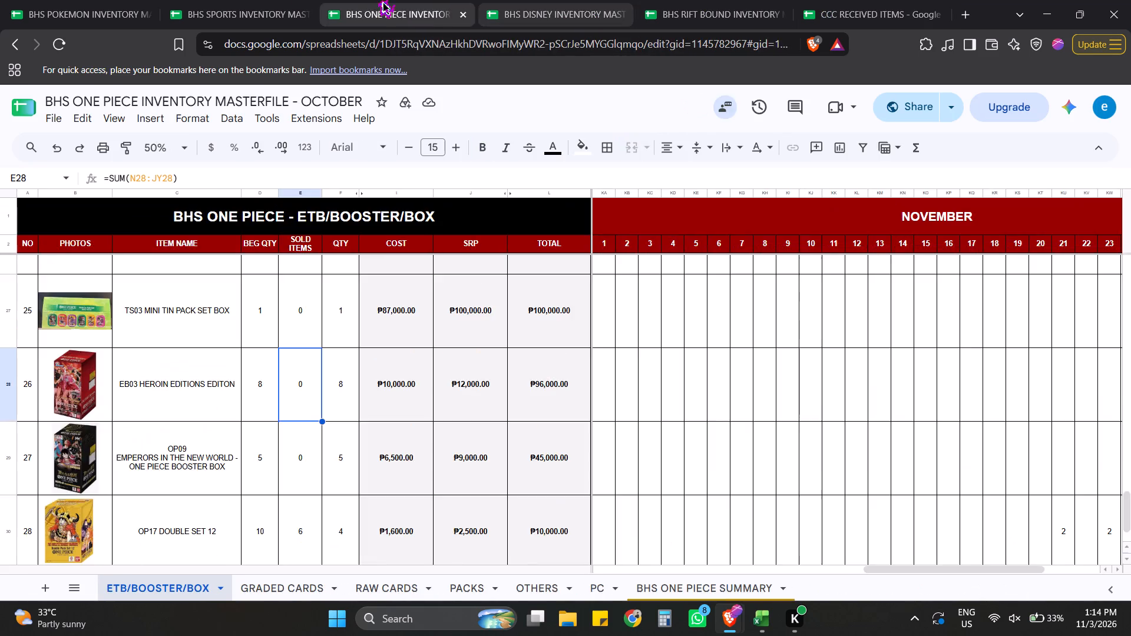
{"action": "left_click", "coordinate": [297, 0]}
{"action": "left_click", "coordinate": [124, 0]}
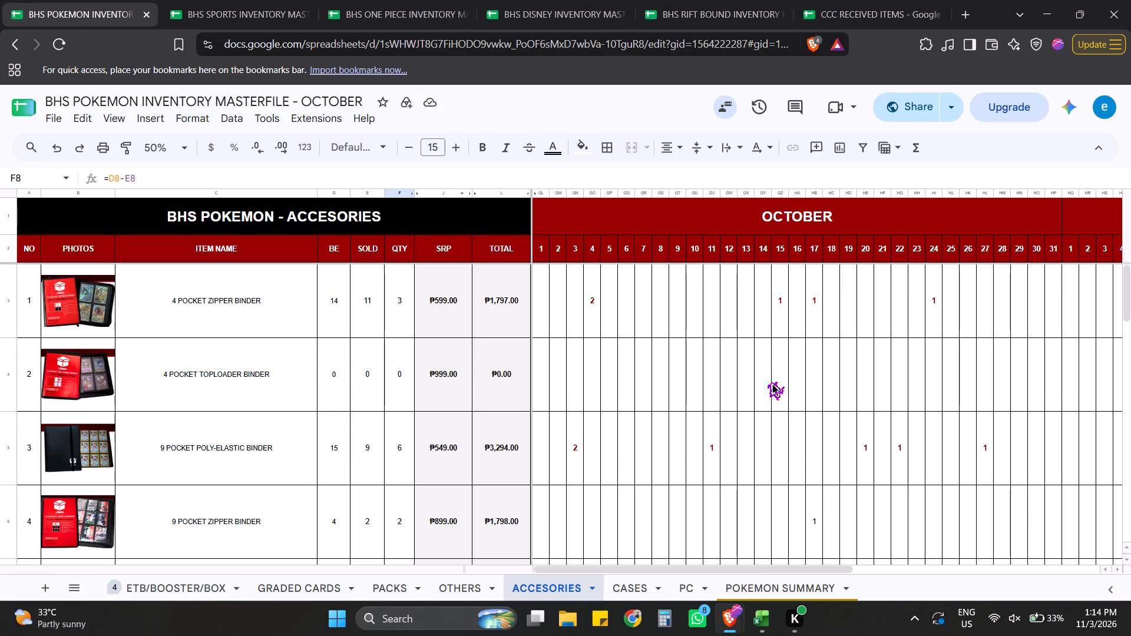
Examine the October daily sales columns on the ACCESORIES sheet for the latest recorded dates.
{"action": "left_click", "coordinate": [767, 382]}
{"action": "left_click", "coordinate": [799, 415]}
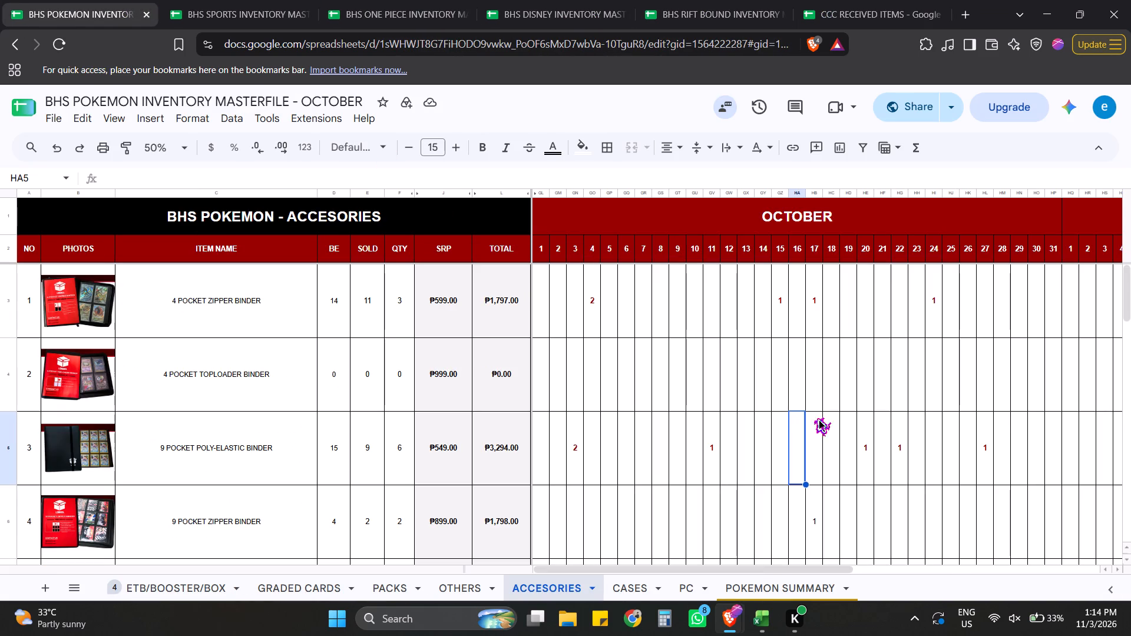
{"action": "left_click", "coordinate": [961, 386]}
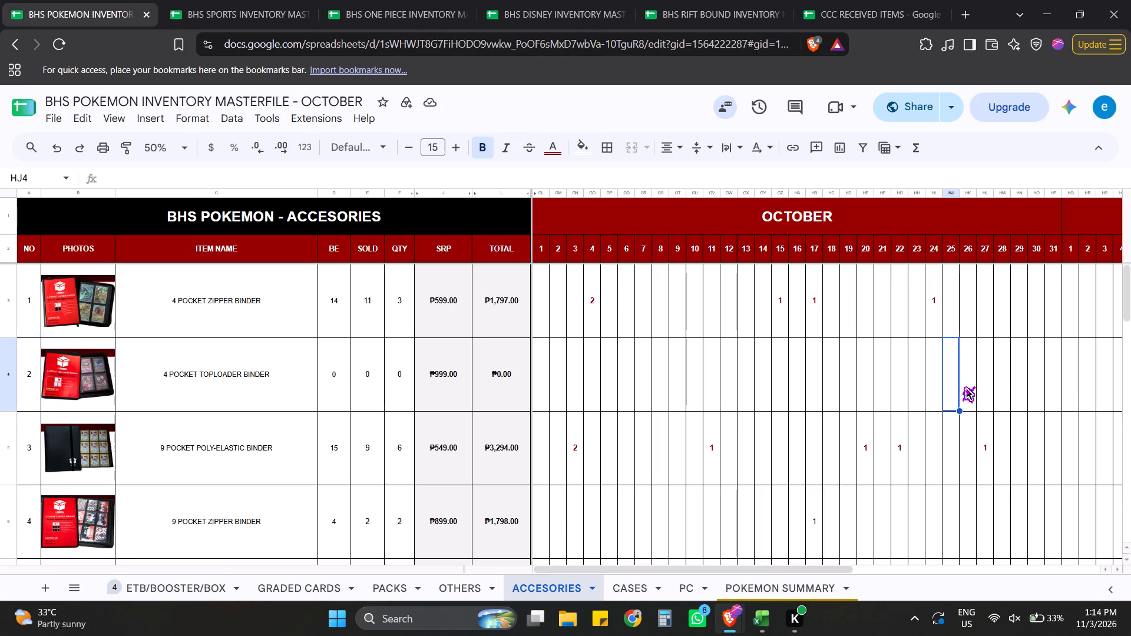
{"action": "left_click", "coordinate": [993, 413]}
{"action": "left_click", "coordinate": [1018, 418]}
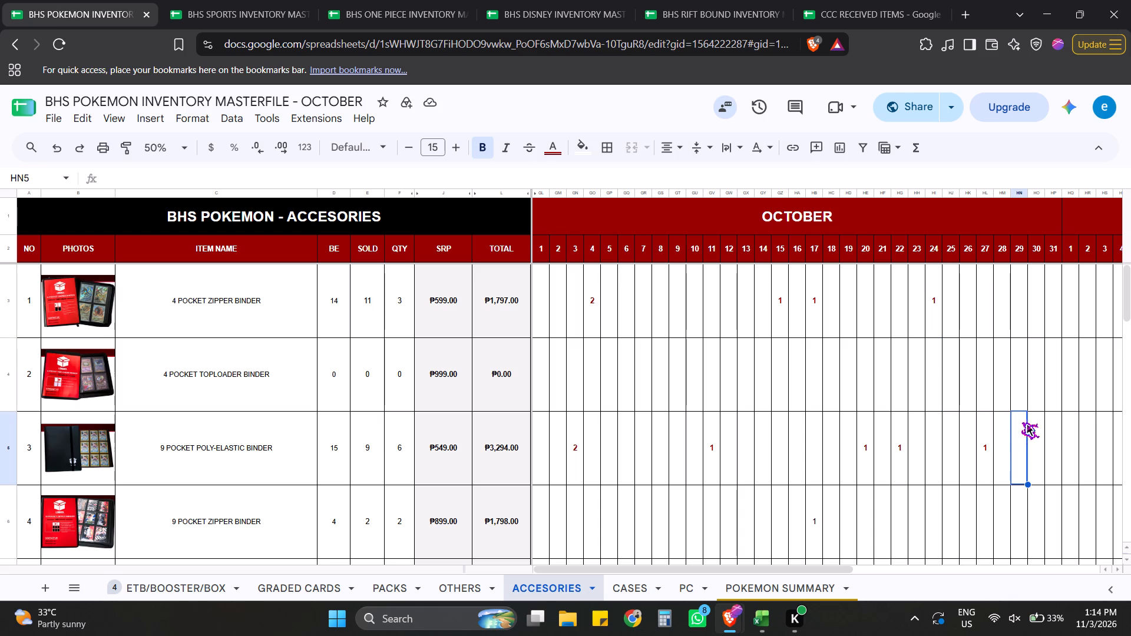
{"action": "scroll", "coordinate": [1054, 494], "scroll_direction": "up", "scroll_amount": 5}
{"action": "scroll", "coordinate": [1021, 476], "scroll_direction": "down", "scroll_amount": 6}
{"action": "scroll", "coordinate": [982, 505], "scroll_direction": "down", "scroll_amount": 12}
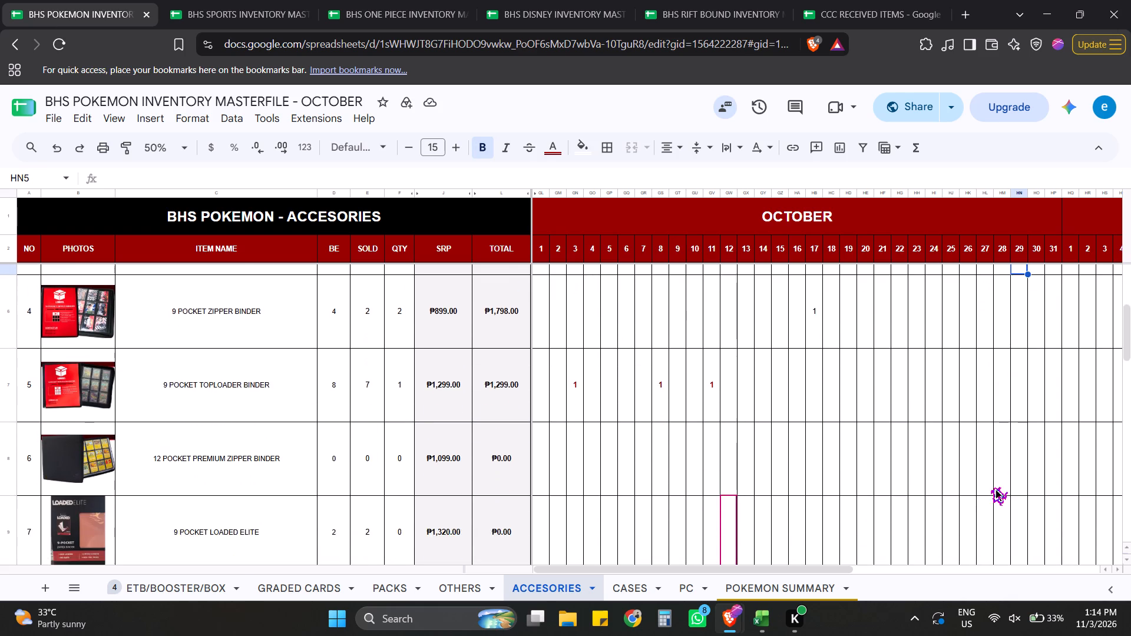
{"action": "scroll", "coordinate": [976, 487], "scroll_direction": "up", "scroll_amount": 4}
Open the ETB/BOOSTER/BOX sheet and examine its late October and November columns for the last recorded sales.
{"action": "left_click", "coordinate": [187, 589]}
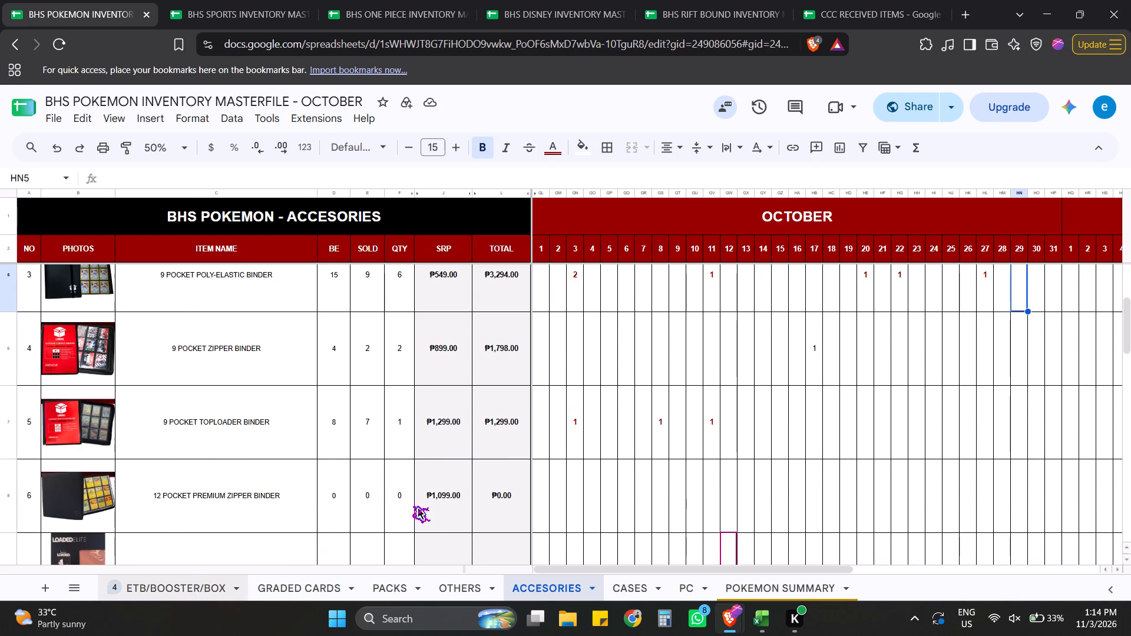
{"action": "scroll", "coordinate": [921, 448], "scroll_direction": "up", "scroll_amount": 3}
{"action": "left_click", "coordinate": [880, 398]}
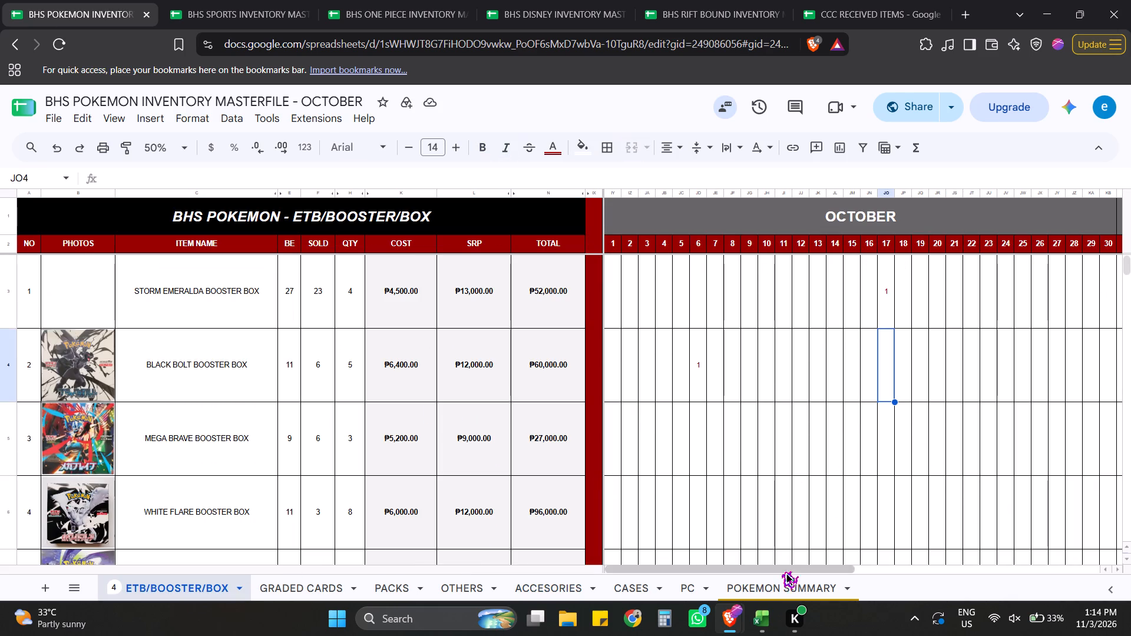
{"action": "left_click_drag", "start_coordinate": [785, 565], "coordinate": [924, 554]}
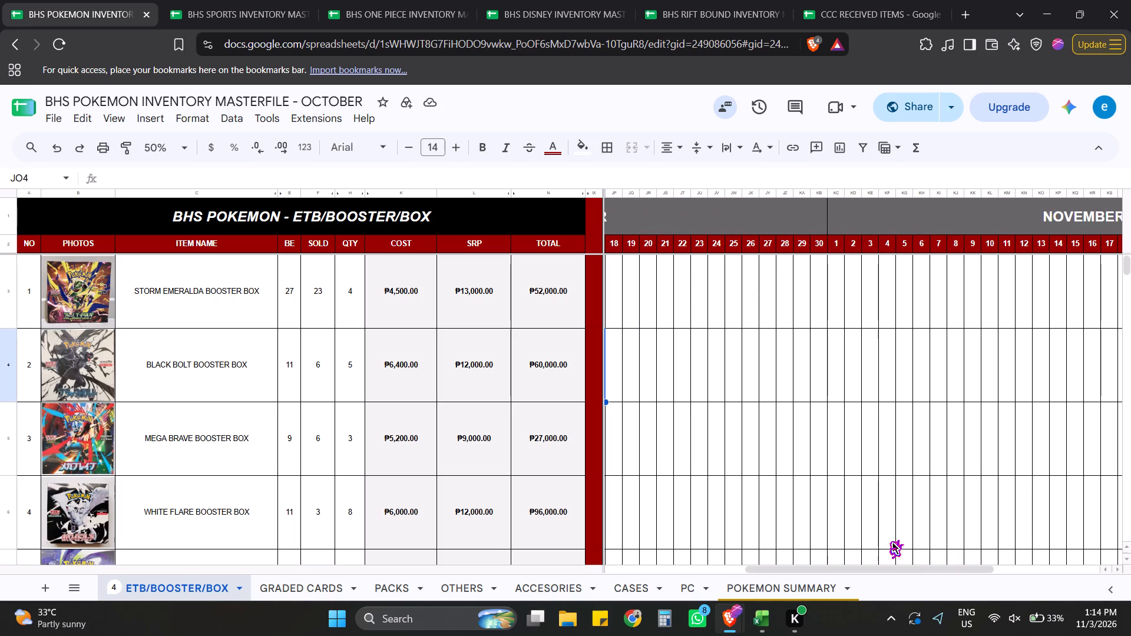
{"action": "scroll", "coordinate": [808, 471], "scroll_direction": "down", "scroll_amount": 11}
{"action": "scroll", "coordinate": [831, 550], "scroll_direction": "down", "scroll_amount": 20}
{"action": "scroll", "coordinate": [831, 550], "scroll_direction": "down", "scroll_amount": 4}
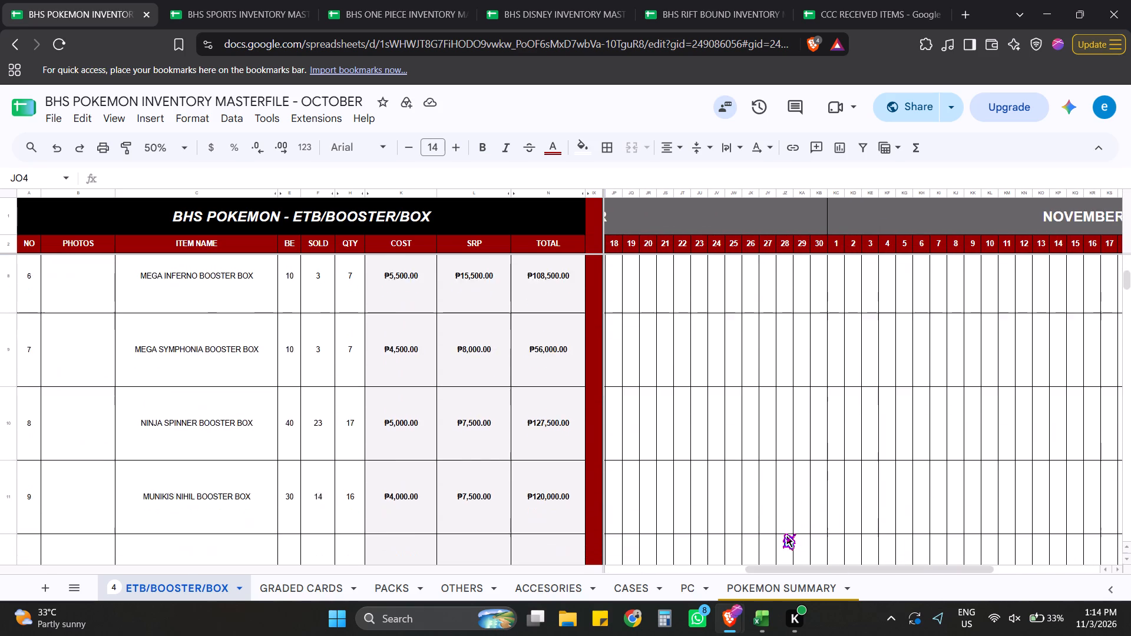
{"action": "scroll", "coordinate": [781, 533], "scroll_direction": "down", "scroll_amount": 16}
{"action": "left_click", "coordinate": [803, 473]}
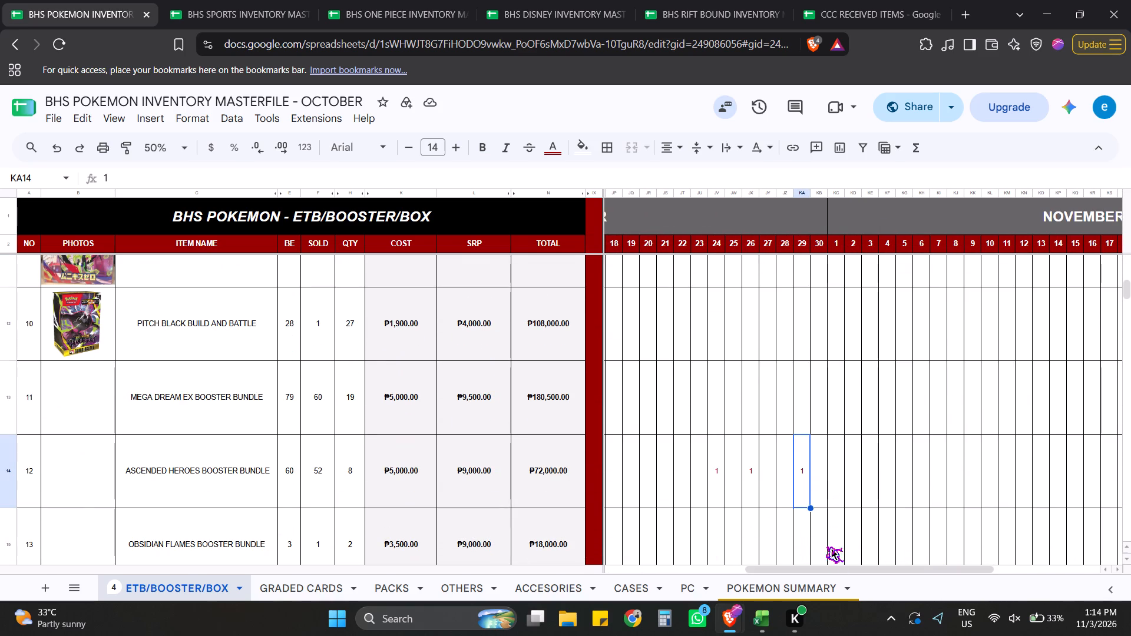
{"action": "left_click_drag", "start_coordinate": [820, 565], "coordinate": [791, 568]}
Switch to the BHS detailed daily sales and set the DATE filter to only 30-Oct-26 and 31-Oct-26.
{"action": "key", "text": "alt+Tab"}
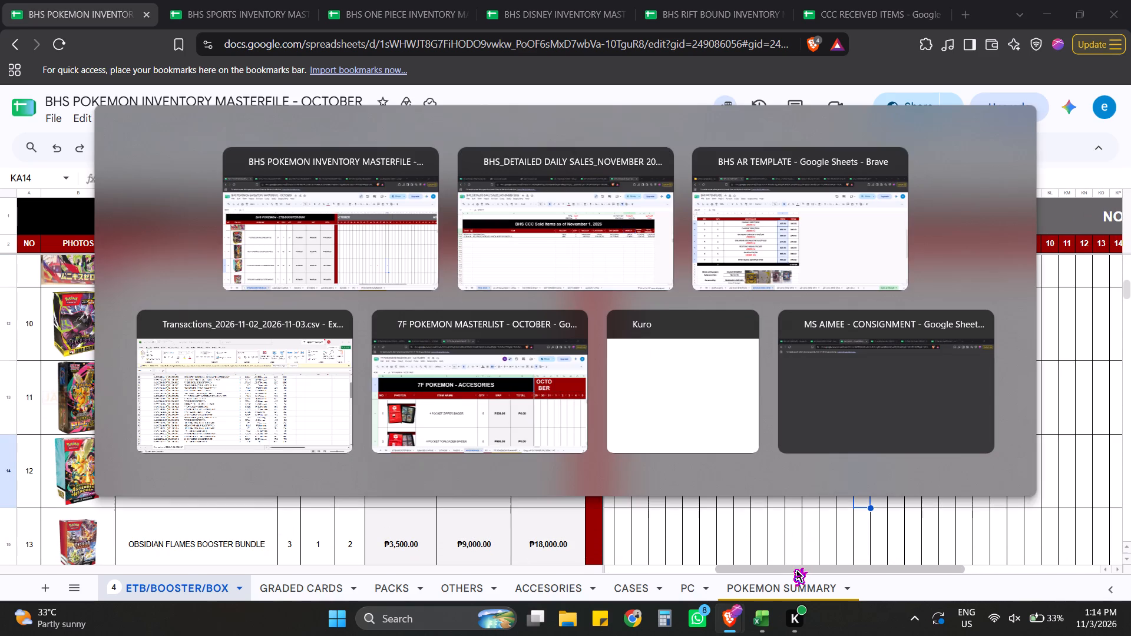
{"action": "scroll", "coordinate": [228, 411], "scroll_direction": "up", "scroll_amount": 8}
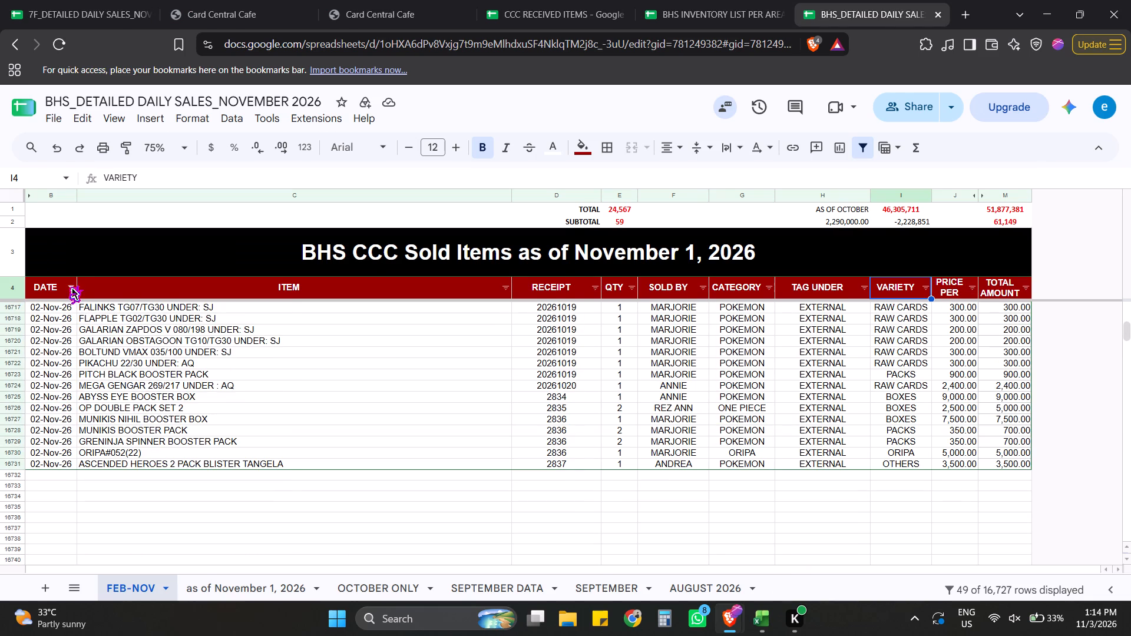
{"action": "left_click", "coordinate": [67, 286]}
{"action": "left_click", "coordinate": [149, 528]}
{"action": "left_click", "coordinate": [157, 504]}
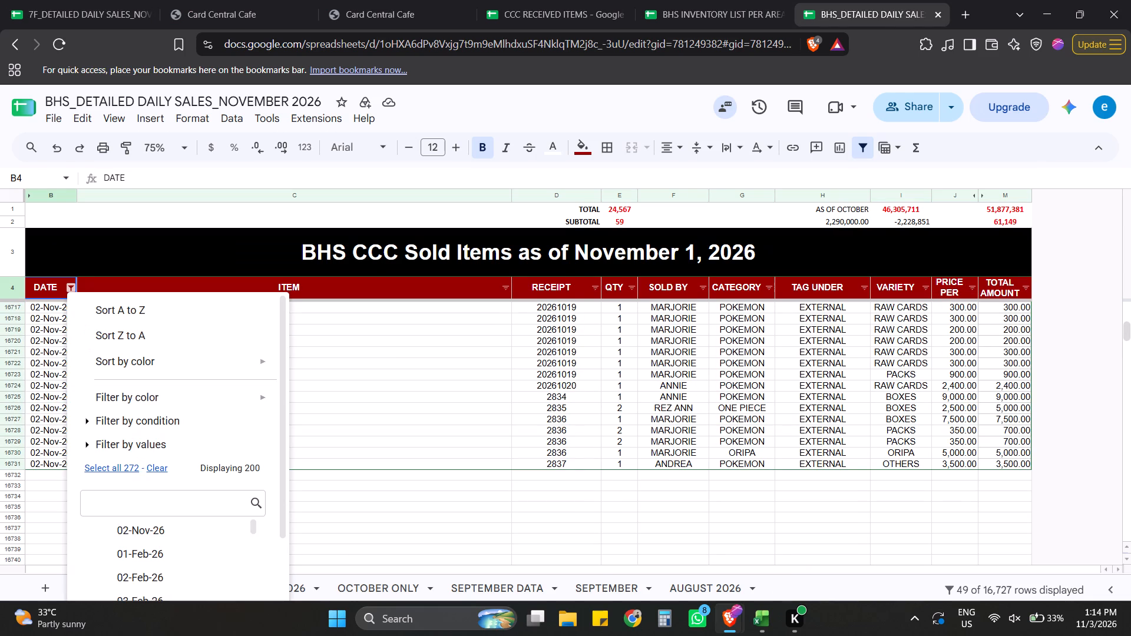
{"action": "type", "text": "30-OCT"}
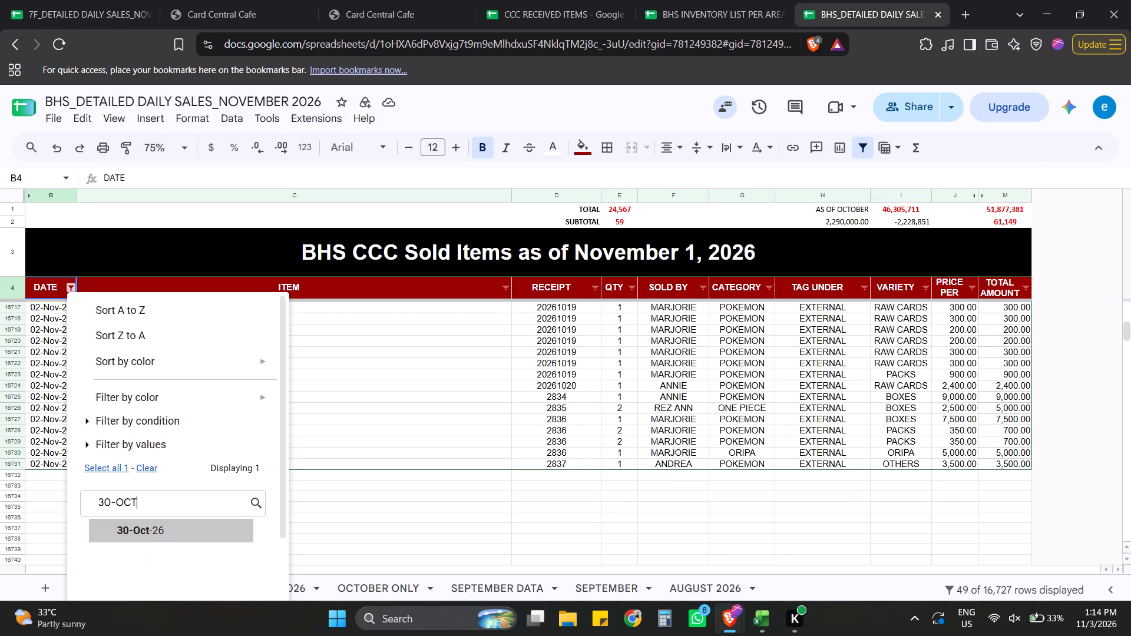
{"action": "left_click", "coordinate": [158, 526]}
{"action": "key", "text": "alt+Tab"}
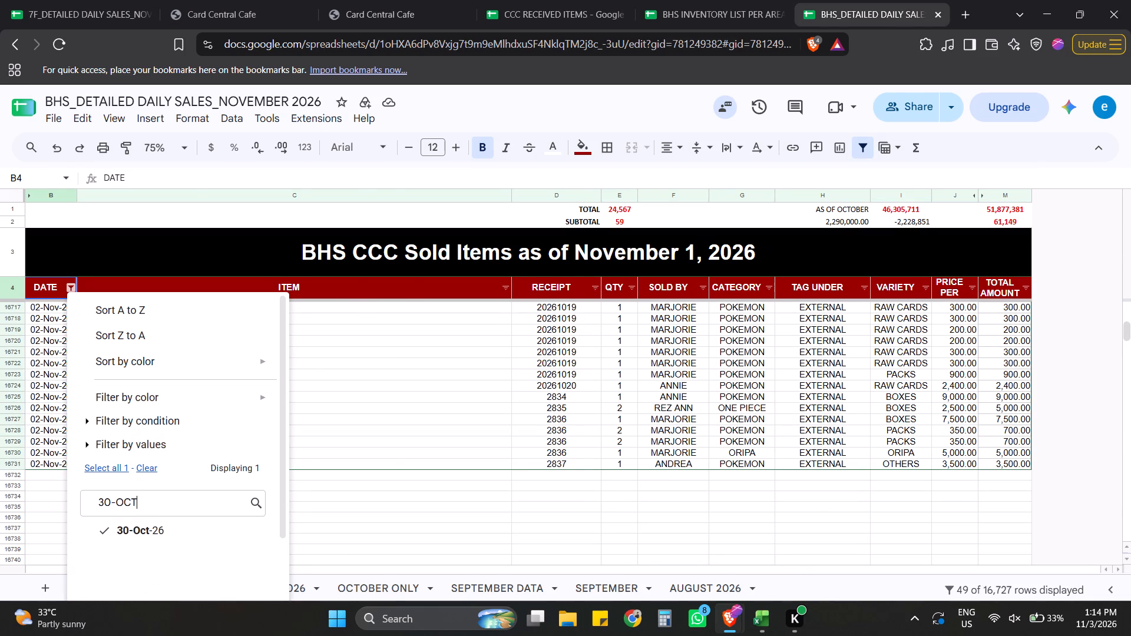
{"action": "key", "text": "alt+Tab"}
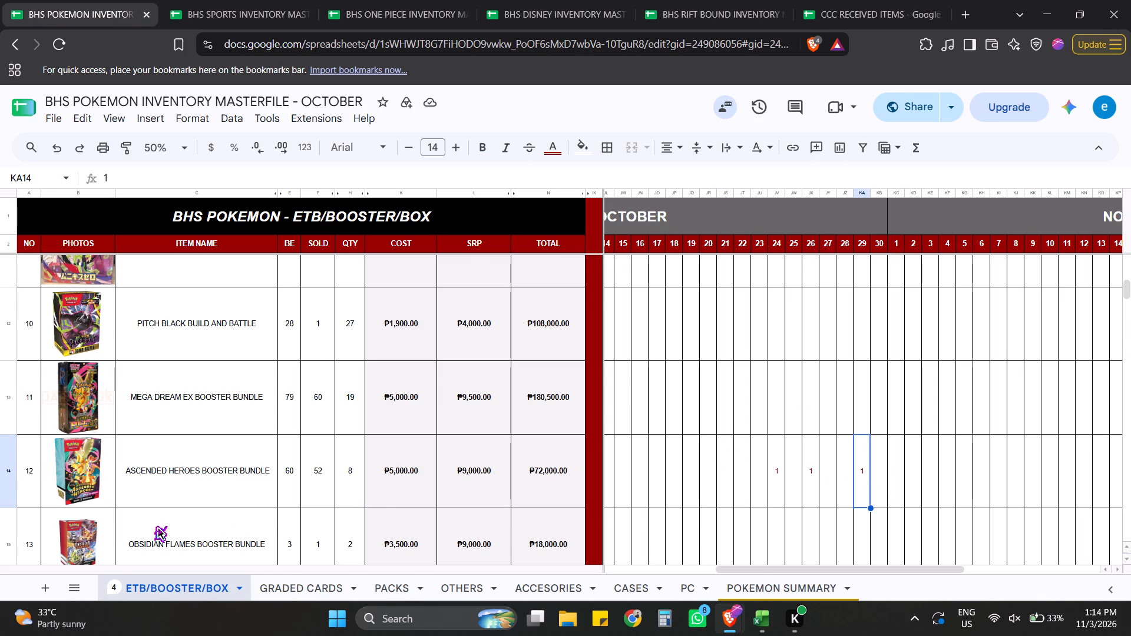
{"action": "left_click", "coordinate": [115, 503]}
{"action": "left_click", "coordinate": [111, 503]}
{"action": "key", "text": "1"}
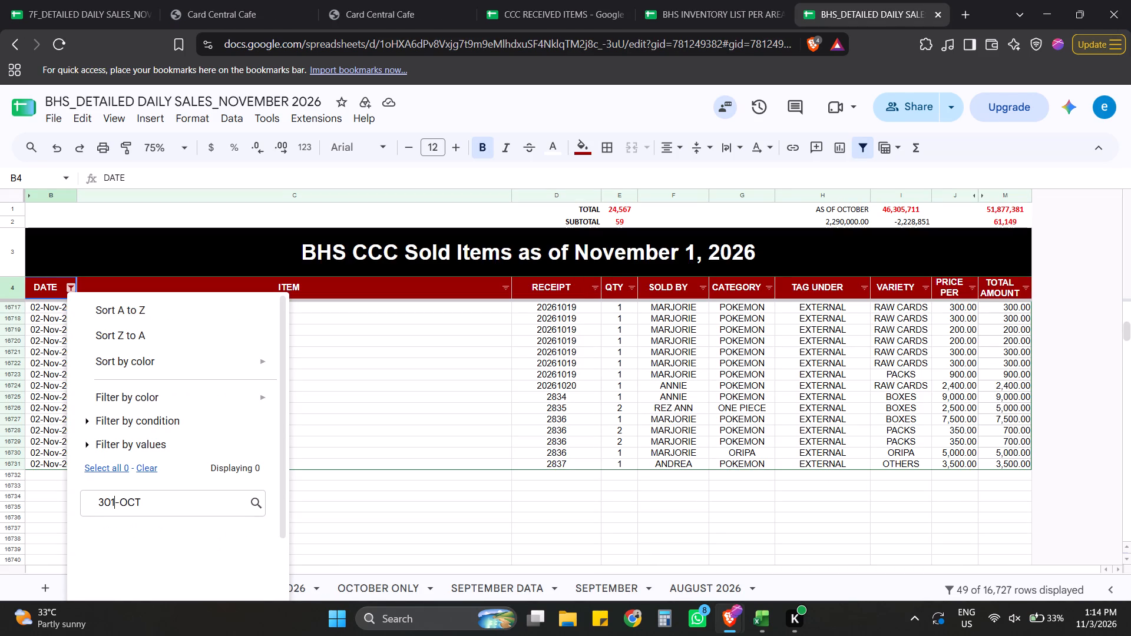
{"action": "key", "text": "BackSpace"}
{"action": "key", "text": "BackSpace"}
{"action": "key", "text": "1"}
{"action": "left_click", "coordinate": [144, 529]}
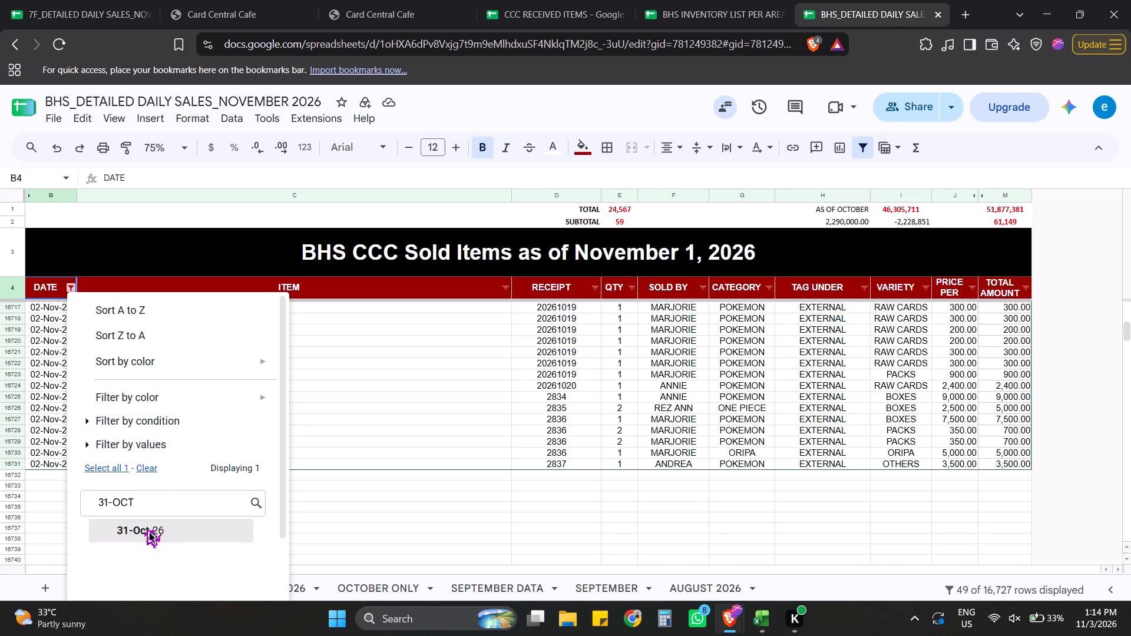
{"action": "scroll", "coordinate": [259, 536], "scroll_direction": "down", "scroll_amount": 5}
{"action": "left_click", "coordinate": [258, 575]}
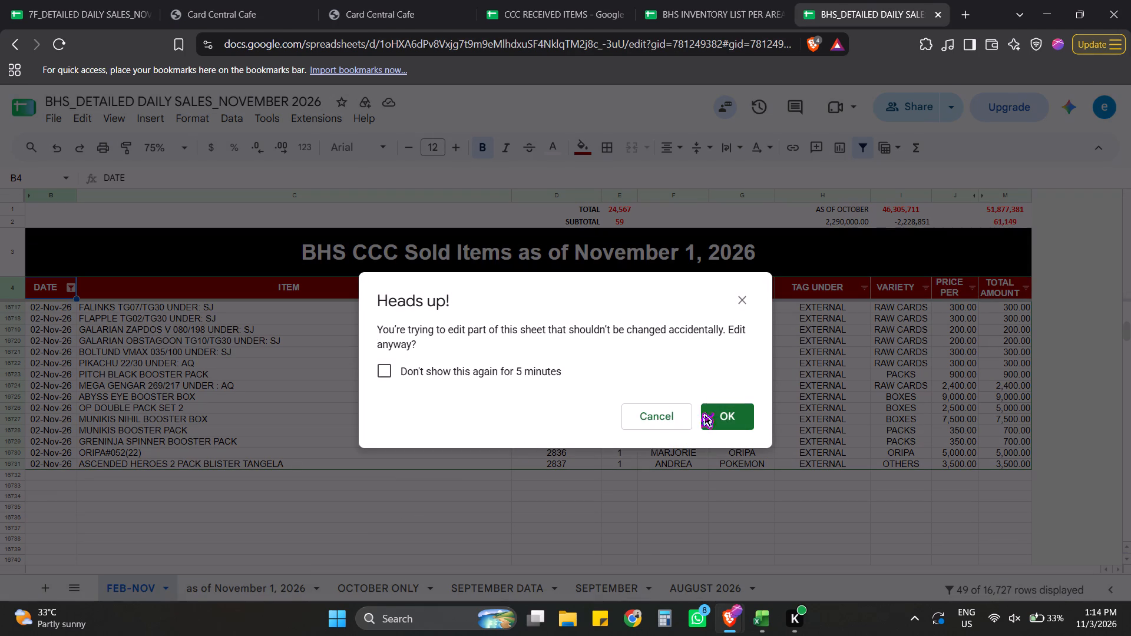
{"action": "left_click", "coordinate": [739, 412]}
Set the VARIETY filter to show only BOXES.
{"action": "scroll", "coordinate": [746, 436], "scroll_direction": "up", "scroll_amount": 14}
{"action": "scroll", "coordinate": [829, 421], "scroll_direction": "up", "scroll_amount": 7}
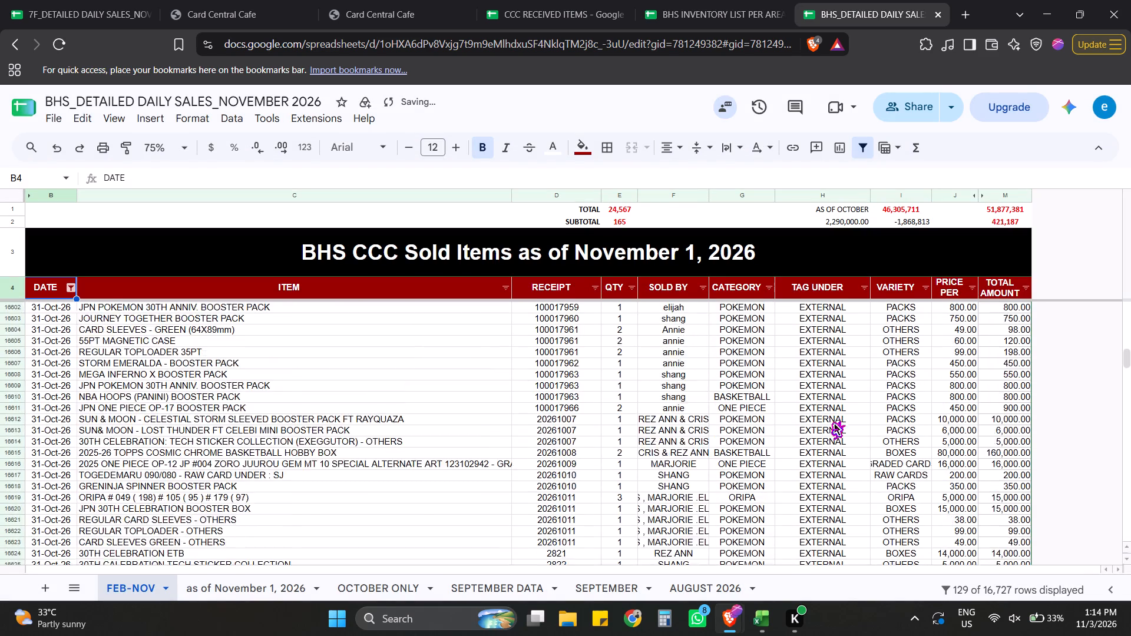
{"action": "scroll", "coordinate": [829, 421], "scroll_direction": "up", "scroll_amount": 17}
{"action": "left_click", "coordinate": [929, 292]}
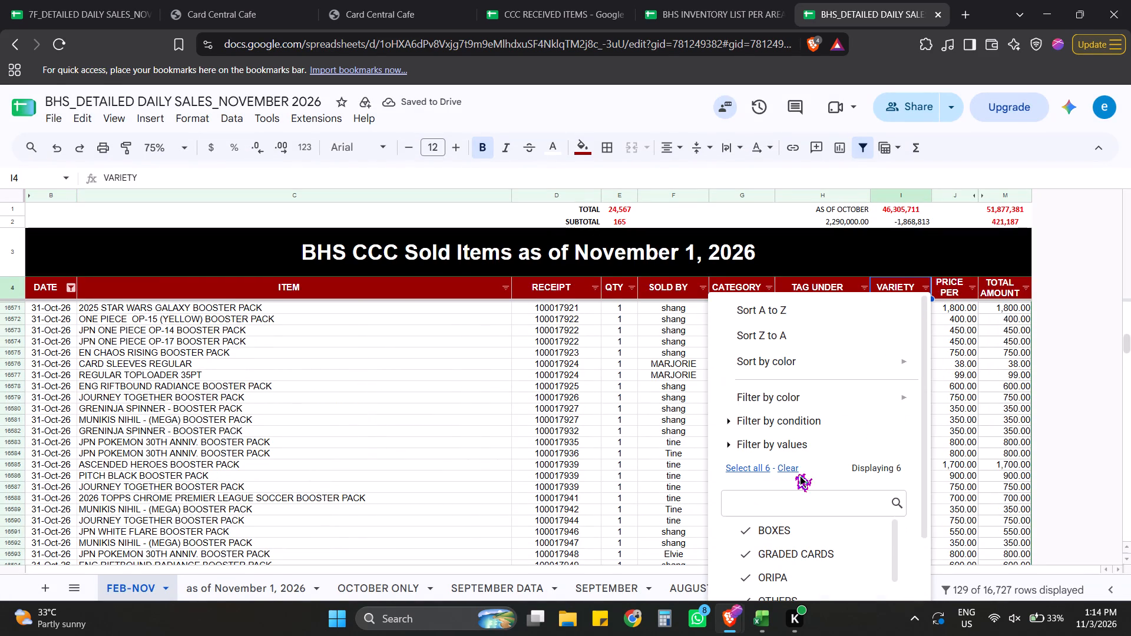
{"action": "left_click", "coordinate": [801, 463]}
{"action": "left_click", "coordinate": [790, 469]}
{"action": "left_click", "coordinate": [765, 526]}
{"action": "scroll", "coordinate": [911, 534], "scroll_direction": "down", "scroll_amount": 8}
{"action": "left_click_drag", "start_coordinate": [889, 570], "coordinate": [888, 575]}
{"action": "left_click", "coordinate": [734, 416]}
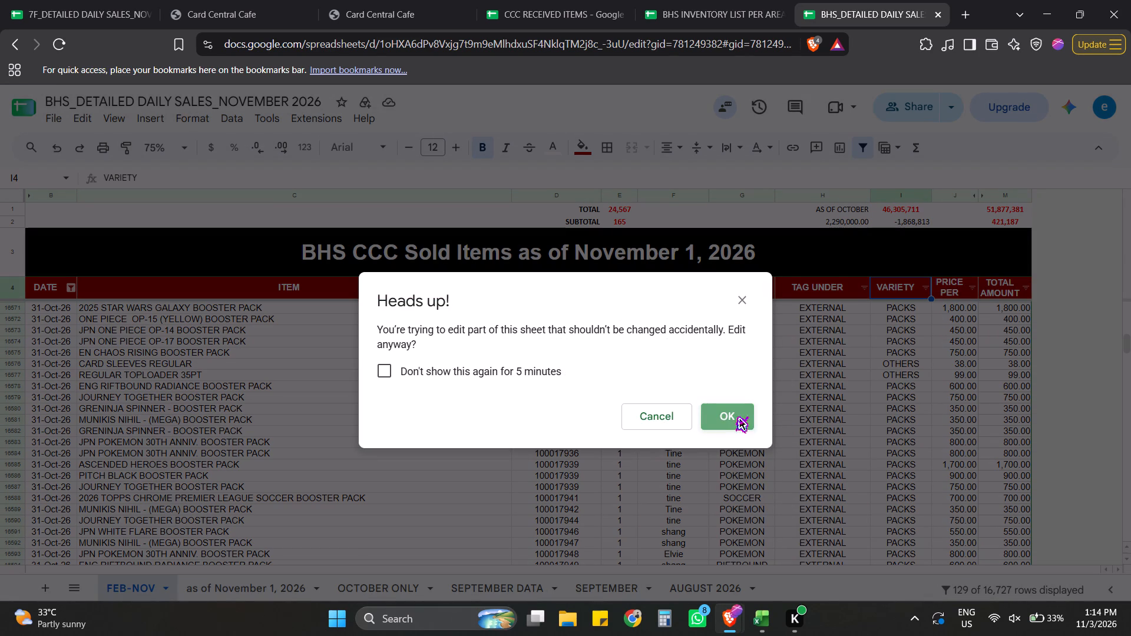
Remove 30-Oct-26 from the DATE filter so only 31-Oct-26 is shown.
{"action": "scroll", "coordinate": [859, 448], "scroll_direction": "up", "scroll_amount": 12}
{"action": "scroll", "coordinate": [812, 402], "scroll_direction": "up", "scroll_amount": 1}
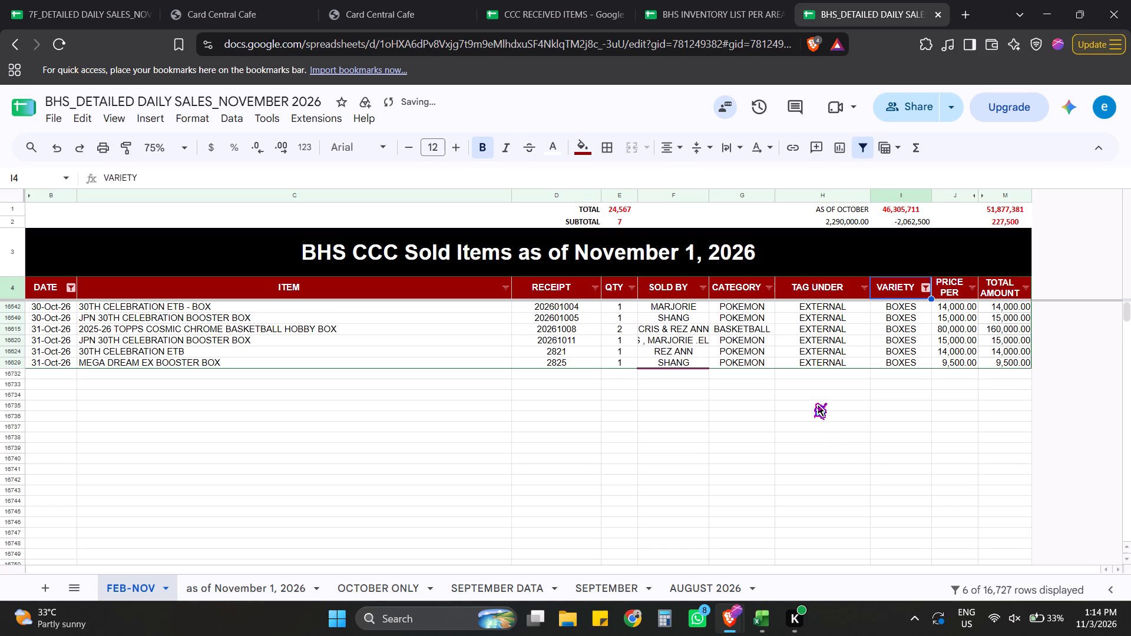
{"action": "left_click", "coordinate": [72, 289]}
{"action": "left_click", "coordinate": [71, 290]}
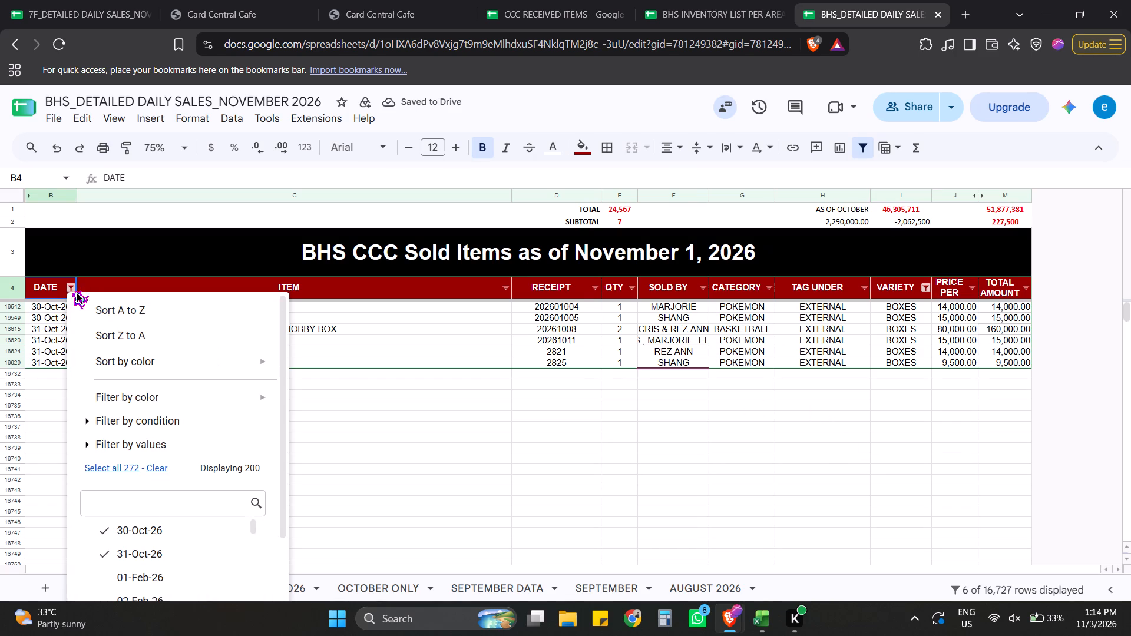
{"action": "scroll", "coordinate": [243, 479], "scroll_direction": "down", "scroll_amount": 3}
{"action": "left_click", "coordinate": [129, 459]}
{"action": "left_click", "coordinate": [228, 585]}
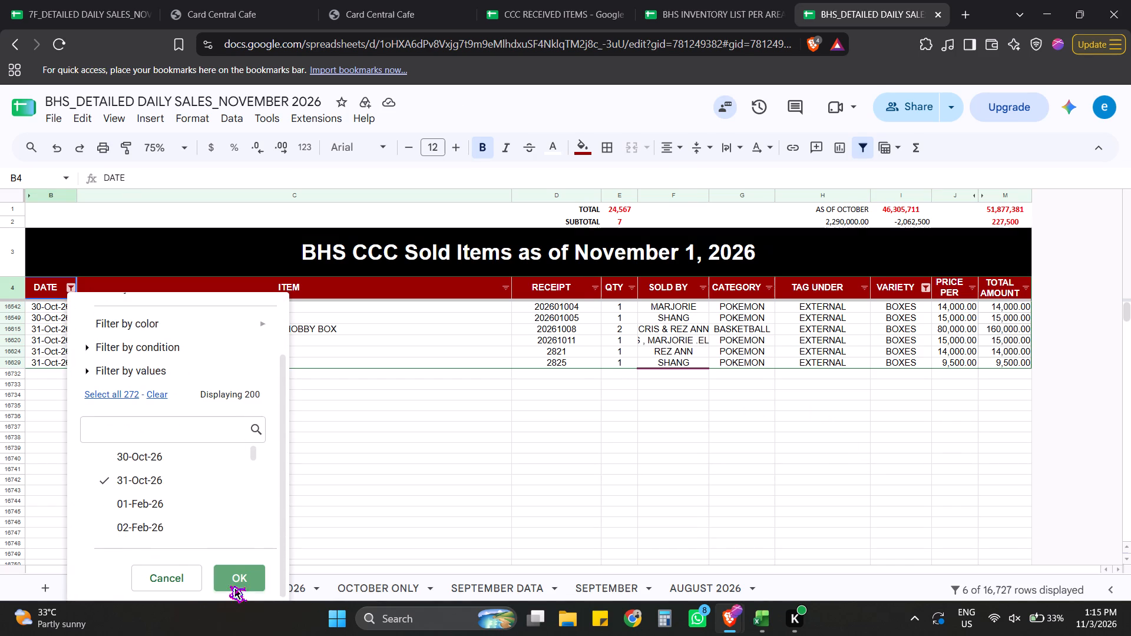
{"action": "left_click", "coordinate": [714, 416]}
{"action": "double_click", "coordinate": [812, 452]}
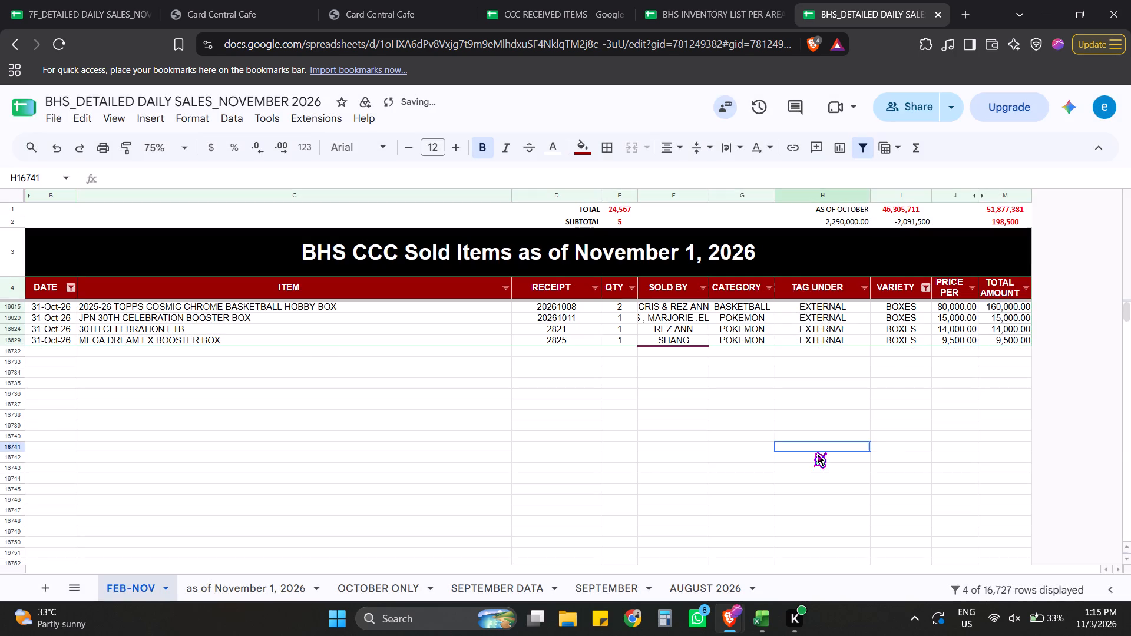
Check the quantity, seller, tag and price of the listed 31-Oct-26 BOXES sales.
{"action": "scroll", "coordinate": [816, 446], "scroll_direction": "up", "scroll_amount": 12}
{"action": "left_click", "coordinate": [885, 312]}
{"action": "left_click", "coordinate": [952, 305]}
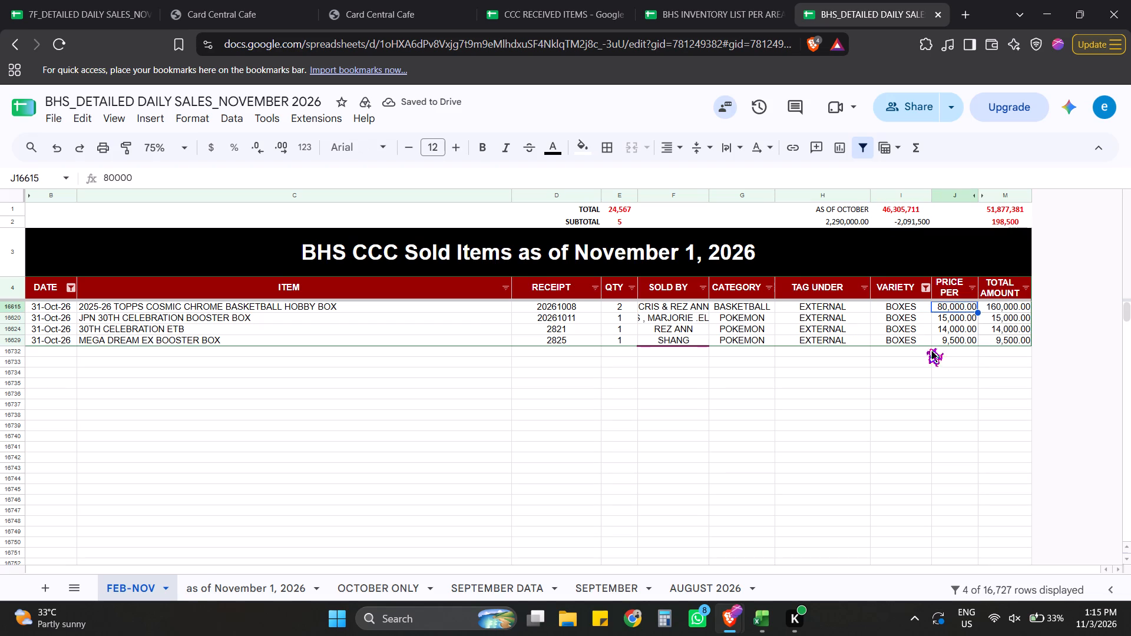
{"action": "left_click", "coordinate": [614, 304]}
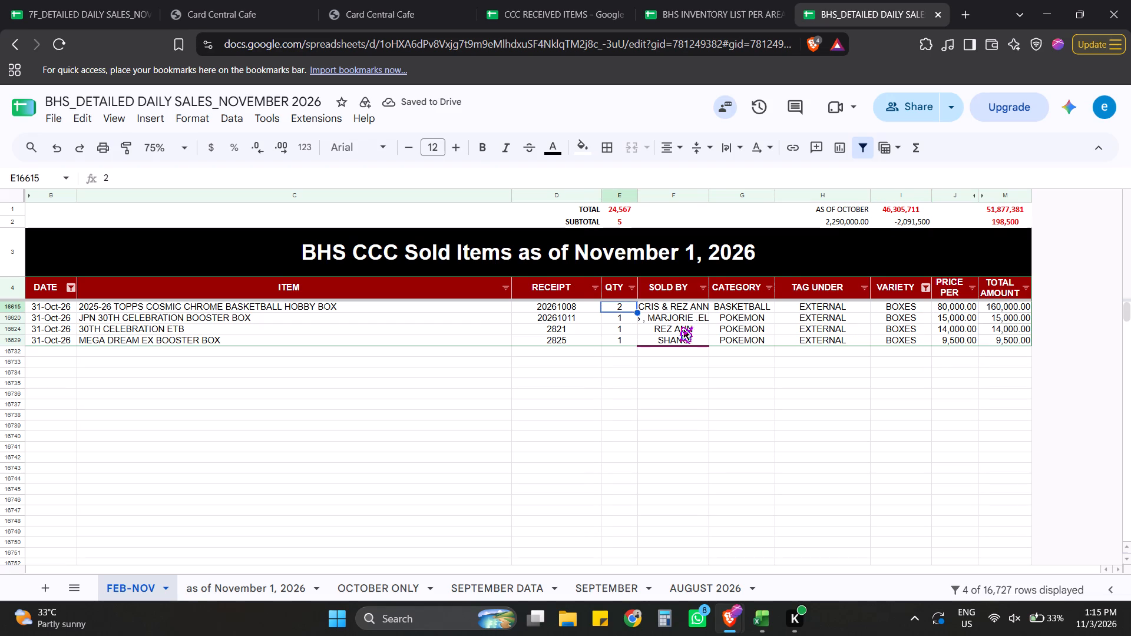
{"action": "left_click", "coordinate": [679, 326]}
{"action": "left_click", "coordinate": [803, 317]}
{"action": "left_click", "coordinate": [970, 320]}
Search the BHS Pokemon inventory masterfile for 30TH and compare its October entries for the ETB and booster box with the daily sales.
{"action": "key", "text": "alt+Tab"}
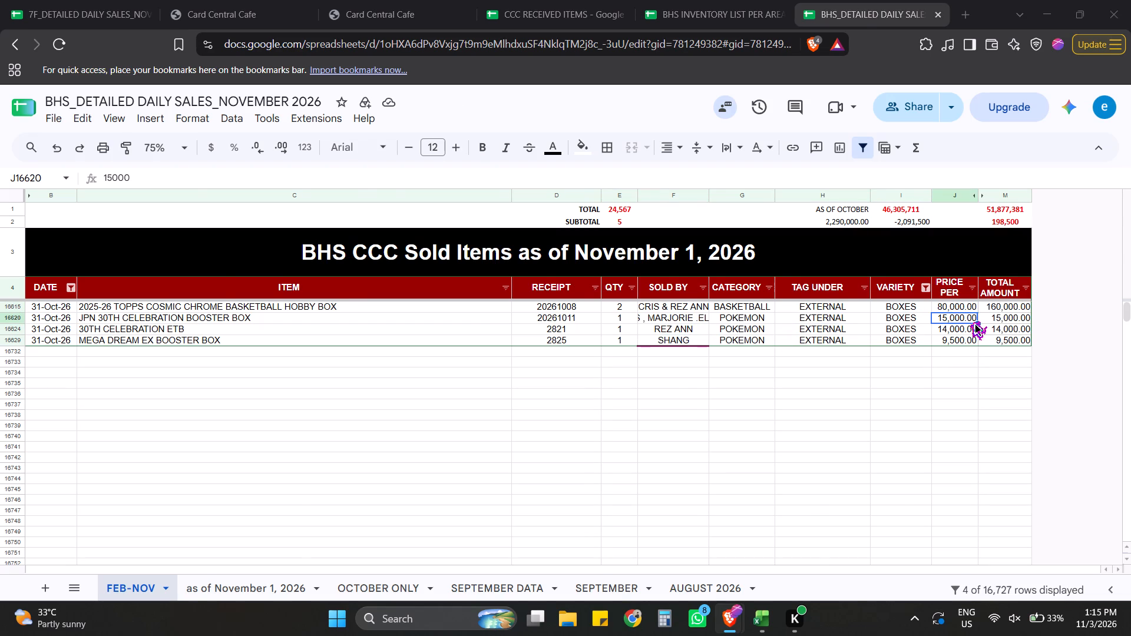
{"action": "scroll", "coordinate": [340, 451], "scroll_direction": "down", "scroll_amount": 11}
{"action": "key", "text": "ctrl+f"}
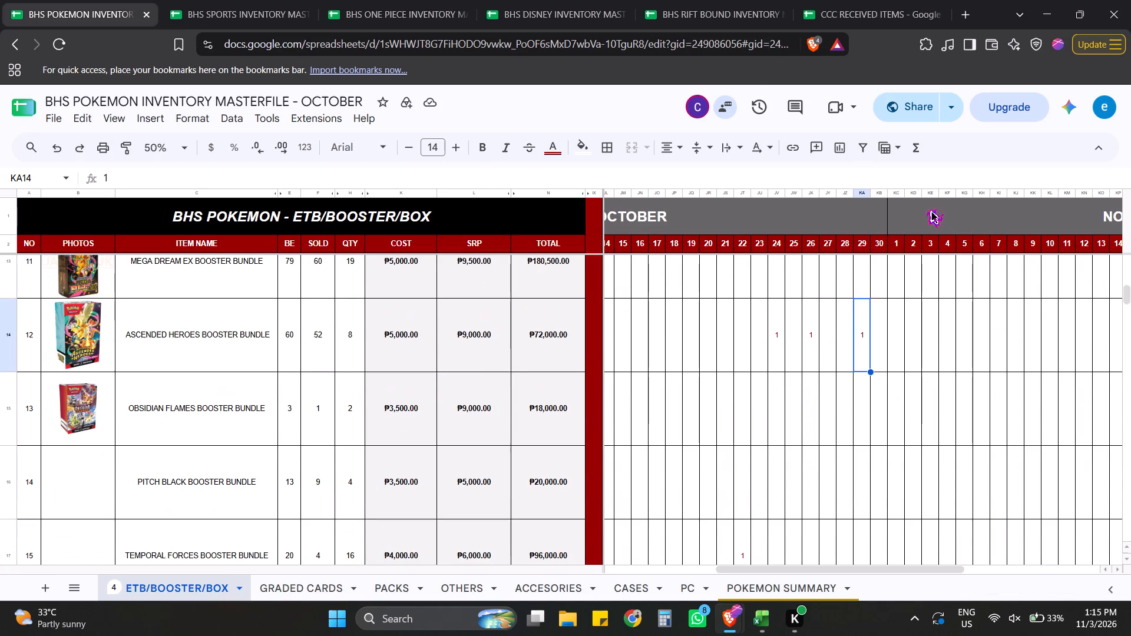
{"action": "type", "text": "30TH"}
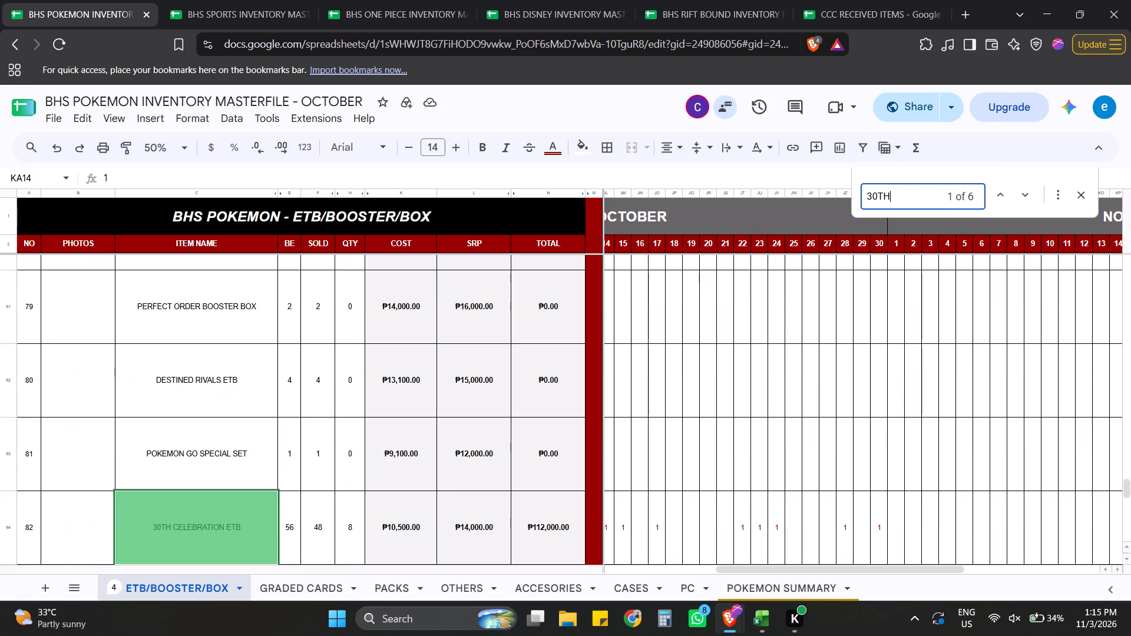
{"action": "scroll", "coordinate": [836, 428], "scroll_direction": "down", "scroll_amount": 4}
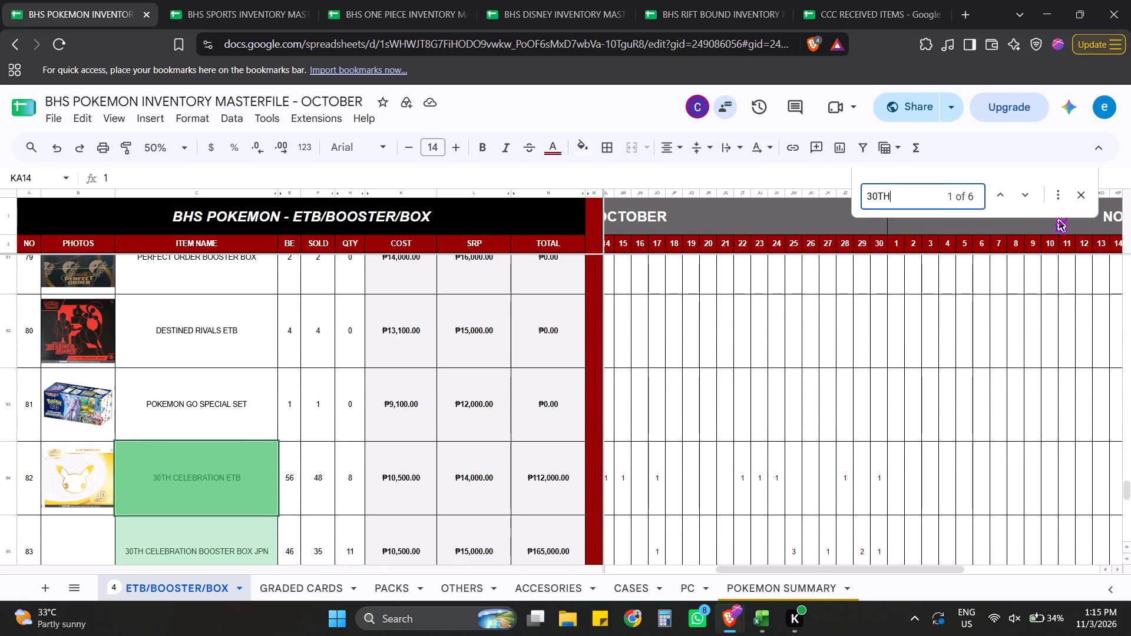
{"action": "left_click", "coordinate": [1028, 197]}
{"action": "key", "text": "alt+Tab"}
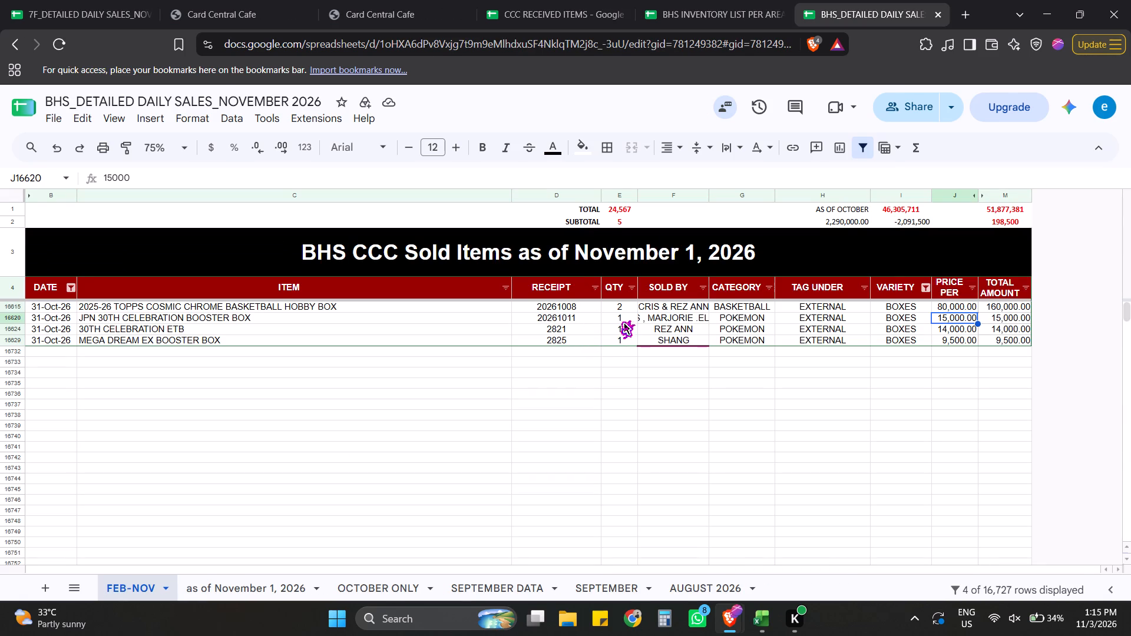
{"action": "key", "text": "alt+Tab"}
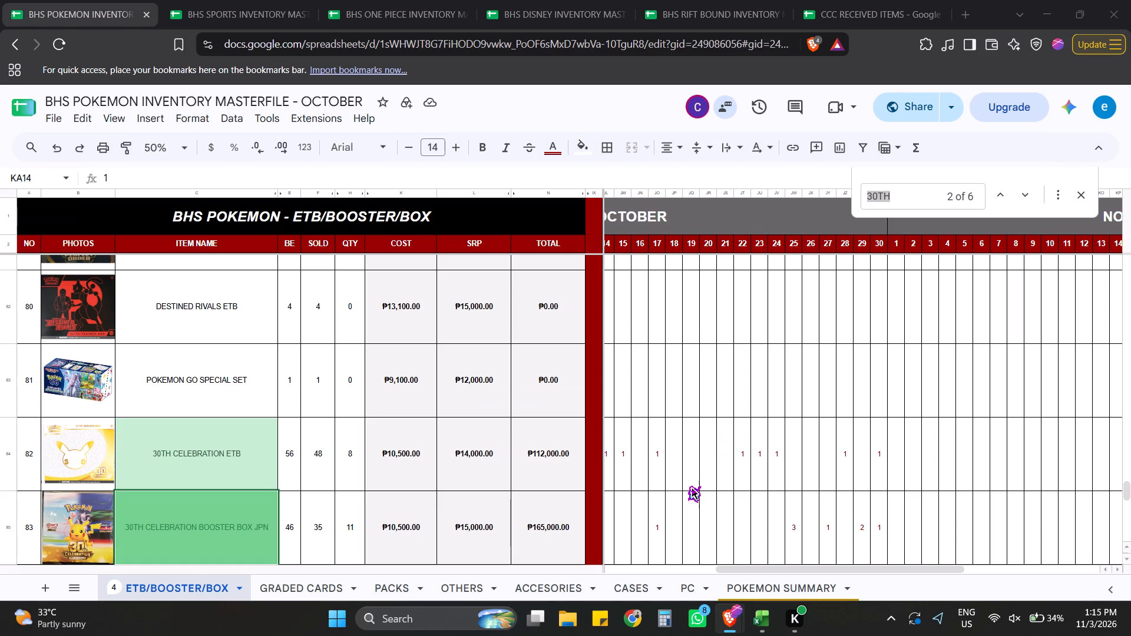
{"action": "left_click", "coordinate": [877, 465]}
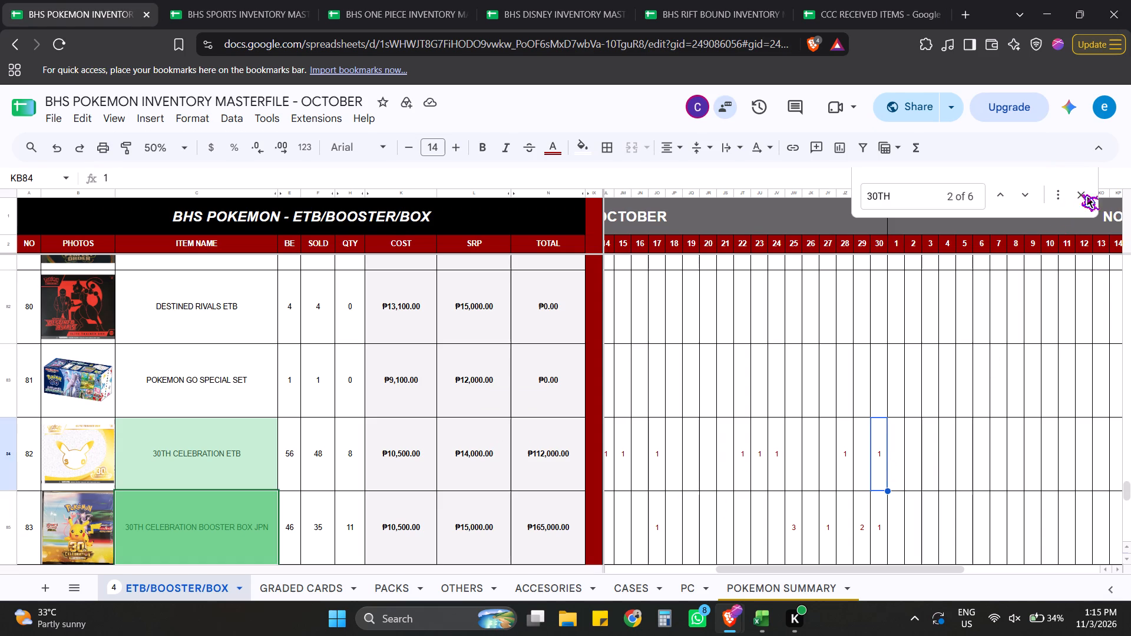
{"action": "left_click", "coordinate": [1083, 194]}
Insert one column directly after the October 30 column in the ETB/BOOSTER/BOX sheet.
{"action": "left_click", "coordinate": [888, 264]}
{"action": "left_click", "coordinate": [877, 193]}
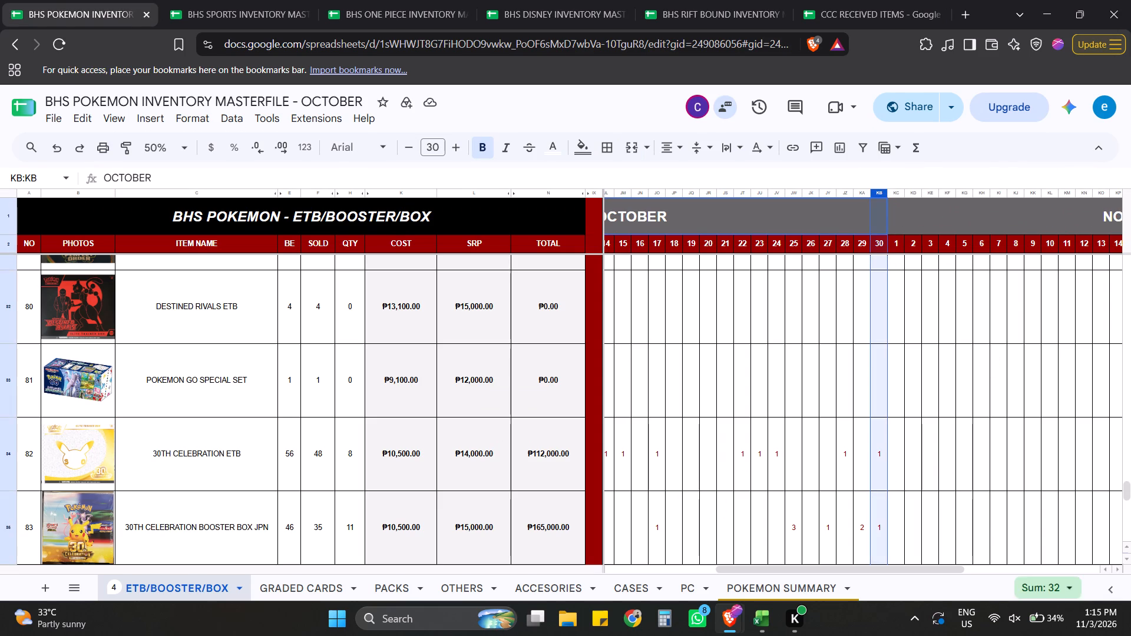
{"action": "right_click", "coordinate": [877, 193]}
{"action": "left_click", "coordinate": [783, 350]}
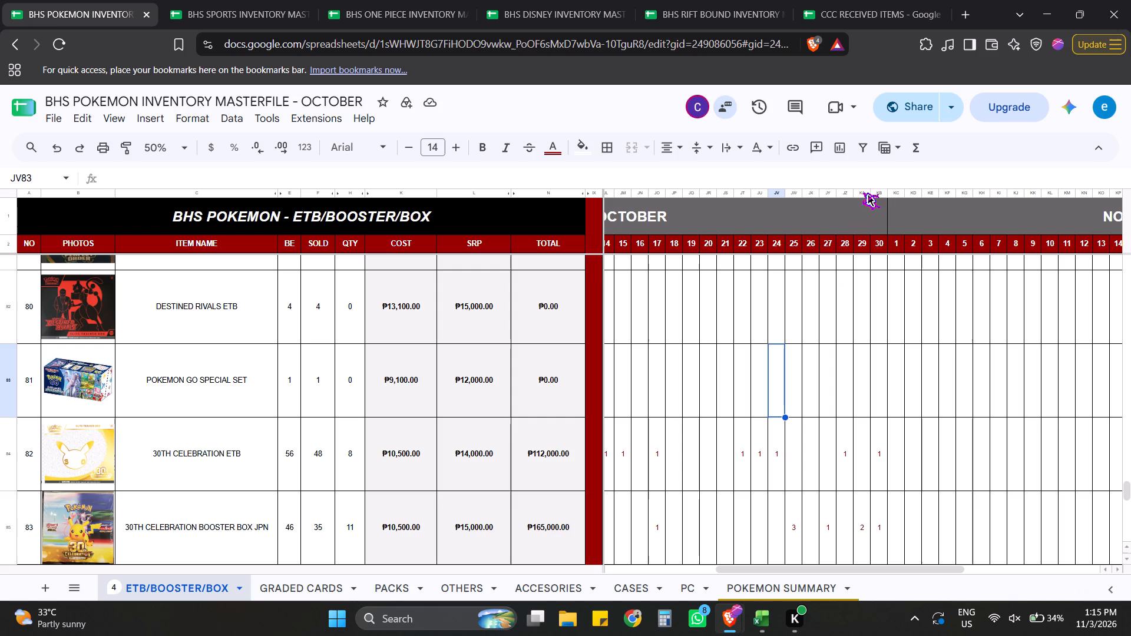
{"action": "left_click", "coordinate": [862, 192]}
{"action": "left_click", "coordinate": [873, 190]}
{"action": "right_click", "coordinate": [873, 194]}
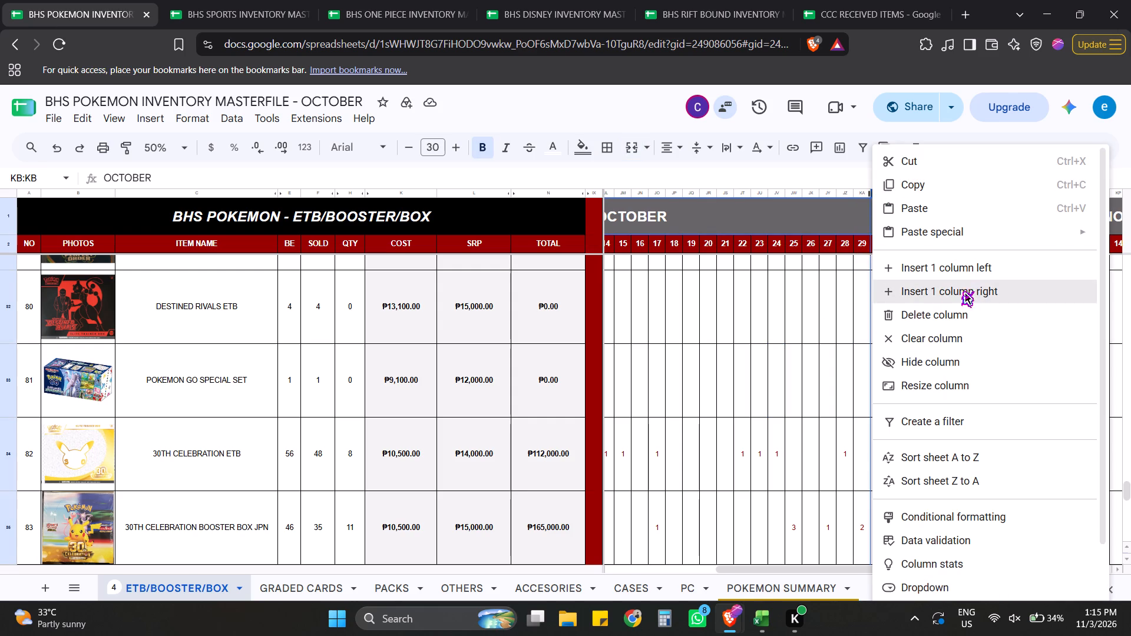
{"action": "left_click", "coordinate": [960, 291]}
{"action": "left_click", "coordinate": [1044, 330]}
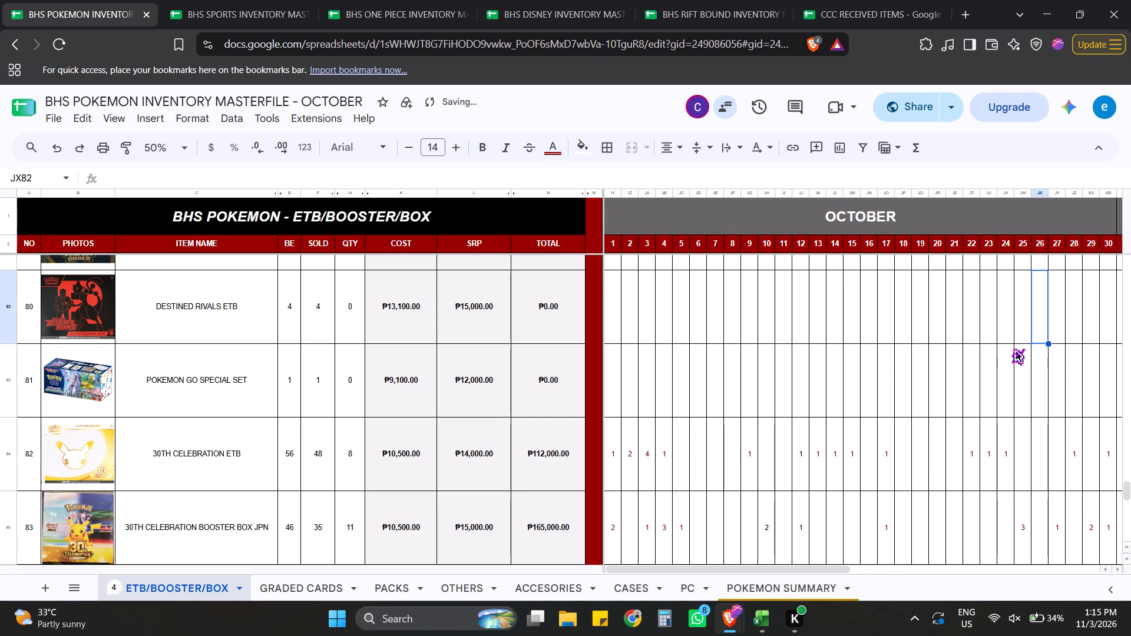
{"action": "right_click", "coordinate": [1010, 348]}
Enter 31 as the day header of the new blank column between October 30 and November 1.
{"action": "left_click", "coordinate": [820, 571]}
{"action": "left_click_drag", "start_coordinate": [819, 571], "coordinate": [945, 565]}
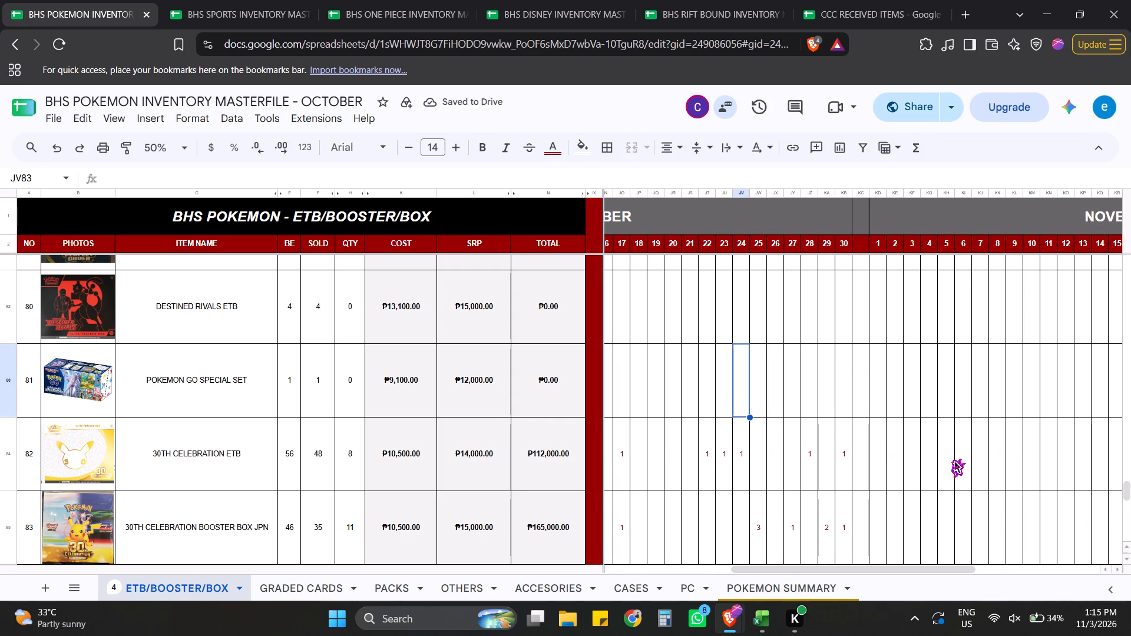
{"action": "left_click", "coordinate": [859, 244]}
{"action": "type", "text": "31"}
{"action": "key", "text": "Return"}
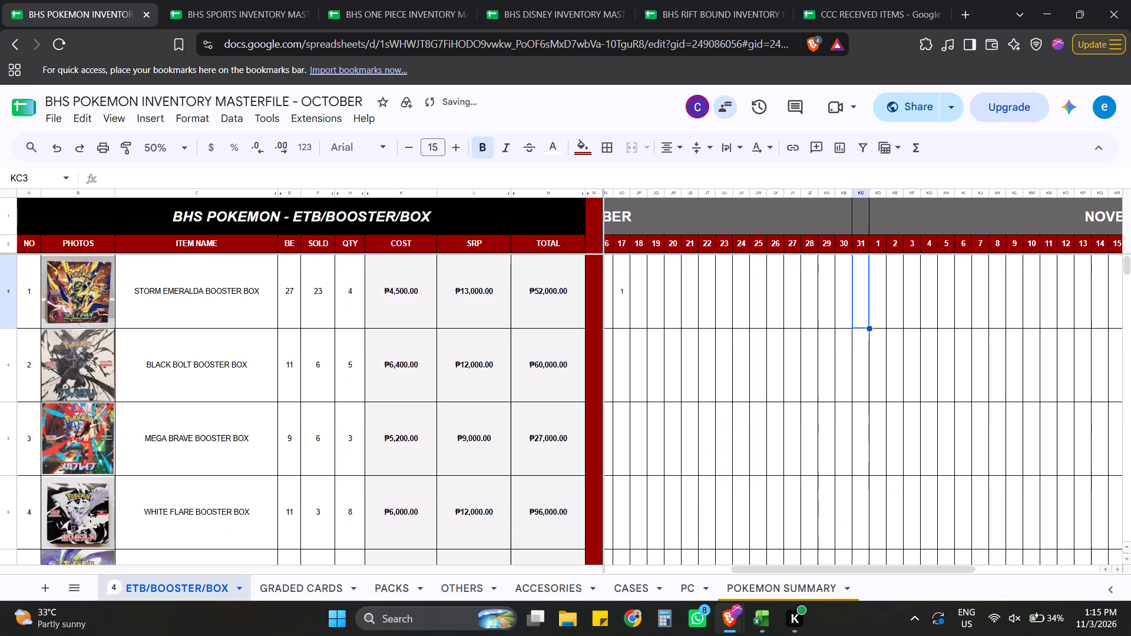
Merge the OCTOBER header with the blank cell above day 31.
{"action": "scroll", "coordinate": [869, 278], "scroll_direction": "up", "scroll_amount": 4}
{"action": "left_click_drag", "start_coordinate": [858, 217], "coordinate": [839, 219]}
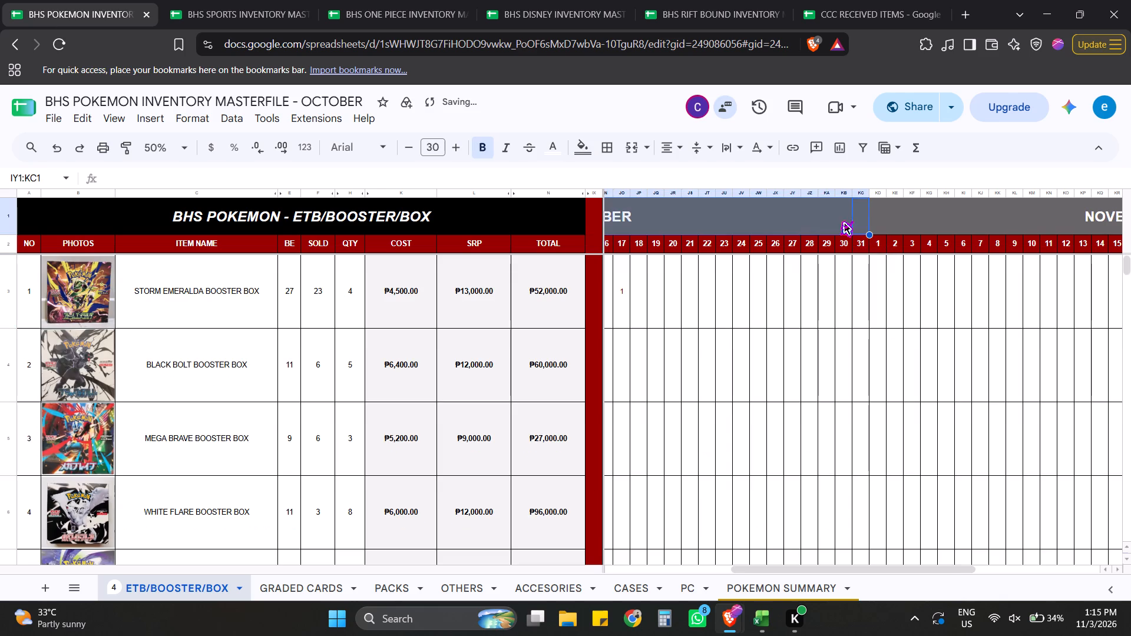
{"action": "left_click", "coordinate": [631, 151]}
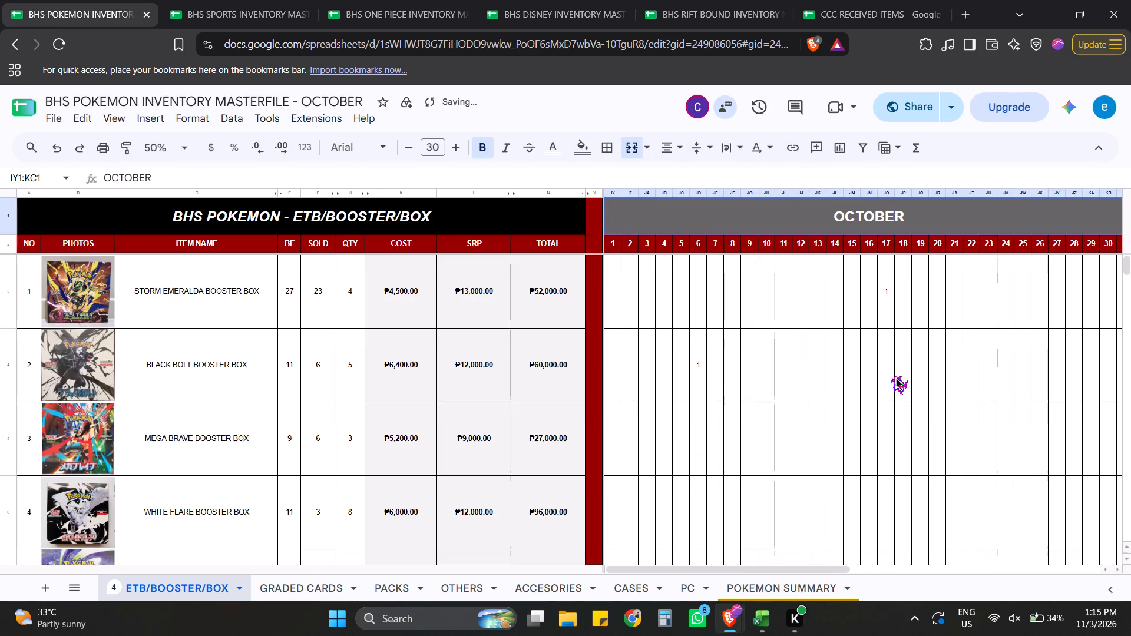
Search the sheet for 30TH and enter 1 under October 31 for 30TH CELEBRATION ETB.
{"action": "left_click", "coordinate": [918, 370]}
{"action": "left_click", "coordinate": [925, 310]}
{"action": "key", "text": "Tab"}
{"action": "key", "text": "Tab"}
{"action": "key", "text": "Tab"}
{"action": "key", "text": "Tab"}
{"action": "key", "text": "Tab"}
{"action": "key", "text": "Tab"}
{"action": "key", "text": "Tab"}
{"action": "key", "text": "Tab"}
{"action": "key", "text": "Tab"}
{"action": "key", "text": "Tab"}
{"action": "key", "text": "Tab"}
{"action": "key", "text": "Tab"}
{"action": "key", "text": "Tab"}
{"action": "key", "text": "Tab"}
{"action": "key", "text": "Tab"}
{"action": "key", "text": "Tab"}
{"action": "key", "text": "Tab"}
{"action": "key", "text": "Tab"}
{"action": "key", "text": "Tab"}
{"action": "key", "text": "Tab"}
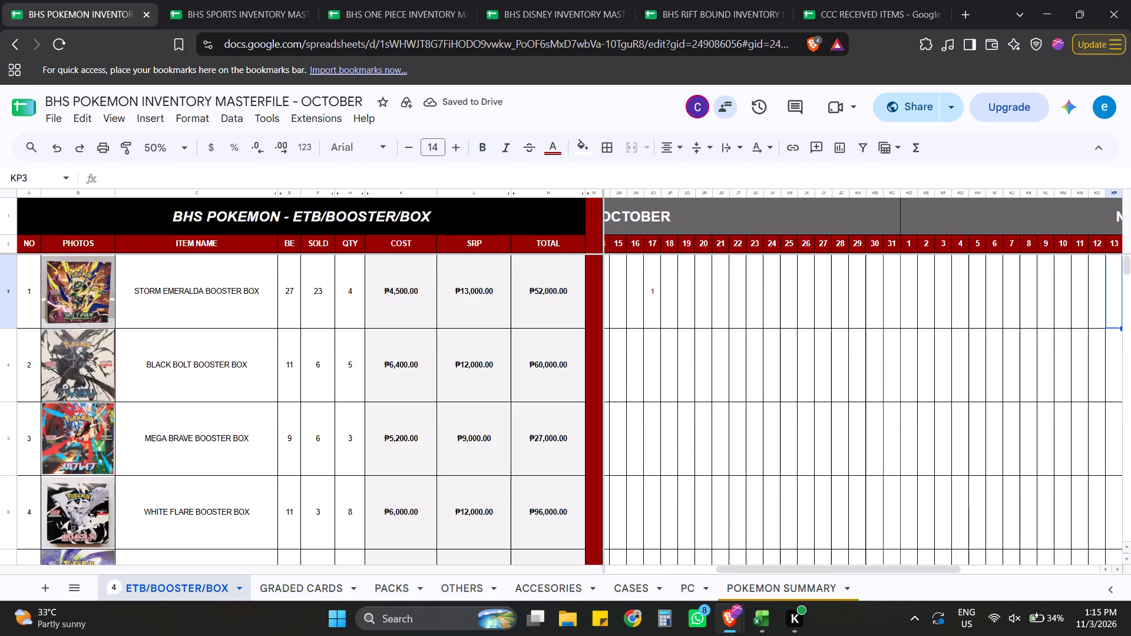
{"action": "left_click", "coordinate": [889, 296]}
{"action": "key", "text": "ctrl+f"}
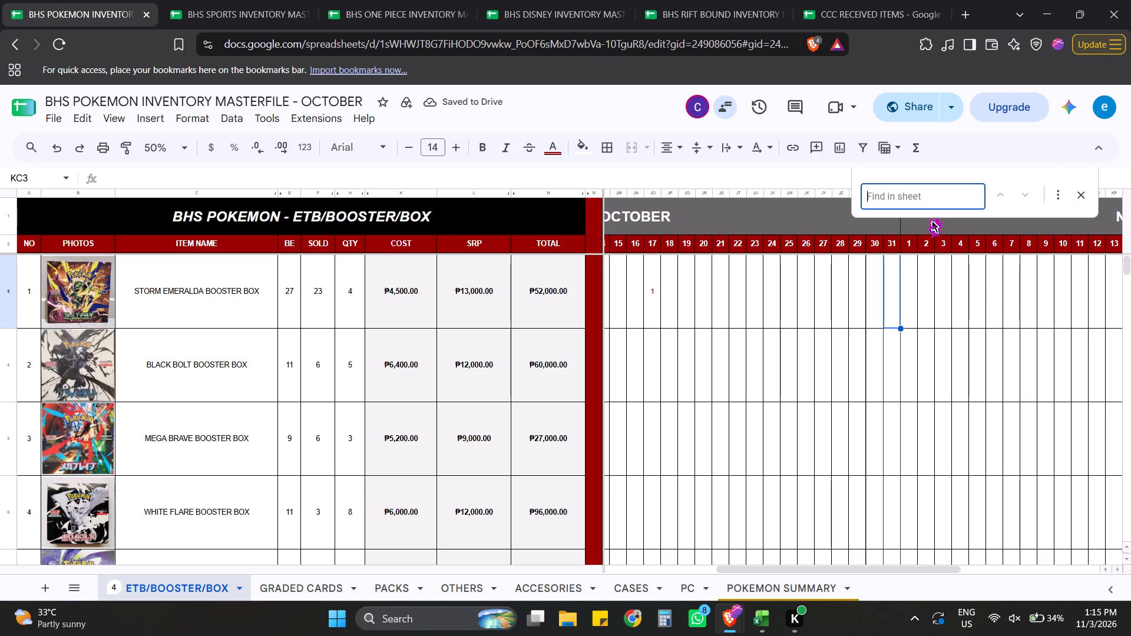
{"action": "left_click", "coordinate": [907, 191]}
{"action": "type", "text": "30TH"}
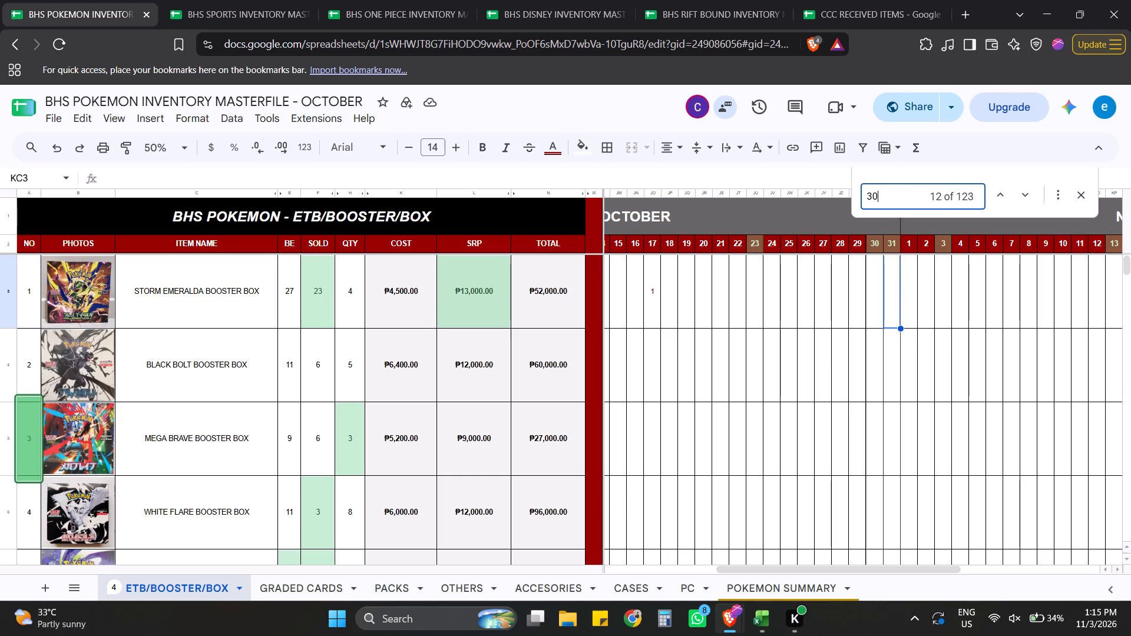
{"action": "scroll", "coordinate": [991, 442], "scroll_direction": "down", "scroll_amount": 3}
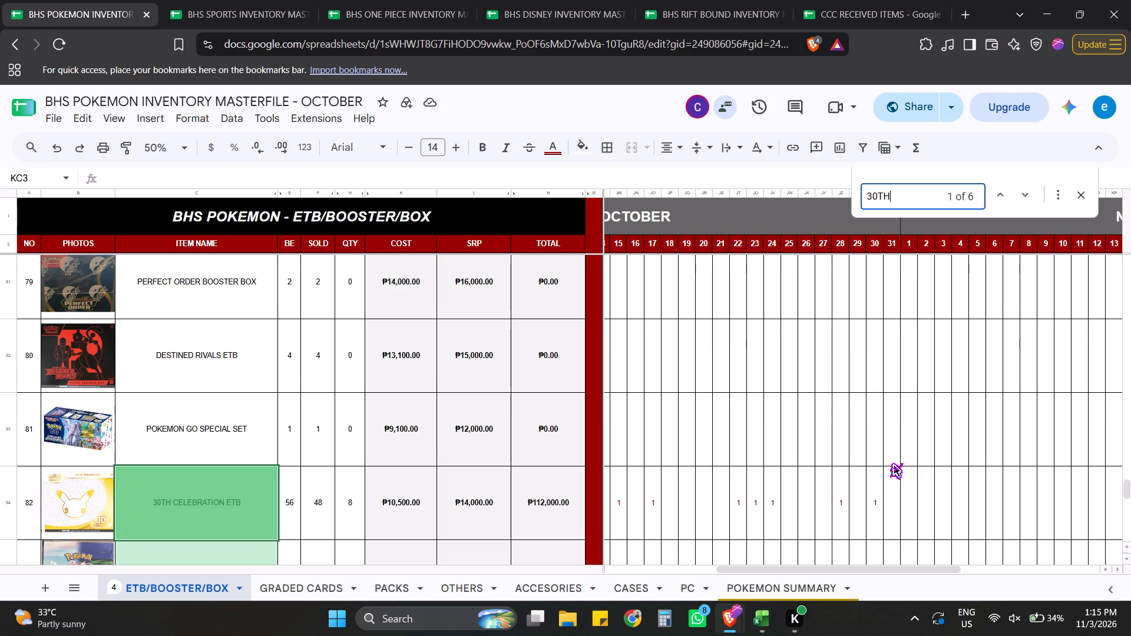
{"action": "scroll", "coordinate": [884, 466], "scroll_direction": "down", "scroll_amount": 3}
{"action": "left_click", "coordinate": [891, 459]}
{"action": "key", "text": "1"}
Check the daily sales sheet and enter 1 under October 31 for 30TH CELEBRATION BOOSTER BOX JPN.
{"action": "left_click", "coordinate": [901, 509]}
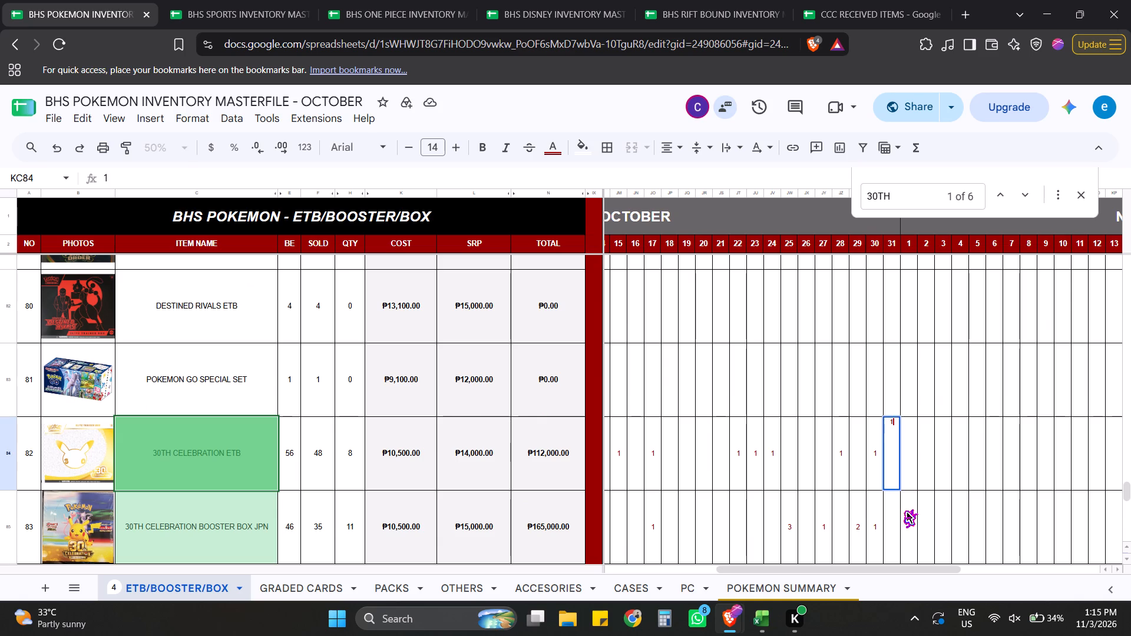
{"action": "key", "text": "alt+Tab"}
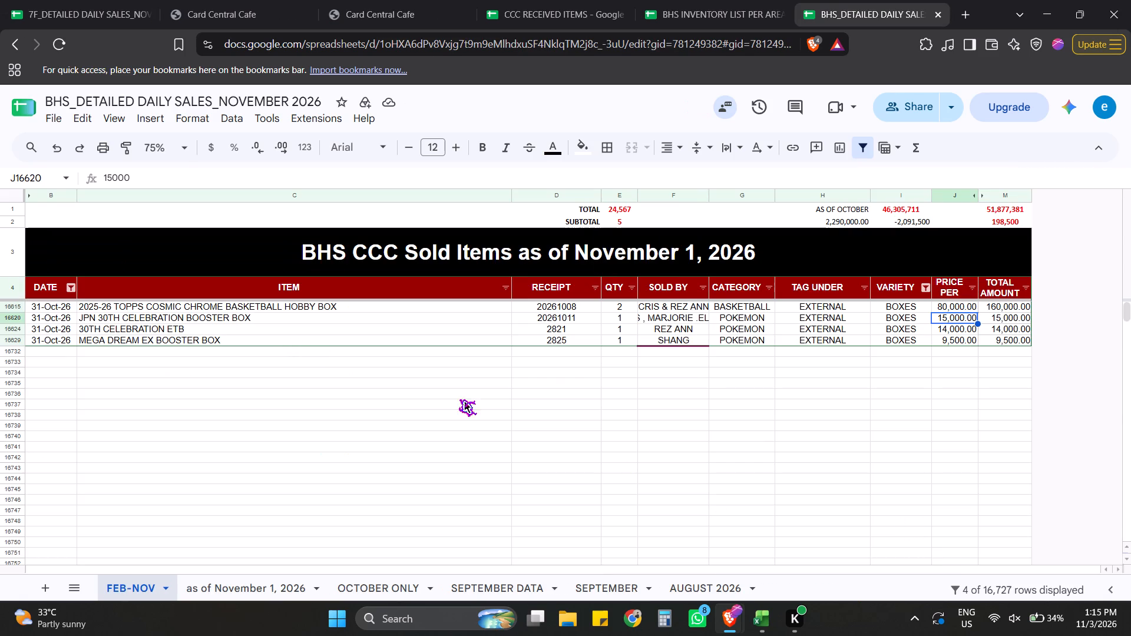
{"action": "key", "text": "alt+Tab"}
{"action": "key", "text": "1"}
{"action": "left_click", "coordinate": [932, 518]}
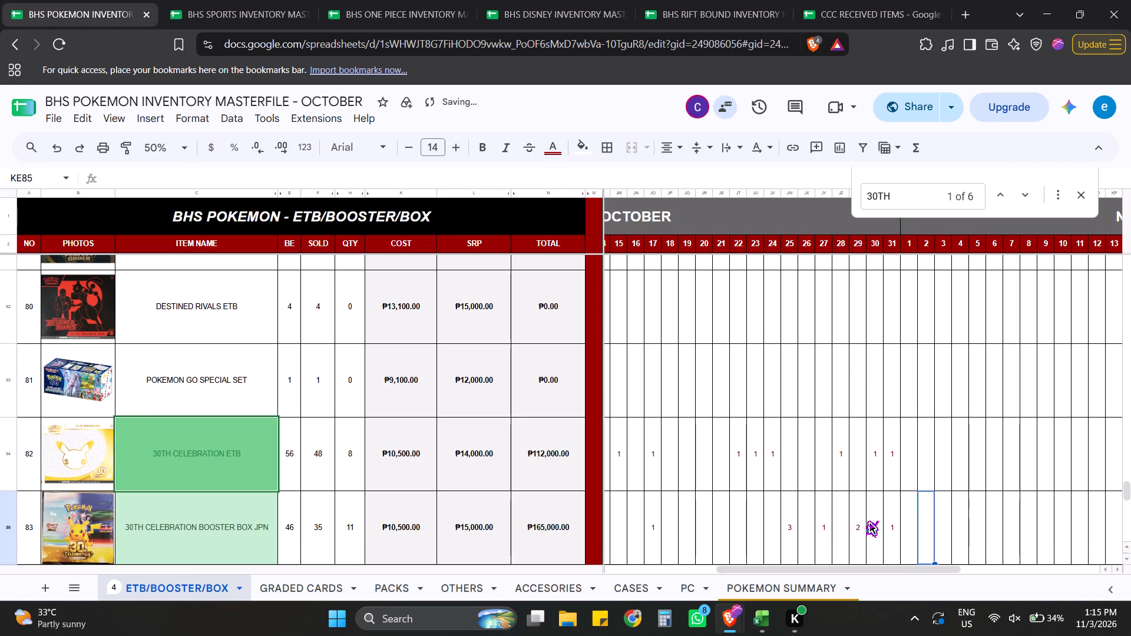
Search the sheet for DREAM and enter 1 under October 31 for MEGA DREAM EX BOOSTER BUNDLE.
{"action": "left_click_drag", "start_coordinate": [899, 200], "coordinate": [844, 195]}
{"action": "type", "text": "DREAM"}
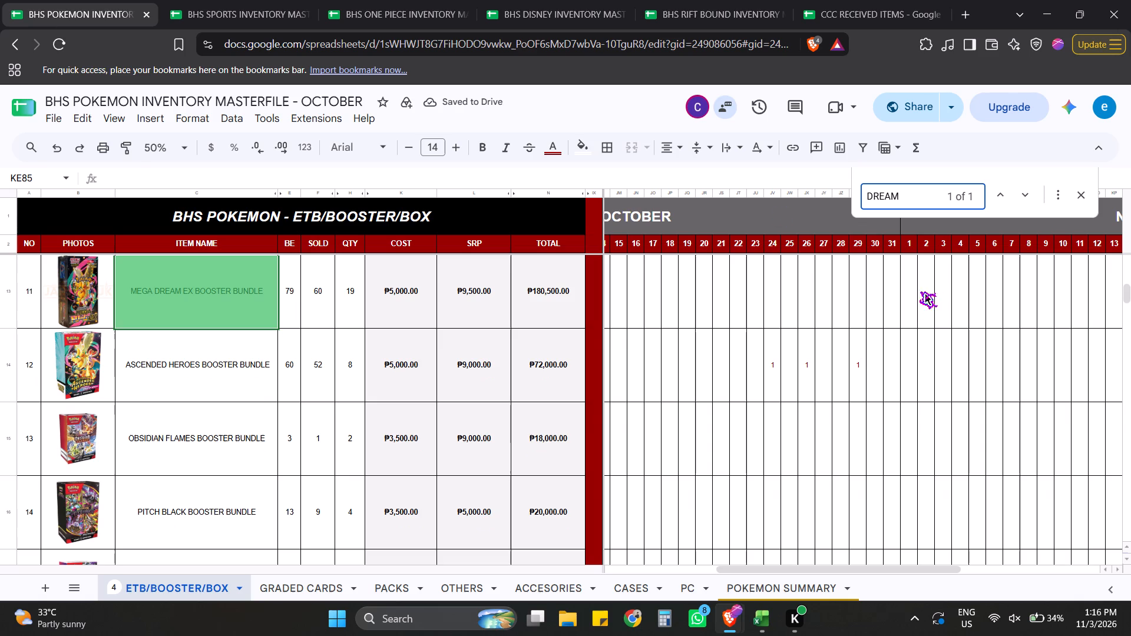
{"action": "left_click", "coordinate": [895, 306]}
{"action": "key", "text": "1"}
{"action": "left_click", "coordinate": [889, 381]}
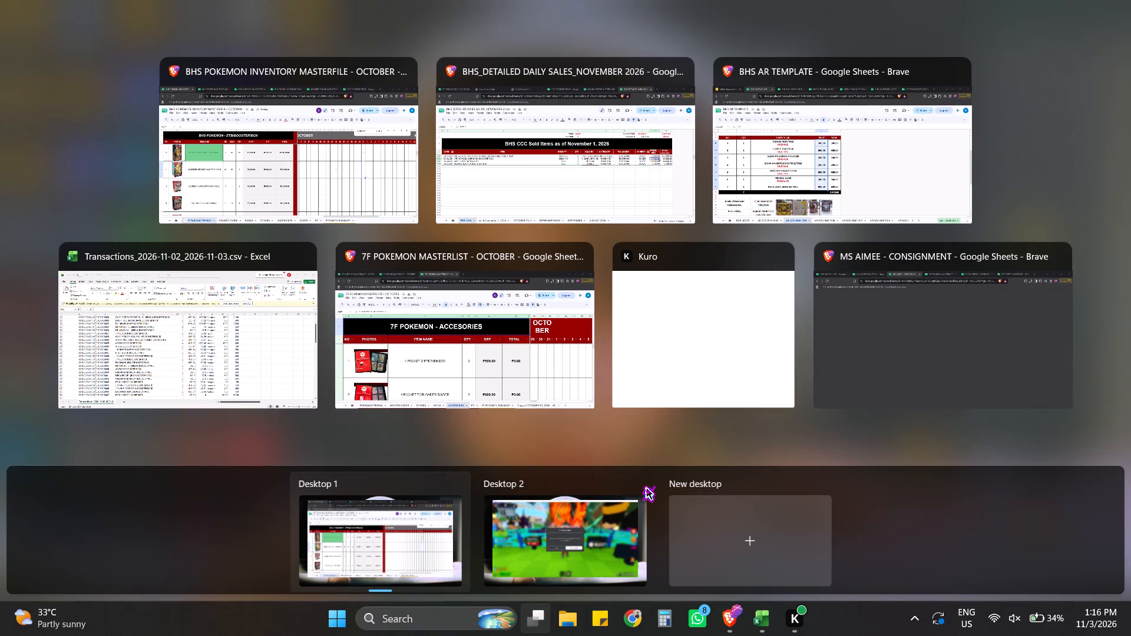
Close the virtual desktop Desktop 2 and return to the Pokemon inventory masterfile on Desktop 1.
{"action": "left_click", "coordinate": [641, 485]}
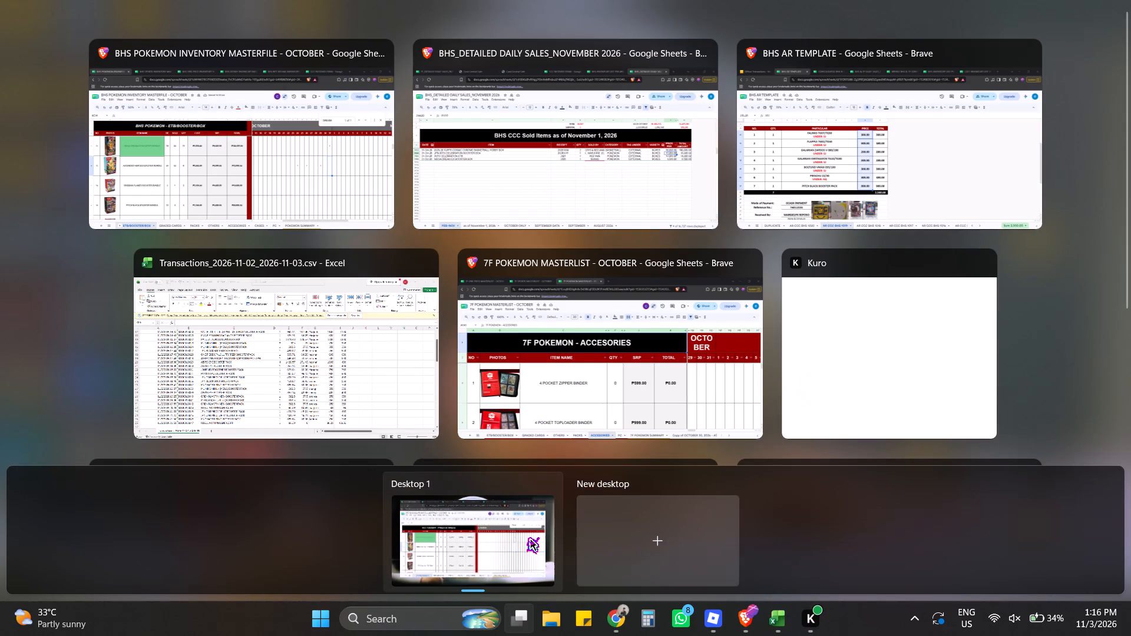
{"action": "left_click", "coordinate": [511, 536]}
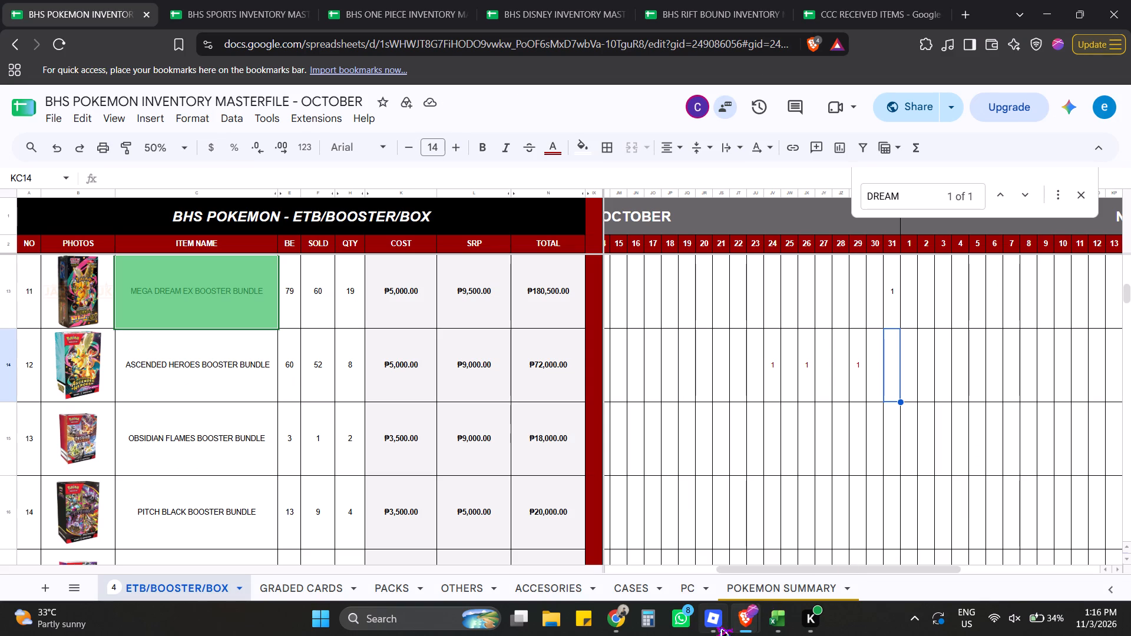
{"action": "left_click", "coordinate": [772, 491]}
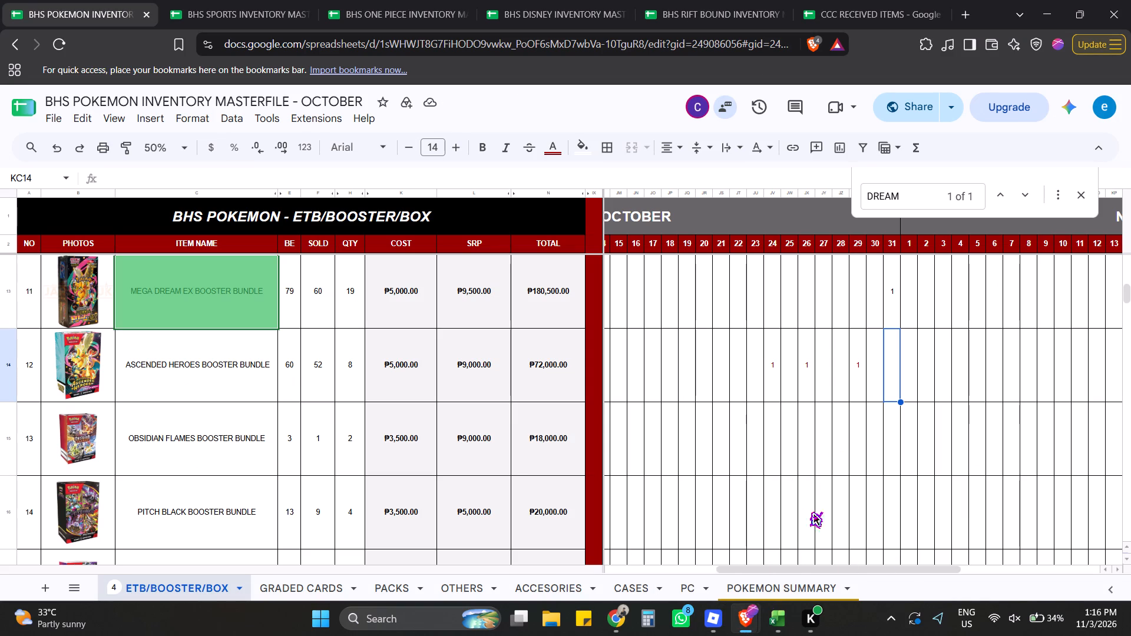
Exit the Roblox game client that is still running in the background.
{"action": "left_click", "coordinate": [887, 617]}
{"action": "right_click", "coordinate": [894, 512]}
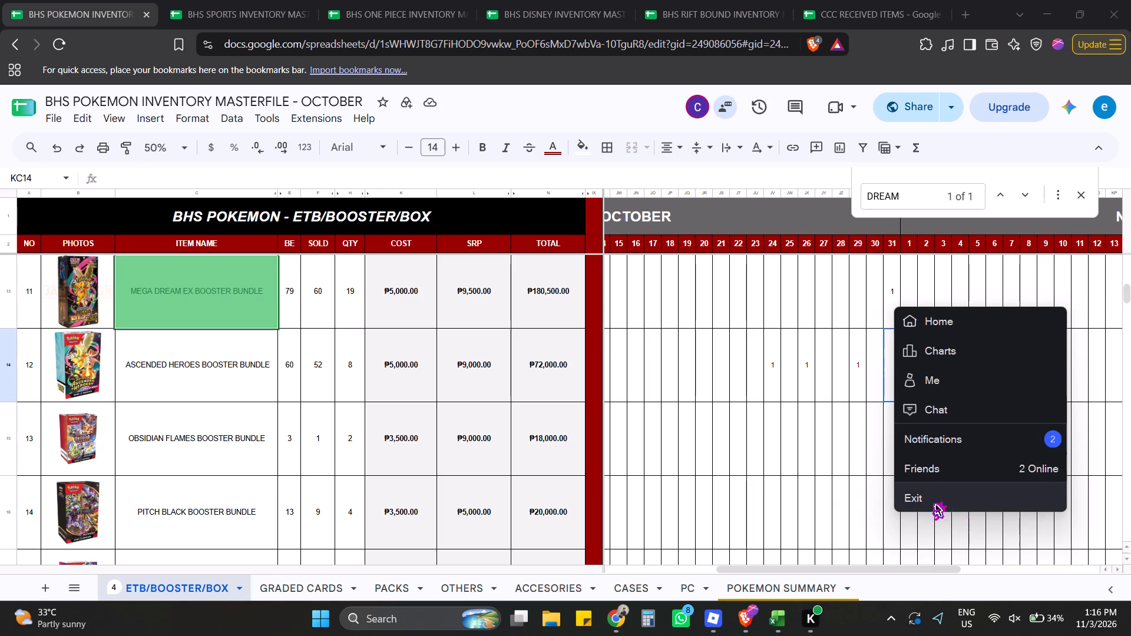
{"action": "left_click", "coordinate": [930, 502]}
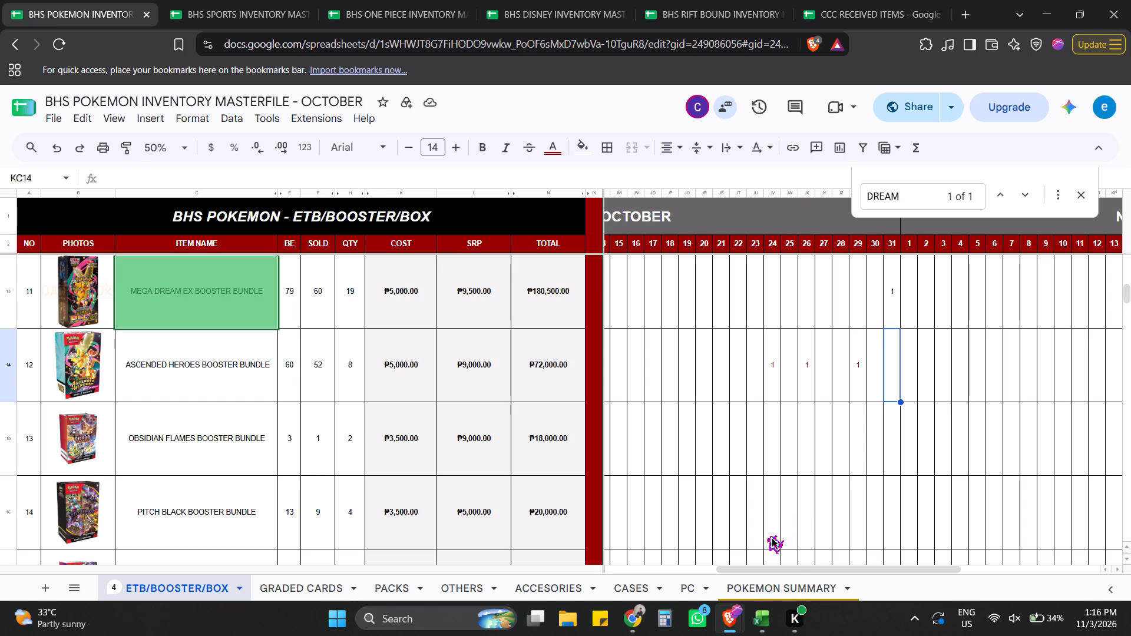
Switch to the BHS detailed daily sales and set the VARIETY filter to show only OTHERS instead of BOXES.
{"action": "key", "text": "alt+Tab"}
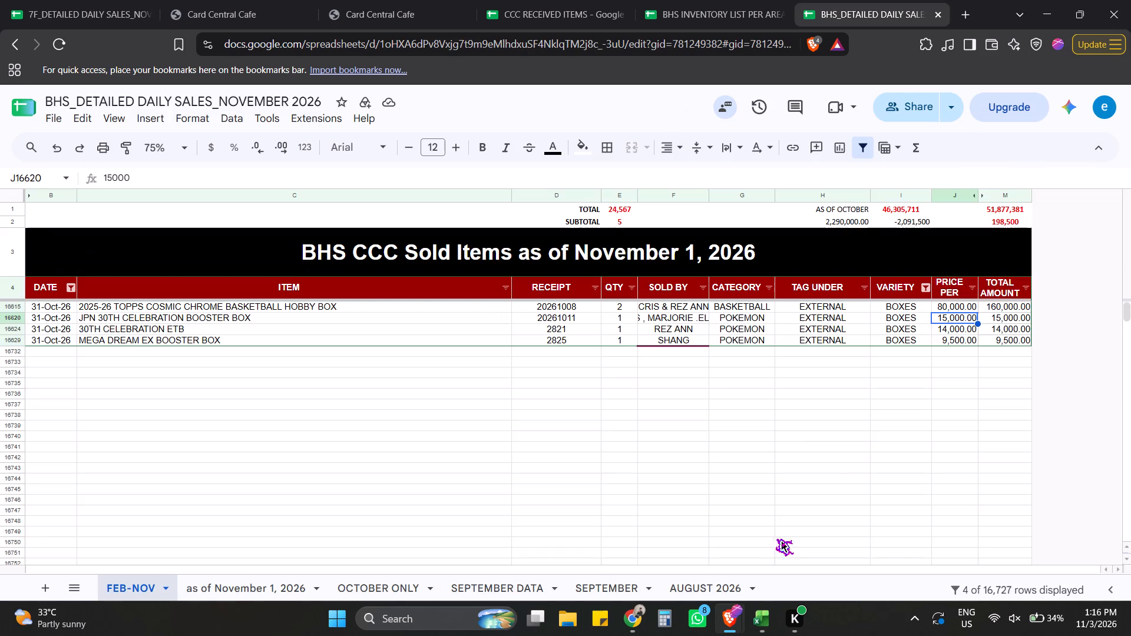
{"action": "scroll", "coordinate": [872, 410], "scroll_direction": "up", "scroll_amount": 9}
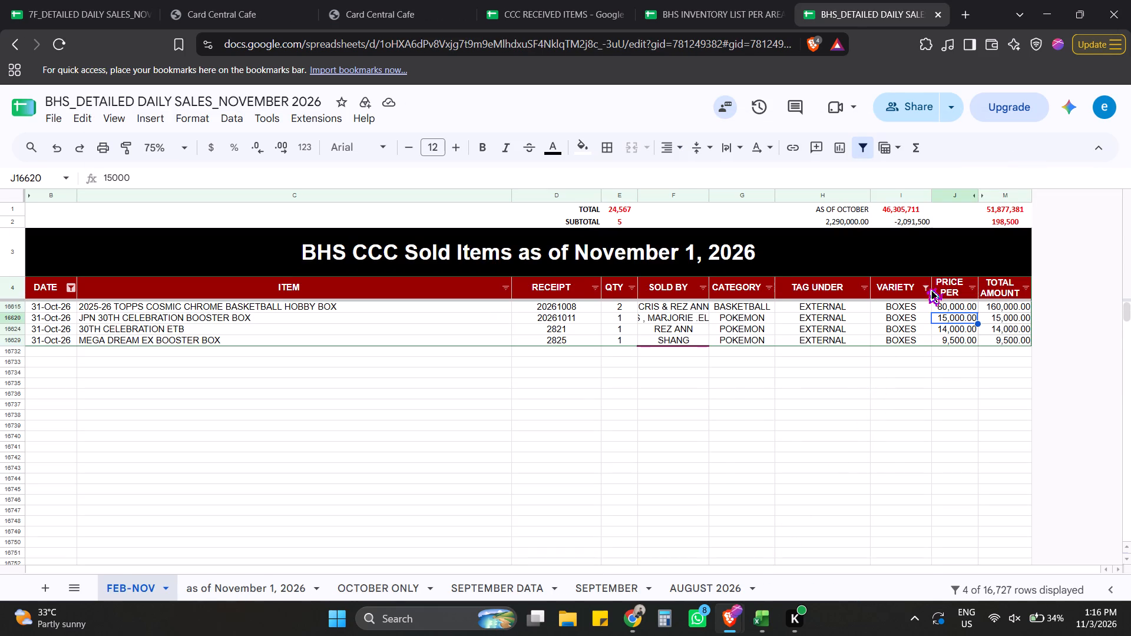
{"action": "left_click", "coordinate": [926, 288]}
{"action": "left_click", "coordinate": [773, 530]}
{"action": "scroll", "coordinate": [808, 536], "scroll_direction": "down", "scroll_amount": 4}
{"action": "left_click", "coordinate": [817, 552]}
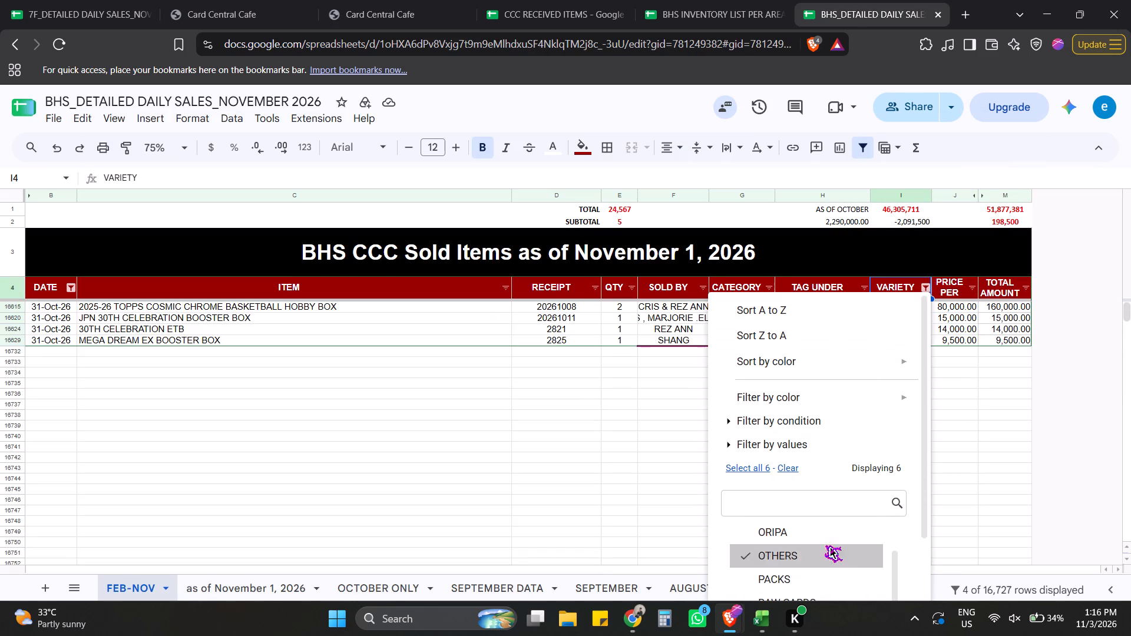
{"action": "scroll", "coordinate": [851, 546], "scroll_direction": "down", "scroll_amount": 5}
{"action": "scroll", "coordinate": [852, 531], "scroll_direction": "up", "scroll_amount": 8}
{"action": "scroll", "coordinate": [857, 508], "scroll_direction": "down", "scroll_amount": 4}
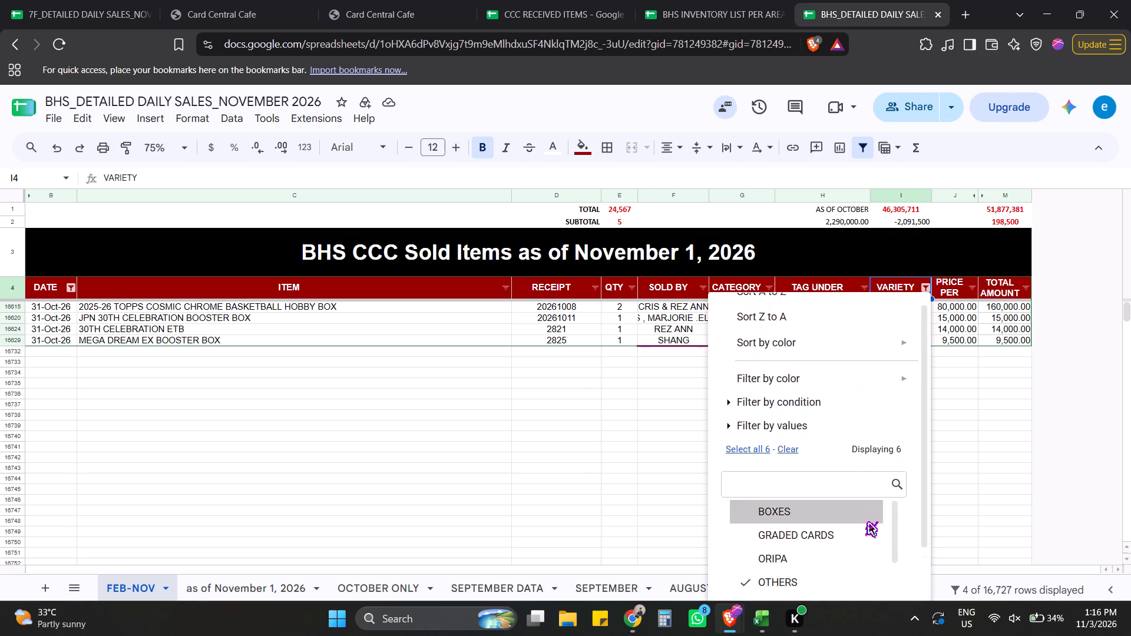
{"action": "left_click", "coordinate": [872, 569]}
{"action": "left_click", "coordinate": [738, 413]}
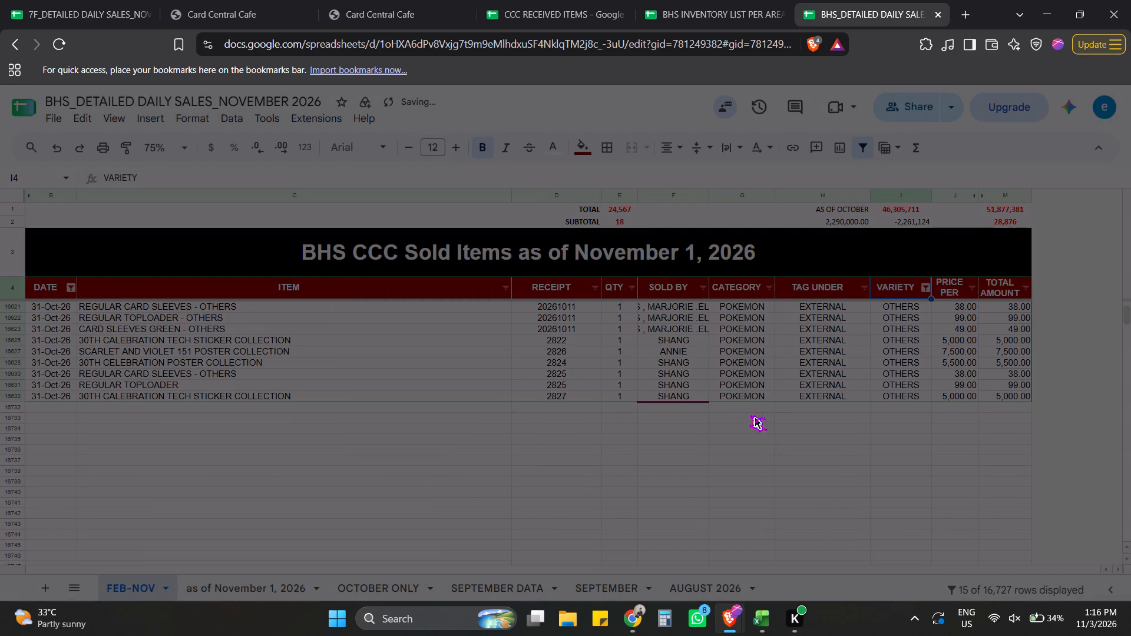
Review the October 31 OTHERS sales rows in the BHS detailed daily sales, from CARD SLEEVES REGULAR down to the EXEGGUTOR tech sticker collection.
{"action": "scroll", "coordinate": [771, 320], "scroll_direction": "up", "scroll_amount": 4}
{"action": "scroll", "coordinate": [806, 373], "scroll_direction": "up", "scroll_amount": 5}
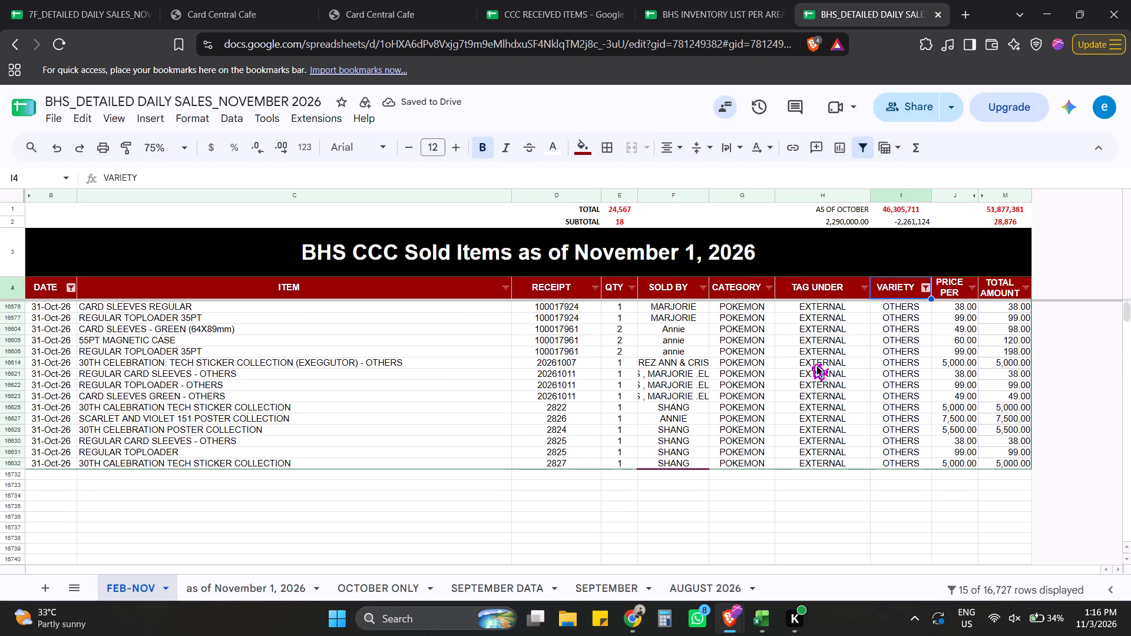
{"action": "scroll", "coordinate": [828, 359], "scroll_direction": "up", "scroll_amount": 4}
{"action": "left_click", "coordinate": [909, 305]}
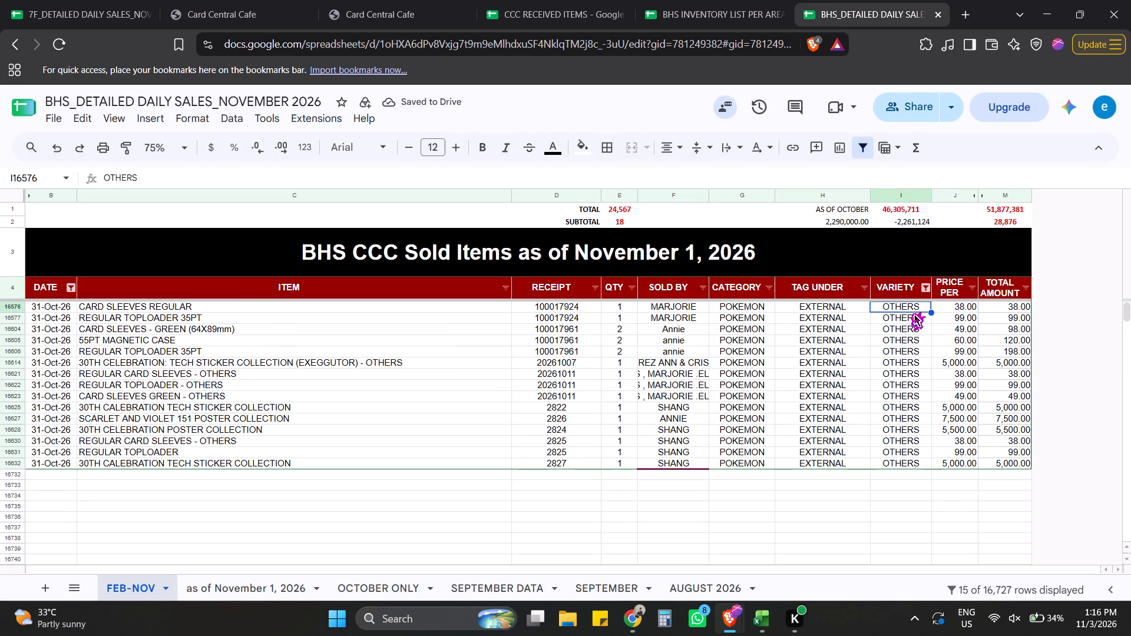
{"action": "left_click", "coordinate": [908, 320]}
{"action": "left_click", "coordinate": [908, 344]}
{"action": "left_click", "coordinate": [908, 355]}
{"action": "left_click", "coordinate": [908, 362]}
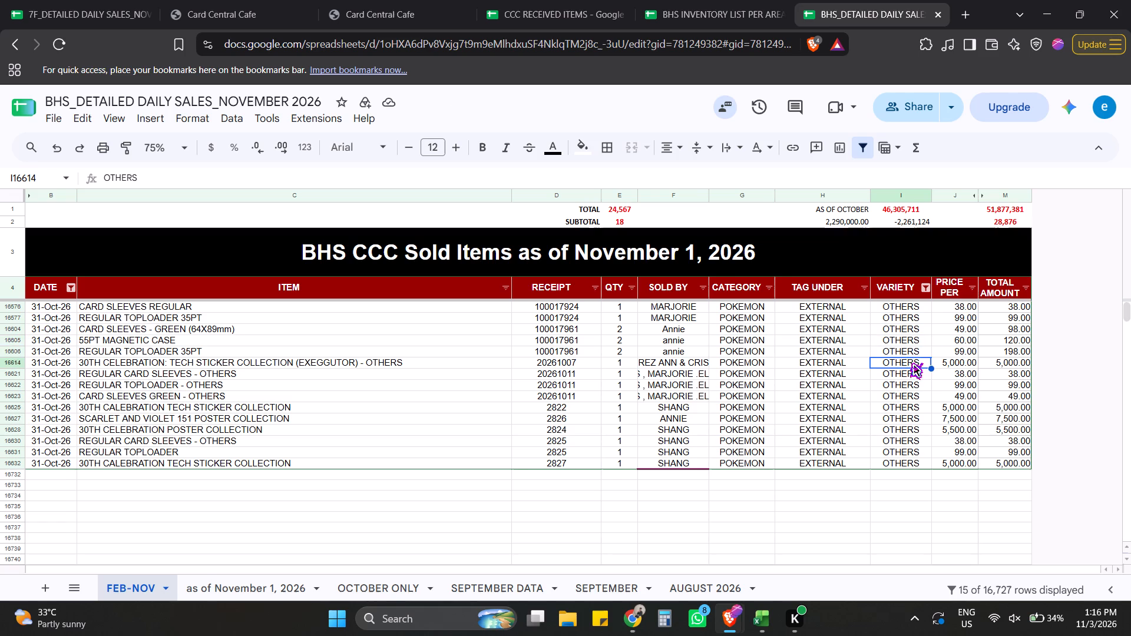
In the BHS Pokemon masterfile's OTHERS sheet, search for EGG and set the SRP of 30TH ANNIVERSARY 2PACK BLISTER - EXEGGUTOR to 5000.
{"action": "key", "text": "alt+Tab"}
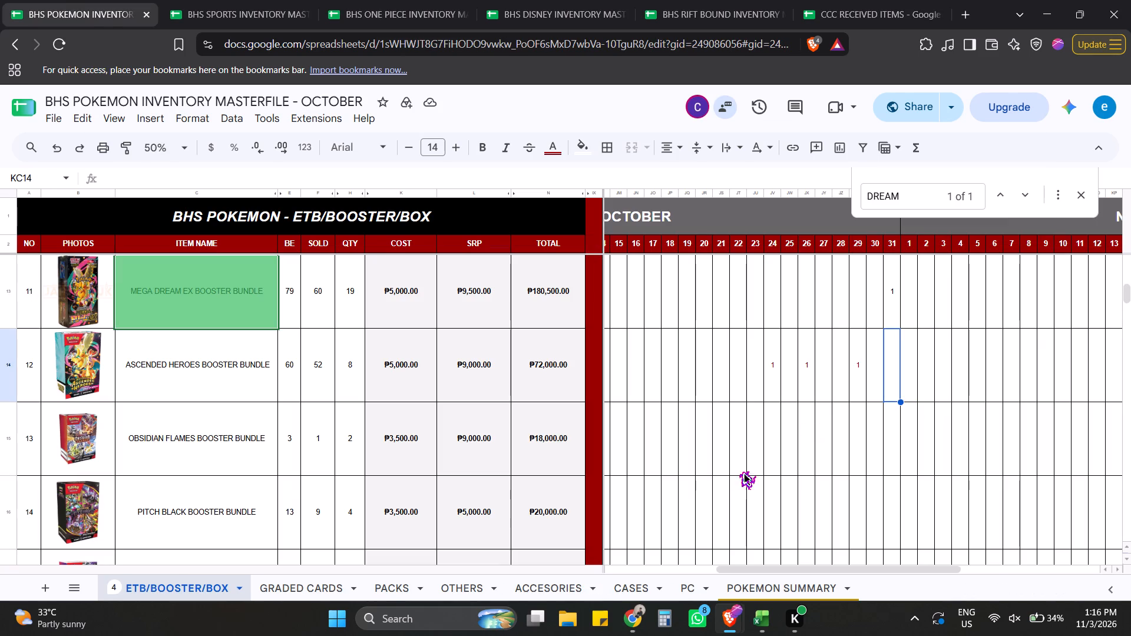
{"action": "left_click", "coordinate": [466, 587]}
{"action": "left_click_drag", "start_coordinate": [910, 200], "coordinate": [808, 200]}
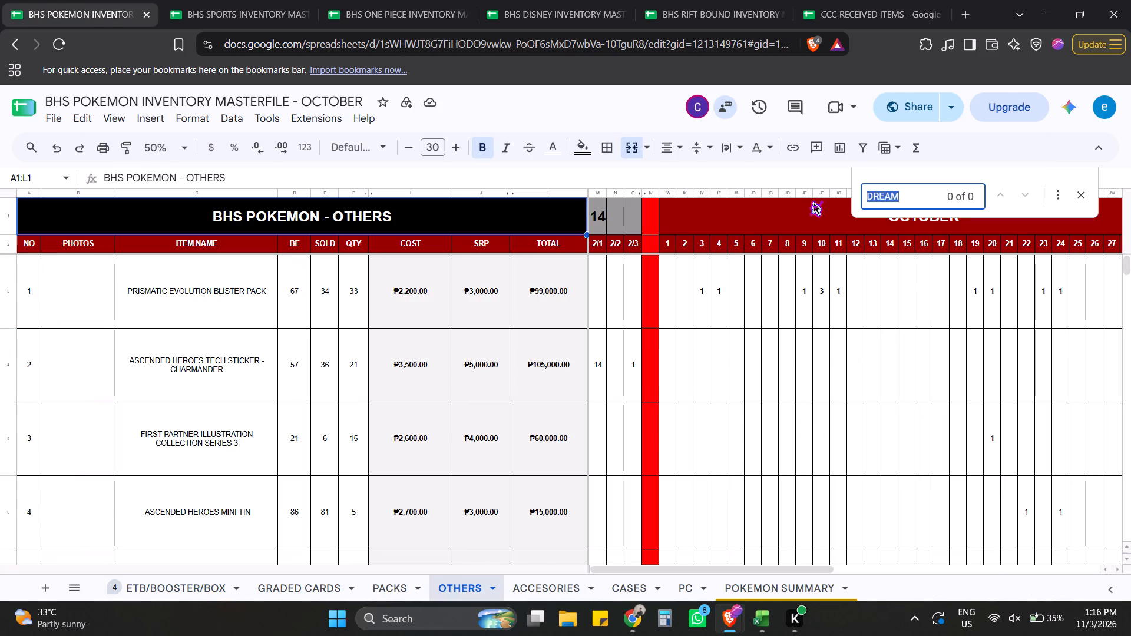
{"action": "left_click_drag", "start_coordinate": [808, 200], "coordinate": [777, 195]}
{"action": "key", "text": "e"}
{"action": "key", "text": "g"}
{"action": "key", "text": "g"}
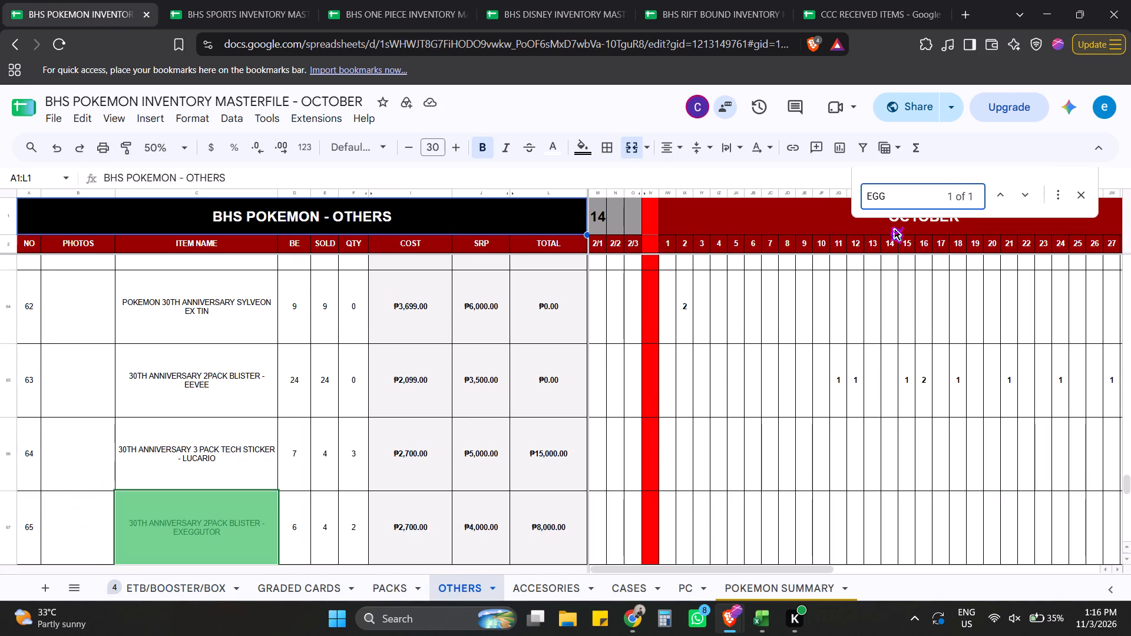
{"action": "key", "text": "alt+Tab"}
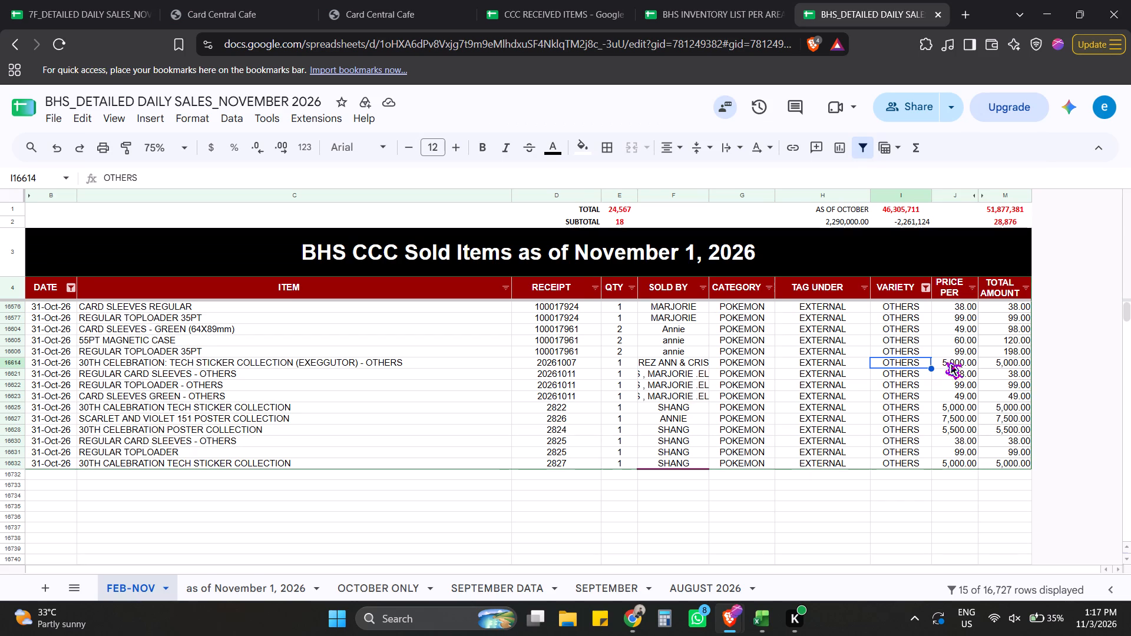
{"action": "key", "text": "alt+Tab"}
{"action": "scroll", "coordinate": [576, 480], "scroll_direction": "down", "scroll_amount": 3}
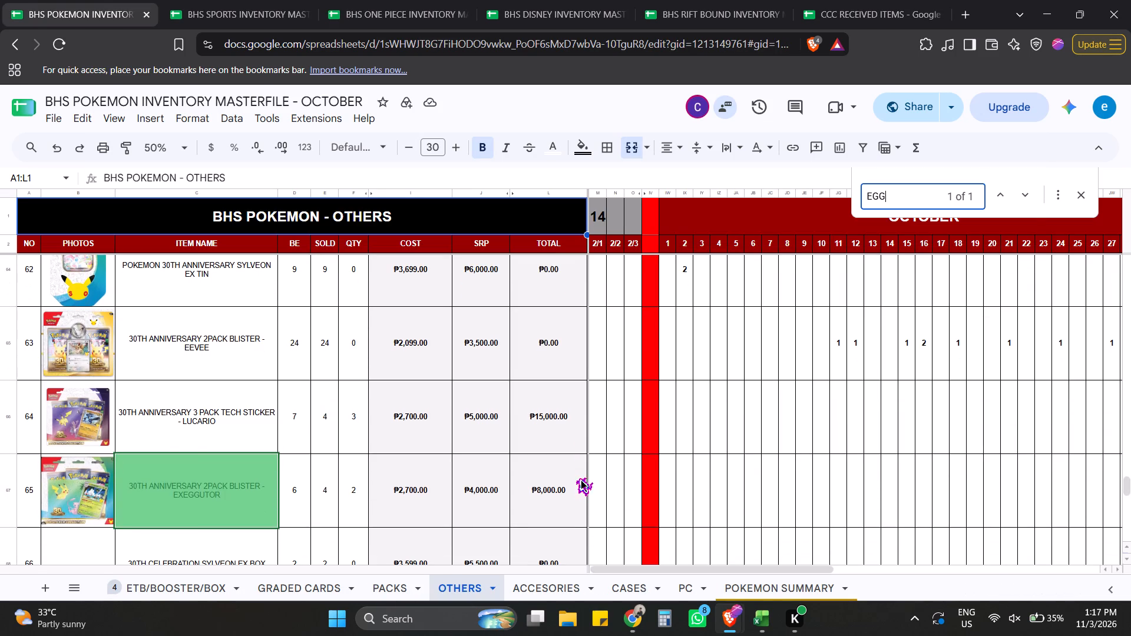
{"action": "key", "text": "alt+Tab"}
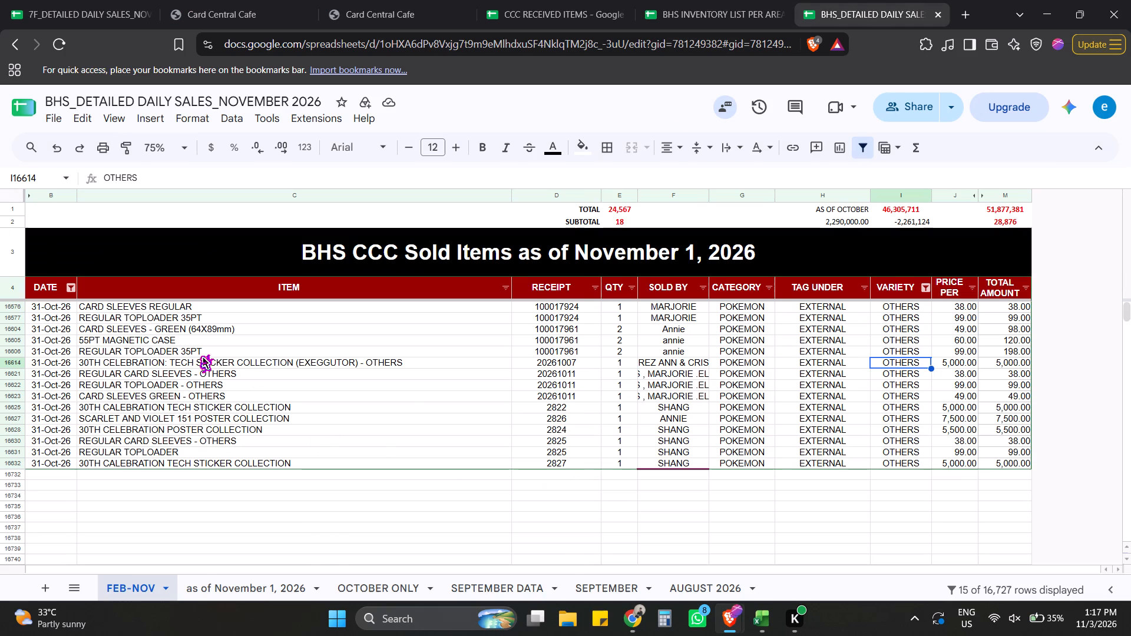
{"action": "key", "text": "alt+Tab"}
{"action": "left_click", "coordinate": [481, 484]}
{"action": "type", "text": "5000"}
{"action": "key", "text": "Return"}
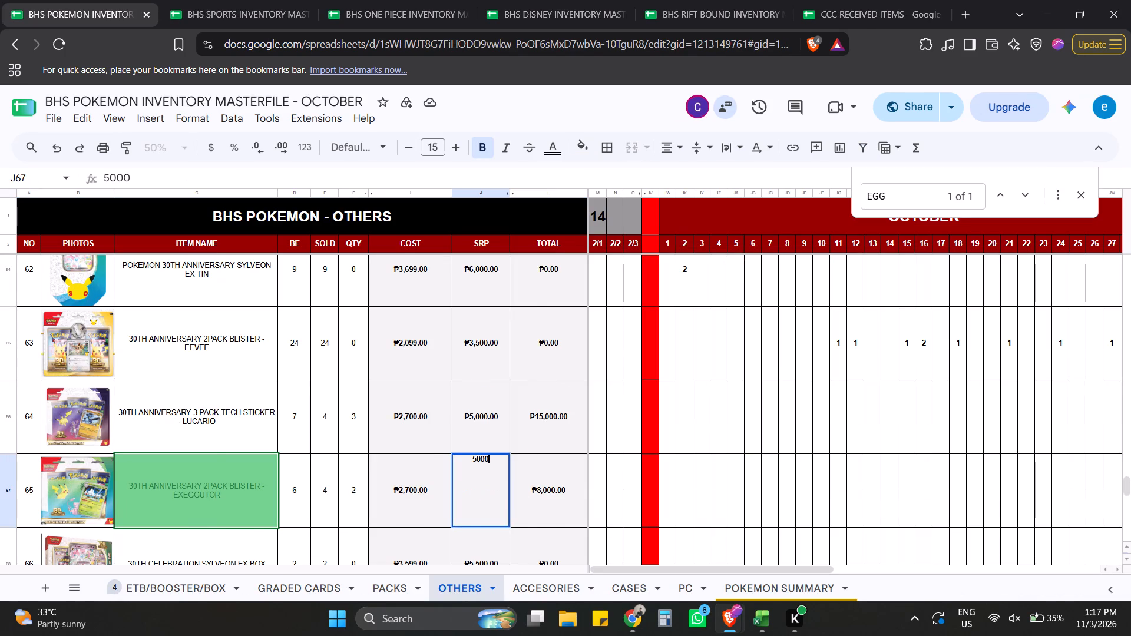
Enter 1 under October 31 for 30TH ANNIVERSARY 2PACK BLISTER - EXEGGUTOR.
{"action": "key", "text": "alt+Tab"}
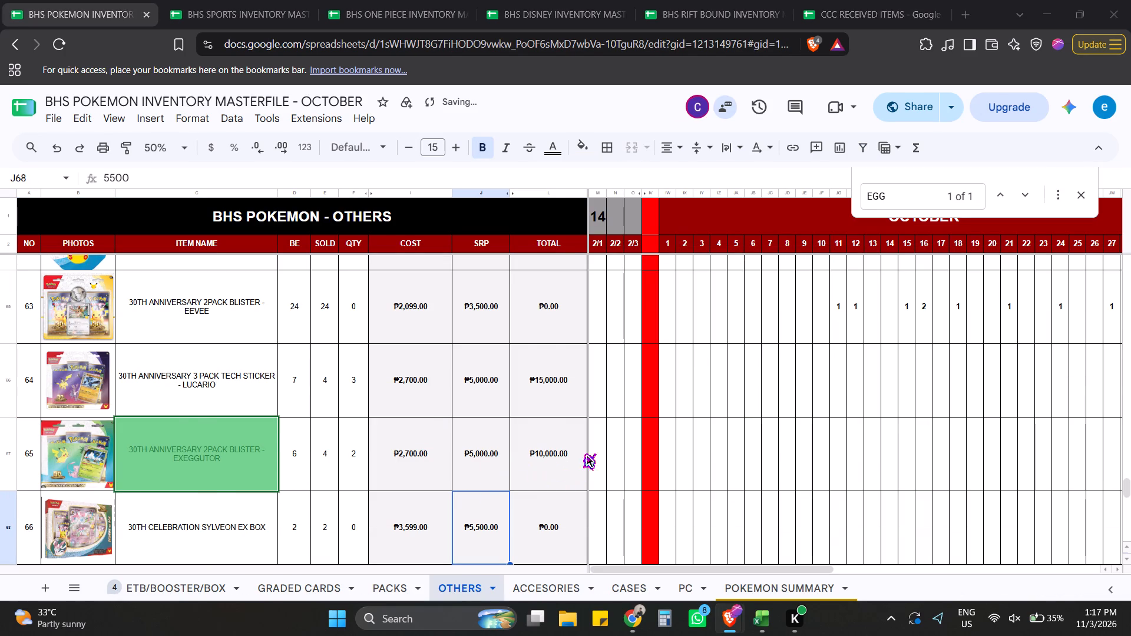
{"action": "key", "text": "alt+Tab"}
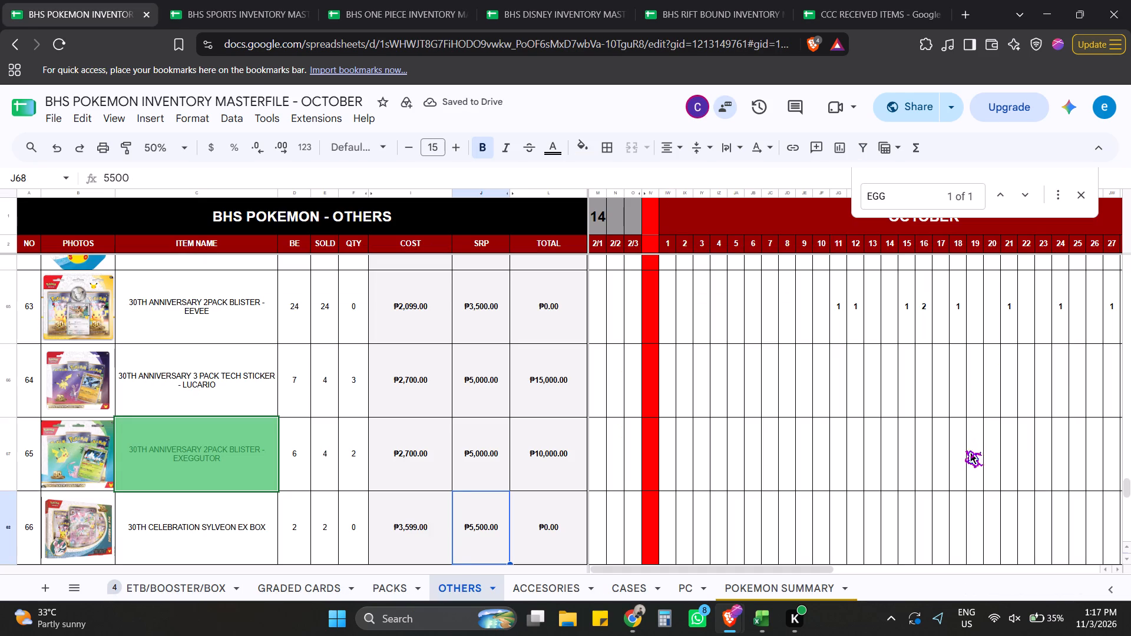
{"action": "left_click", "coordinate": [1003, 452]}
{"action": "left_click_drag", "start_coordinate": [691, 571], "coordinate": [722, 571]}
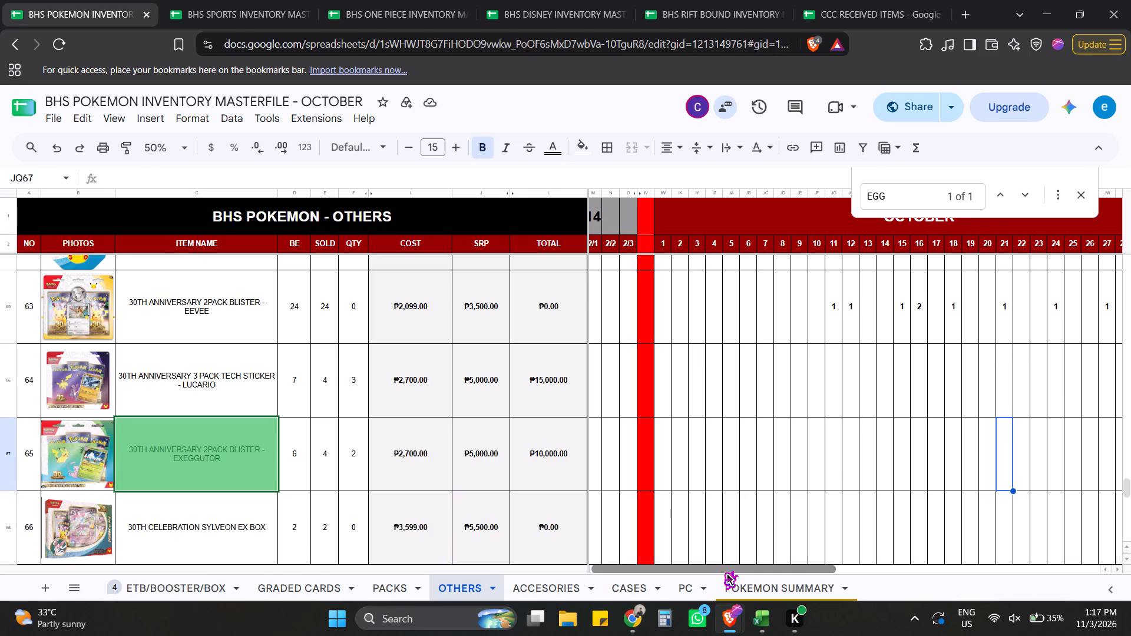
{"action": "left_click_drag", "start_coordinate": [722, 571], "coordinate": [823, 567]}
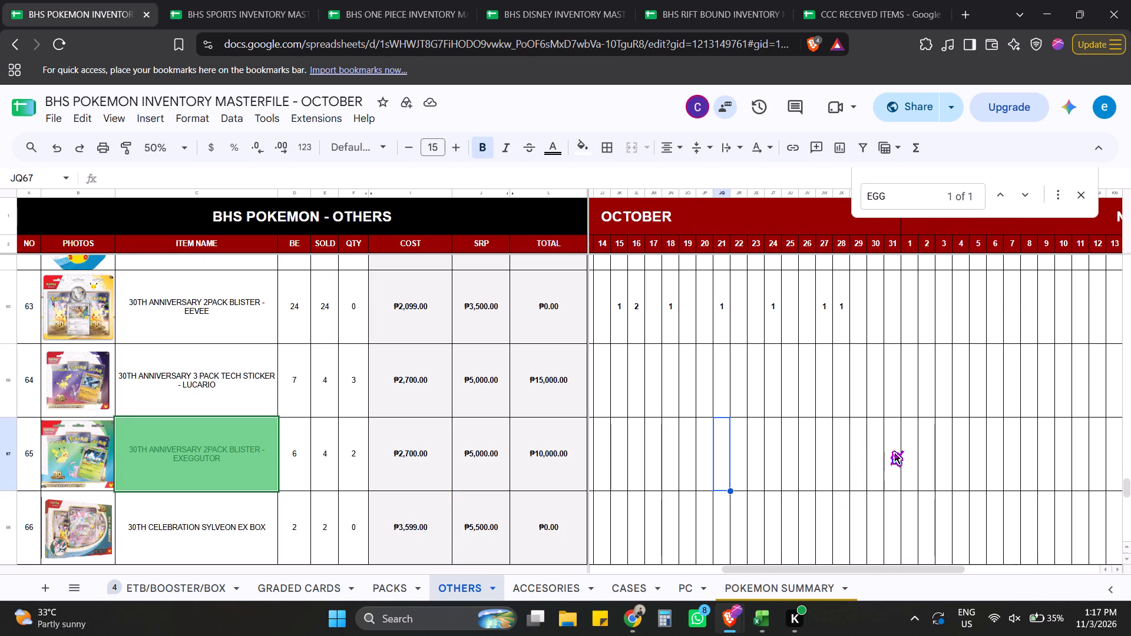
{"action": "left_click", "coordinate": [890, 452]}
{"action": "key", "text": "1"}
{"action": "left_click", "coordinate": [871, 516]}
Return to the BHS detailed daily sales and examine the remaining OTHERS items, comparing the tech sticker and poster collection entries with the Pokemon masterfile.
{"action": "key", "text": "alt+Tab"}
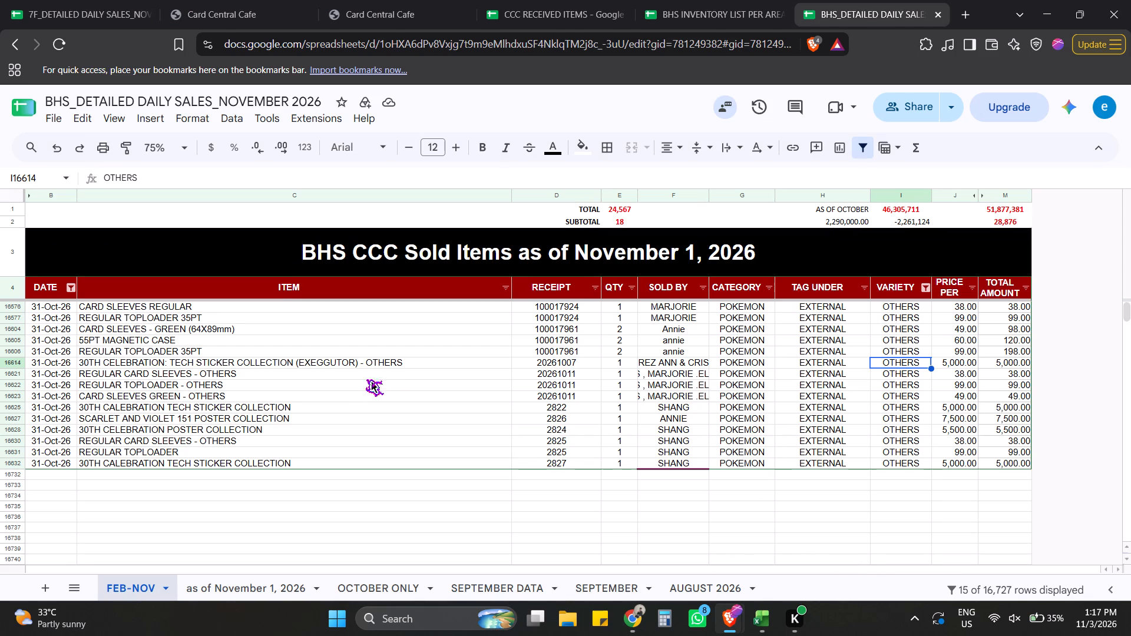
{"action": "left_click", "coordinate": [236, 369]}
{"action": "left_click", "coordinate": [230, 390]}
{"action": "left_click", "coordinate": [230, 403]}
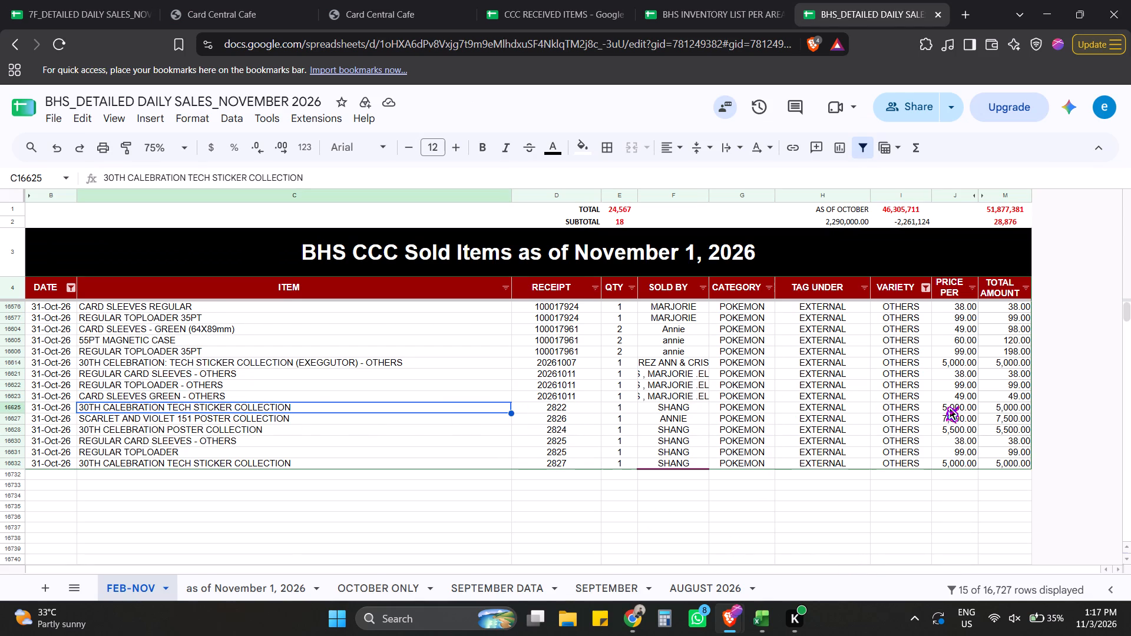
{"action": "key", "text": "alt+Tab"}
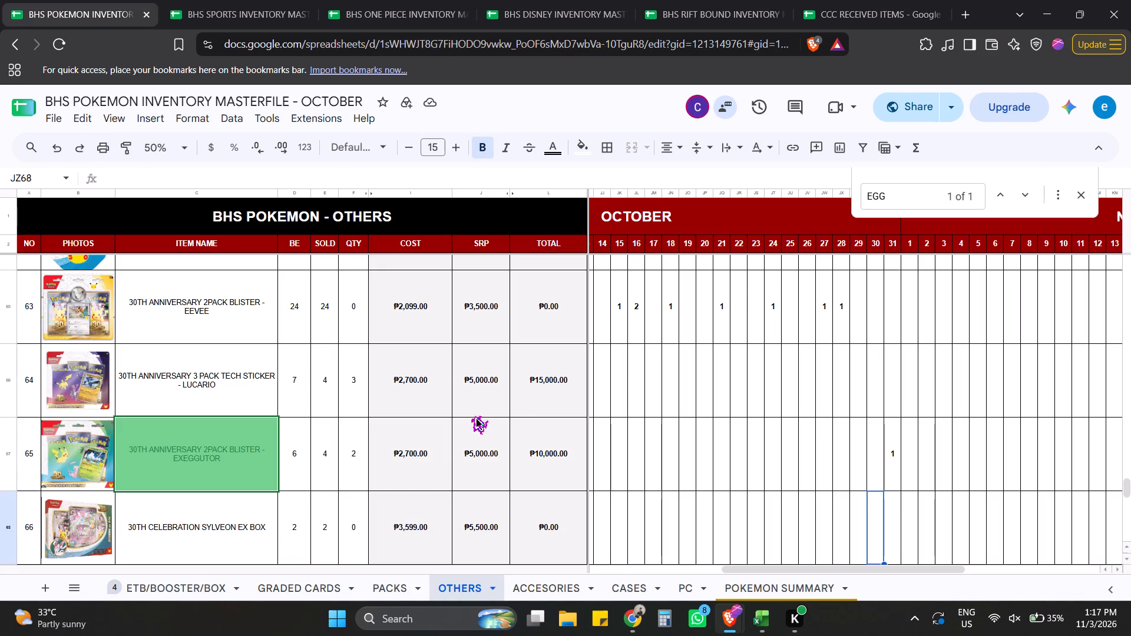
{"action": "key", "text": "alt+Tab"}
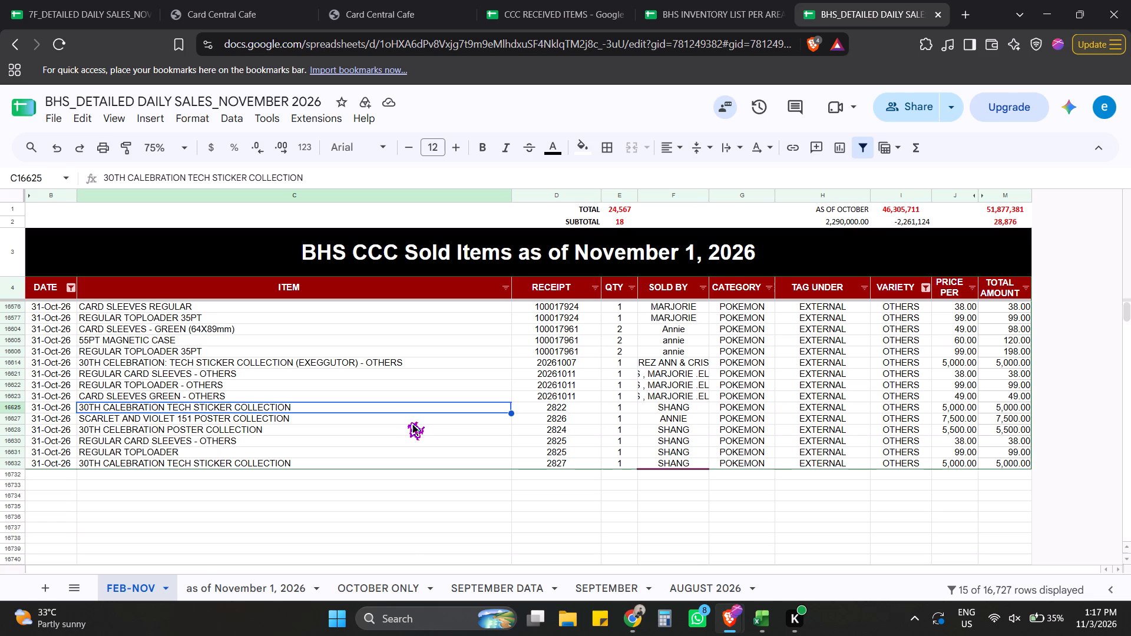
{"action": "left_click", "coordinate": [344, 419]}
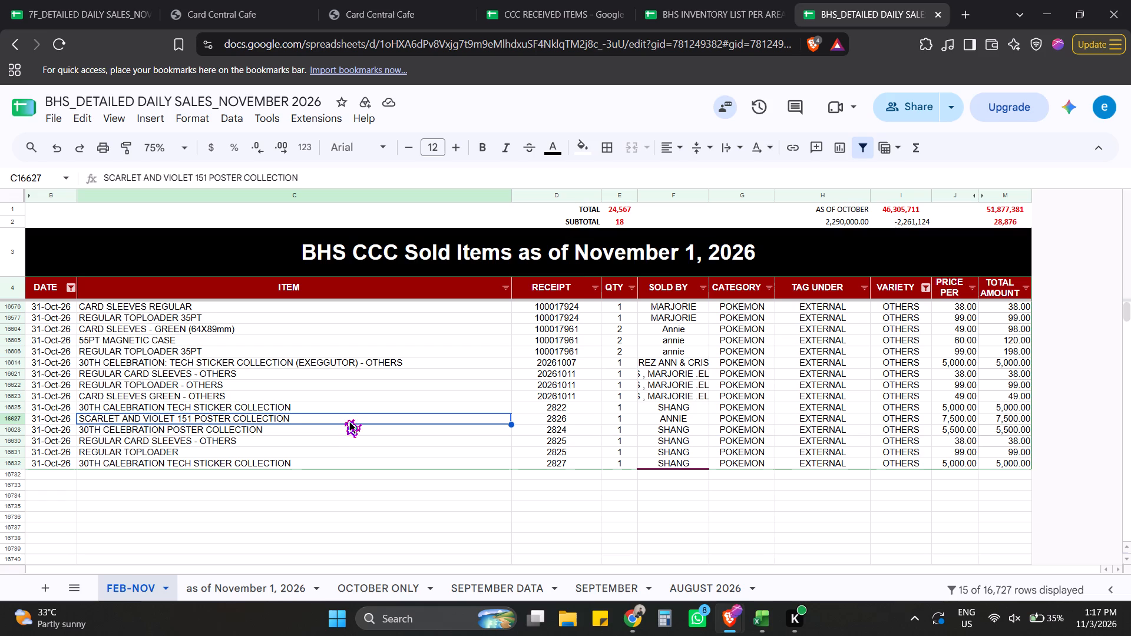
{"action": "left_click", "coordinate": [338, 429]}
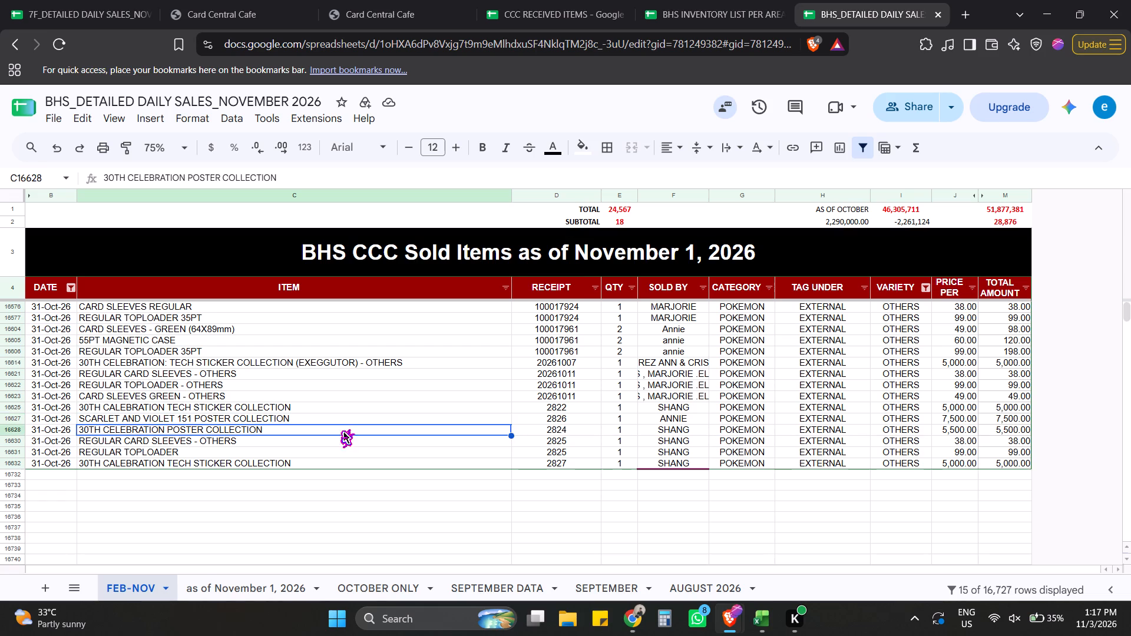
{"action": "left_click", "coordinate": [336, 440]}
{"action": "left_click", "coordinate": [336, 432]}
Look at the BHS AR TEMPLATE and the Pokemon inventory masterfile, and return to the BHS detailed daily sales.
{"action": "left_click", "coordinate": [727, 625]}
{"action": "left_click", "coordinate": [552, 539]}
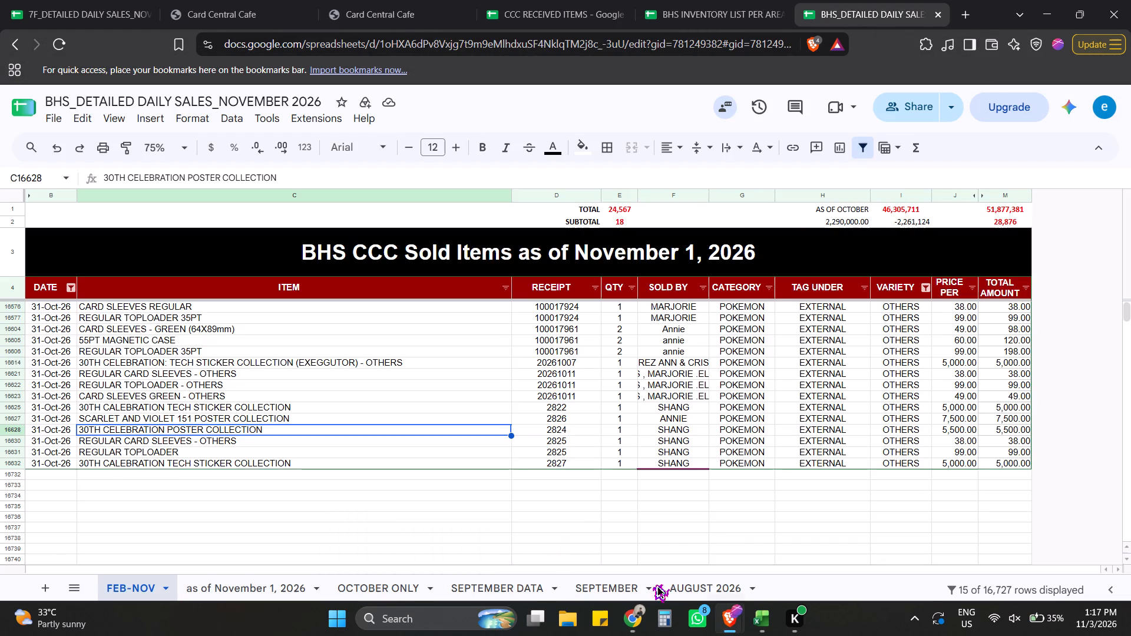
{"action": "left_click", "coordinate": [730, 620]}
{"action": "left_click", "coordinate": [412, 549]}
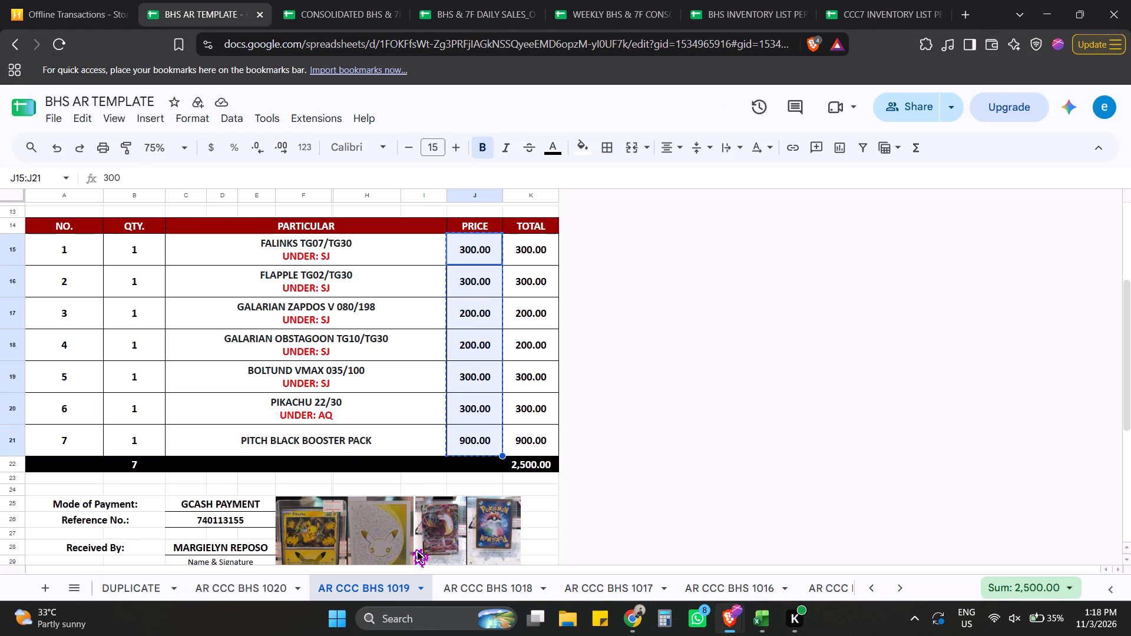
{"action": "left_click", "coordinate": [726, 625]}
{"action": "left_click", "coordinate": [537, 556]}
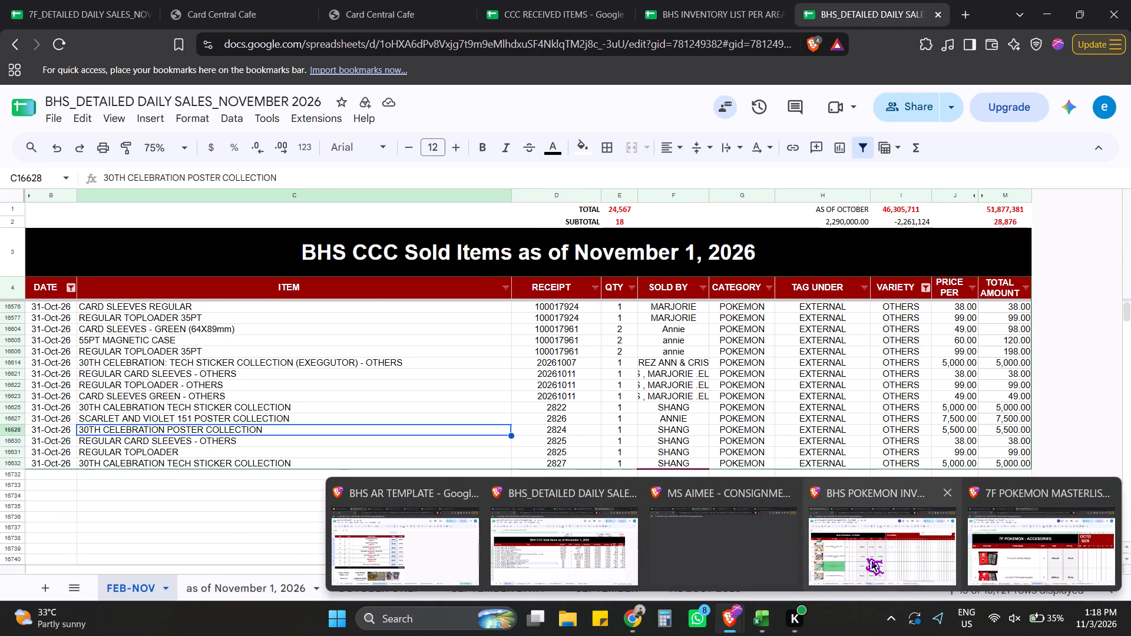
{"action": "left_click", "coordinate": [866, 558]}
{"action": "left_click", "coordinate": [724, 623]}
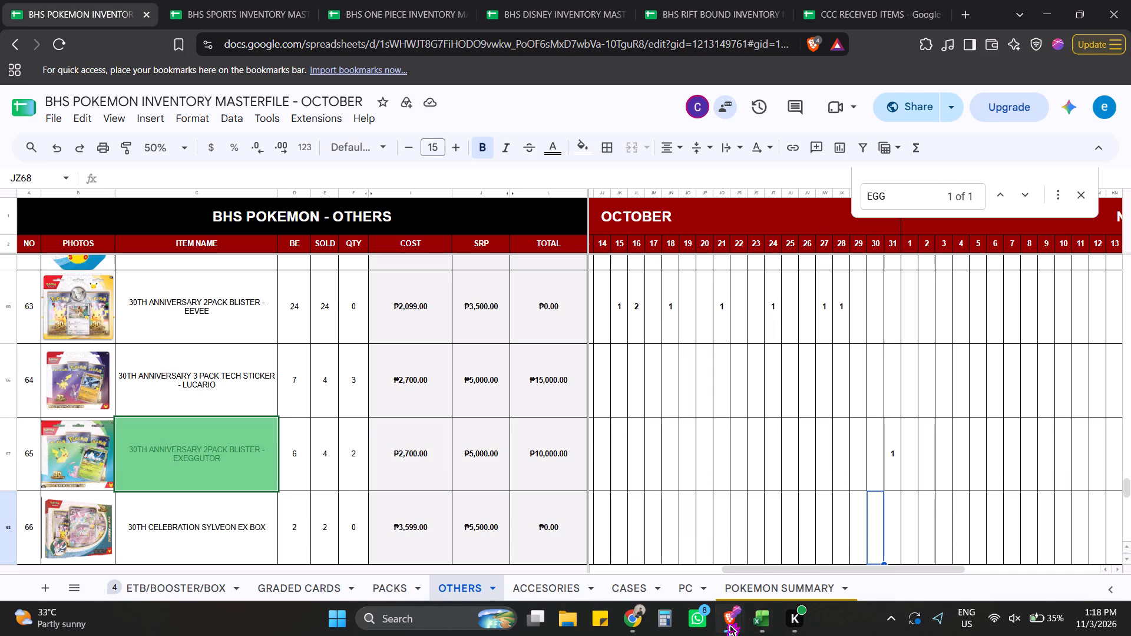
{"action": "left_click", "coordinate": [597, 544]}
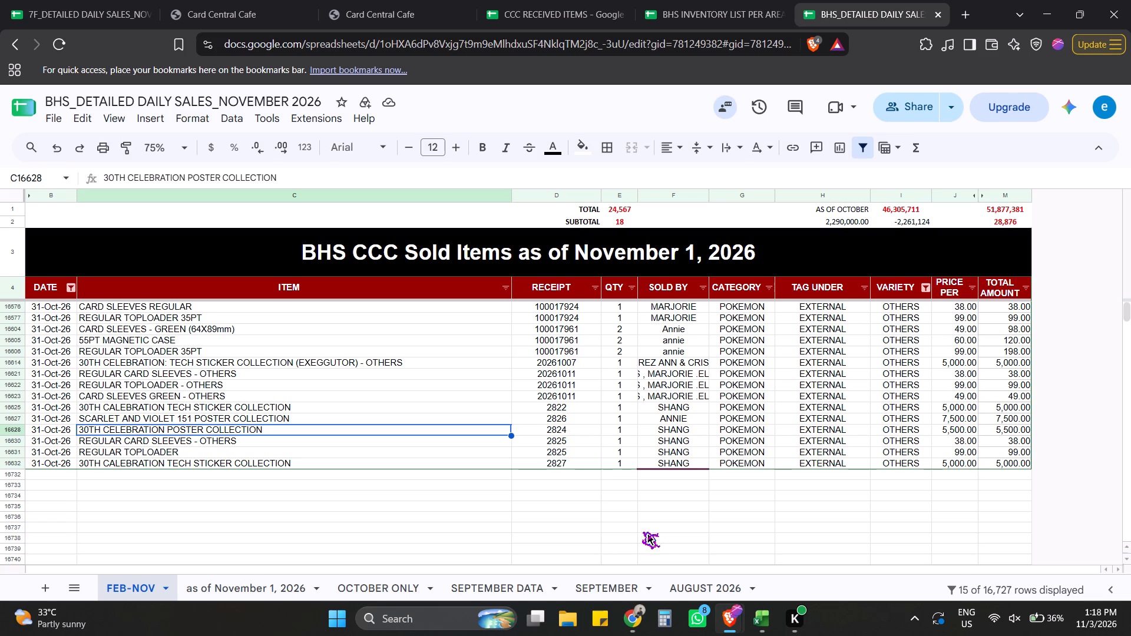
Check October 31, 2026 in the system calendar and close it.
{"action": "left_click", "coordinate": [1110, 620]}
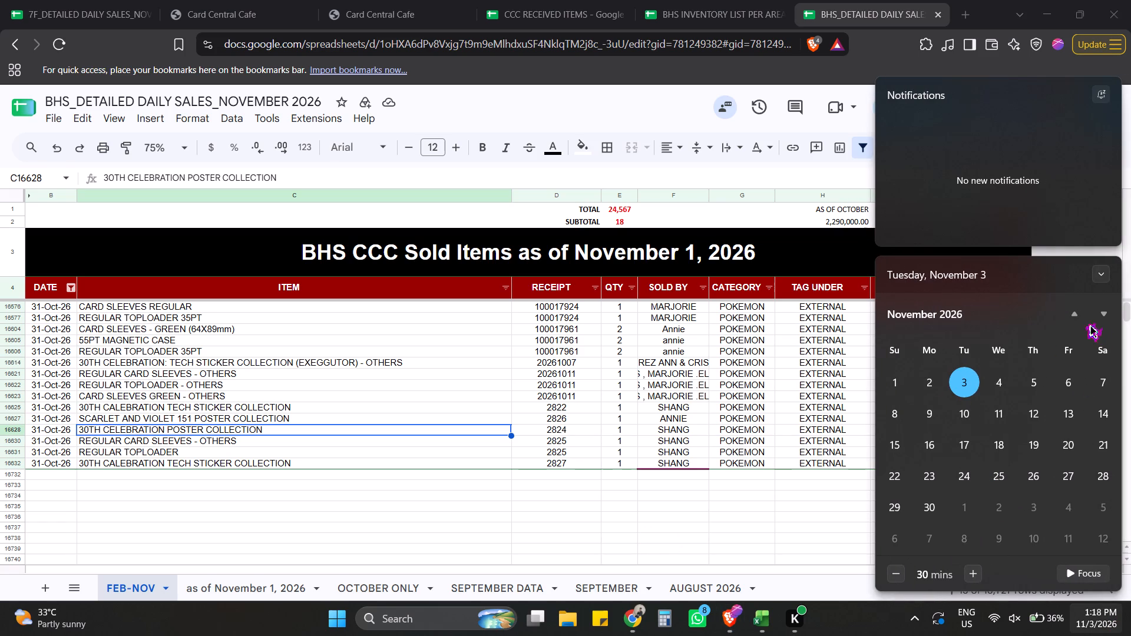
{"action": "left_click", "coordinate": [1065, 314]}
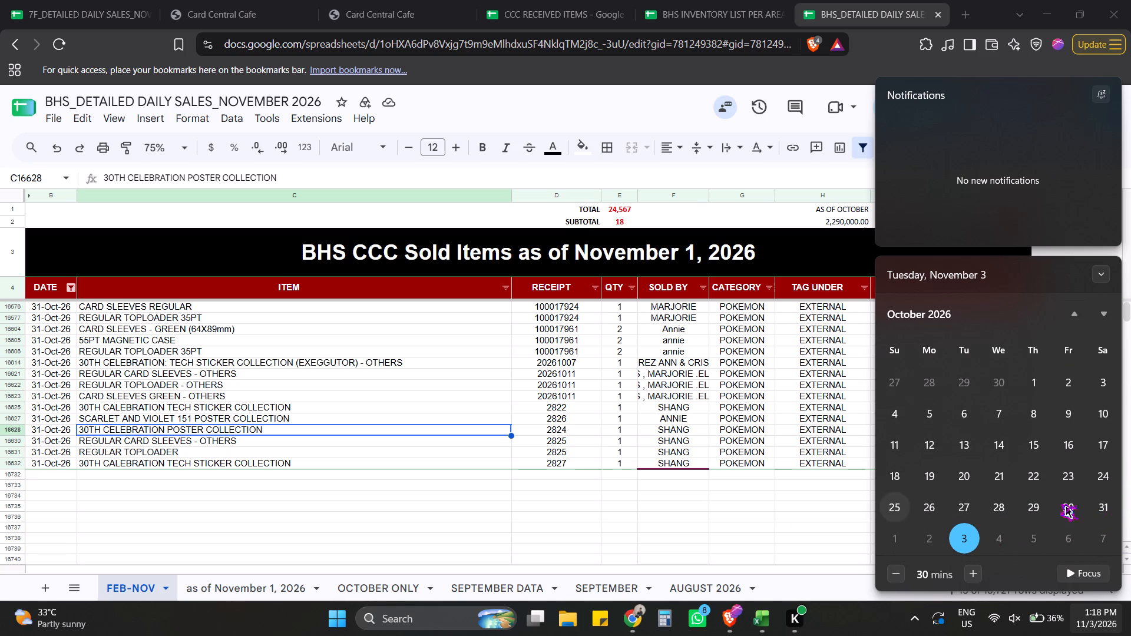
{"action": "left_click", "coordinate": [1103, 505]}
{"action": "left_click", "coordinate": [753, 522]}
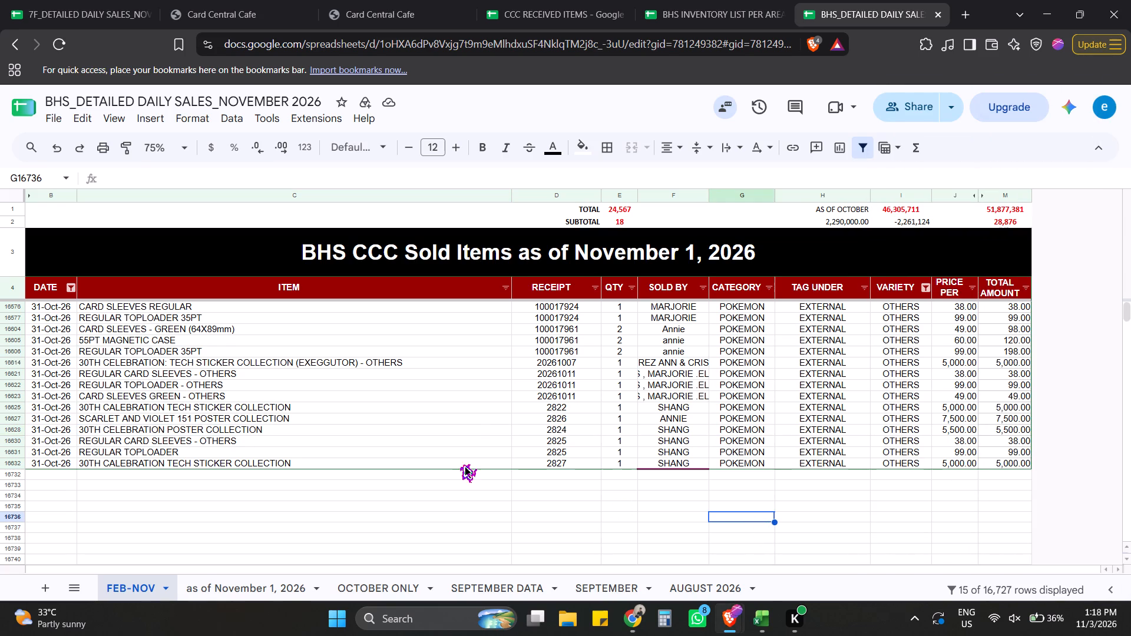
Re-examine the OTHERS sales rows from REGULAR CARD SLEEVES - OTHERS to the first 30TH CALEBRATION TECH STICKER COLLECTION entry.
{"action": "scroll", "coordinate": [461, 439], "scroll_direction": "up", "scroll_amount": 3}
{"action": "left_click", "coordinate": [295, 370]}
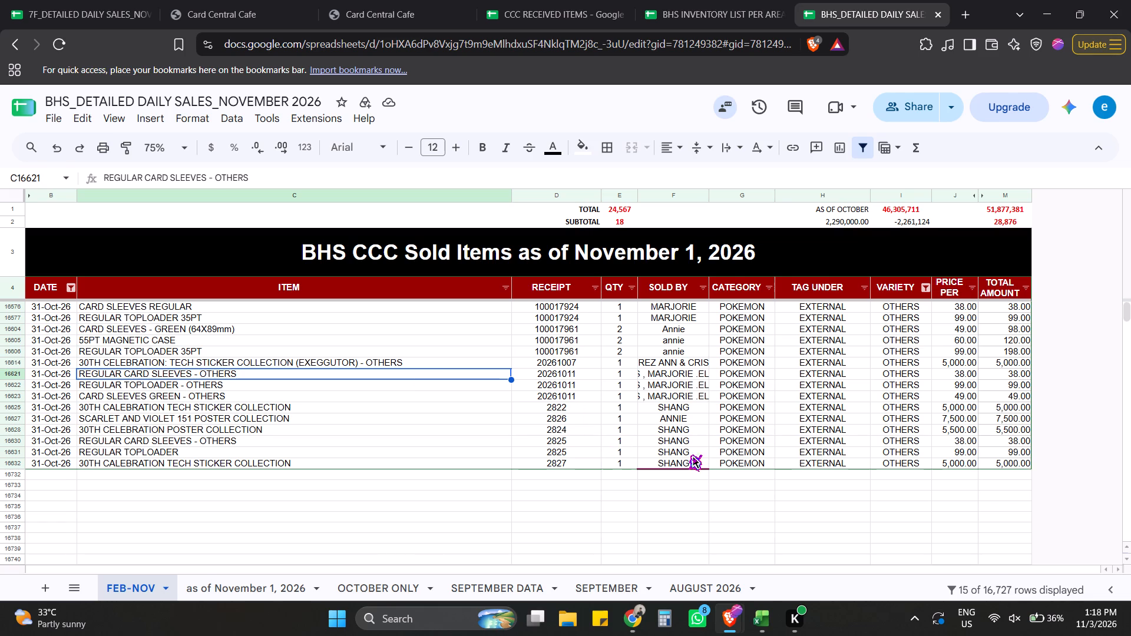
{"action": "scroll", "coordinate": [689, 458], "scroll_direction": "down", "scroll_amount": 5}
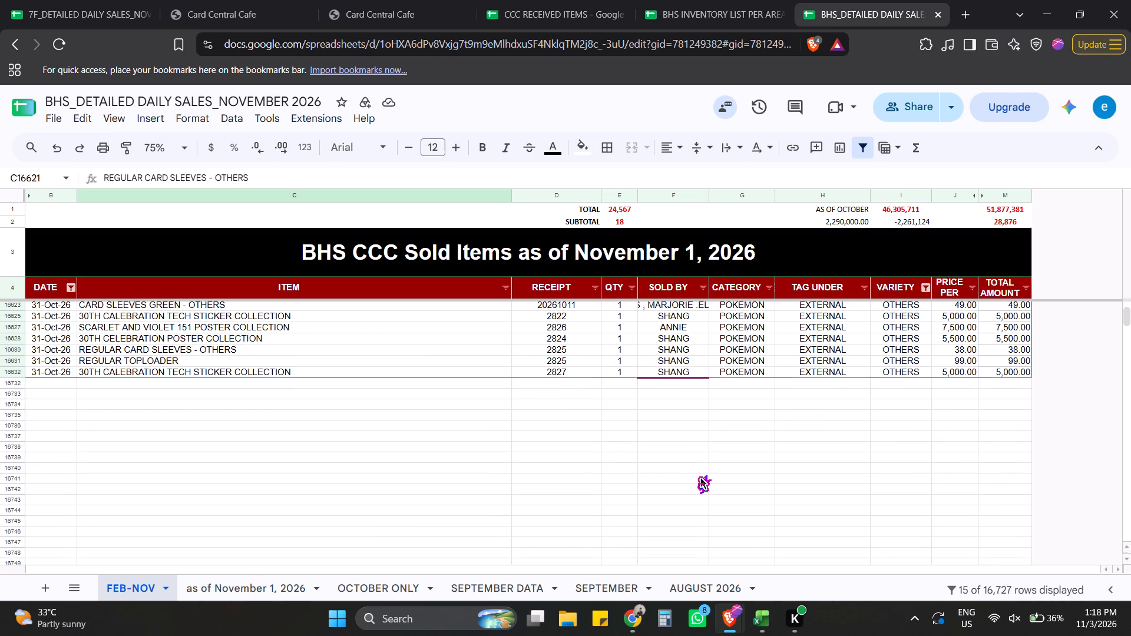
{"action": "scroll", "coordinate": [695, 478], "scroll_direction": "up", "scroll_amount": 3}
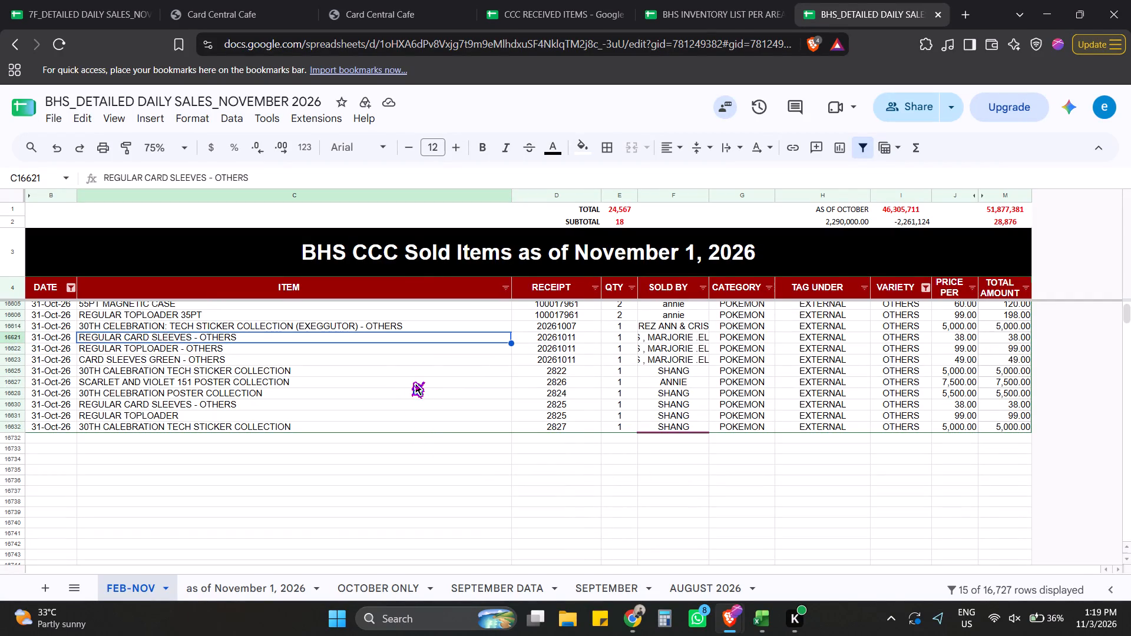
{"action": "left_click", "coordinate": [331, 360]}
{"action": "left_click", "coordinate": [332, 369]}
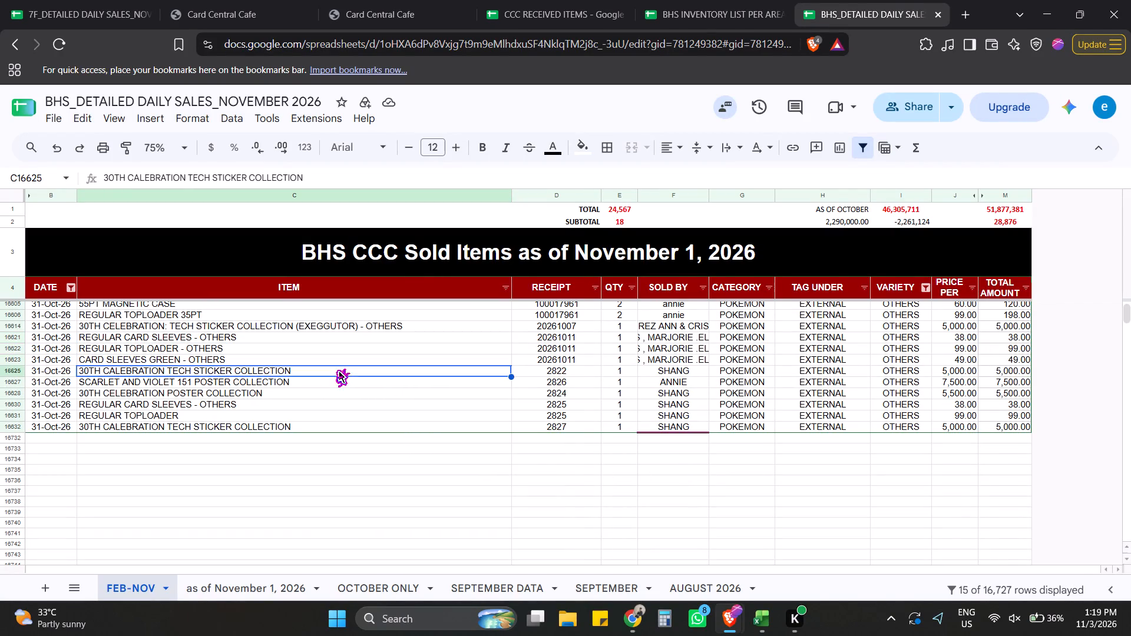
Append LUCARIO to the 30TH CALEBRATION TECH STICKER COLLECTION item name on receipt 2822 in the BHS detailed daily sales.
{"action": "left_click", "coordinate": [371, 322]}
{"action": "left_click", "coordinate": [328, 336]}
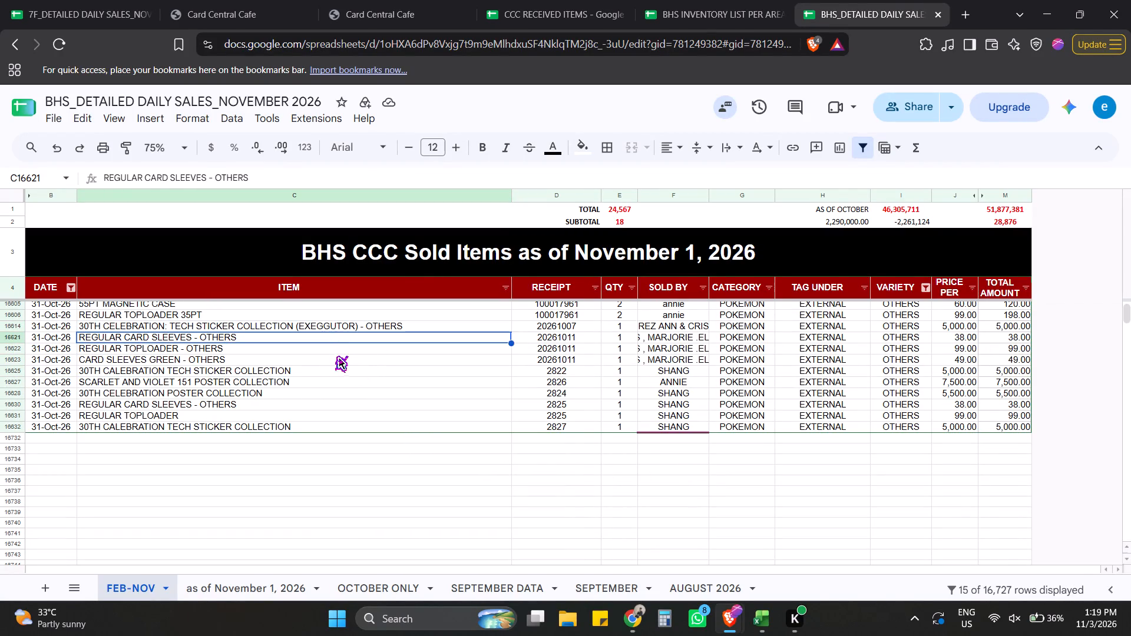
{"action": "left_click", "coordinate": [335, 356]}
{"action": "left_click", "coordinate": [336, 368]}
{"action": "double_click", "coordinate": [340, 369]}
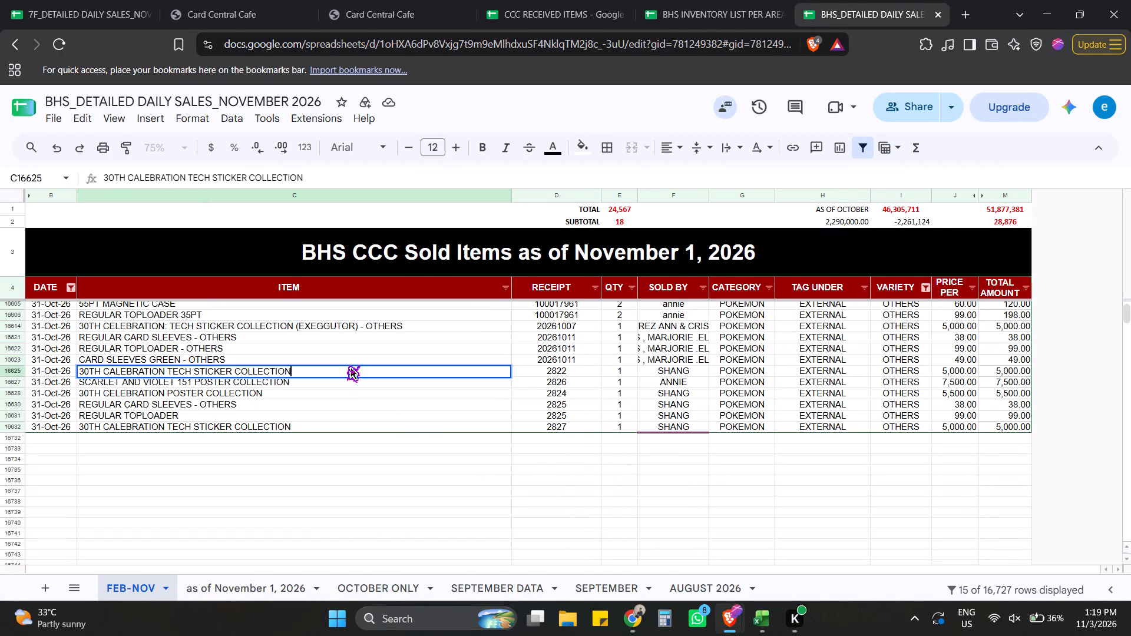
{"action": "key", "text": "space"}
{"action": "type", "text": "LUCARIO"}
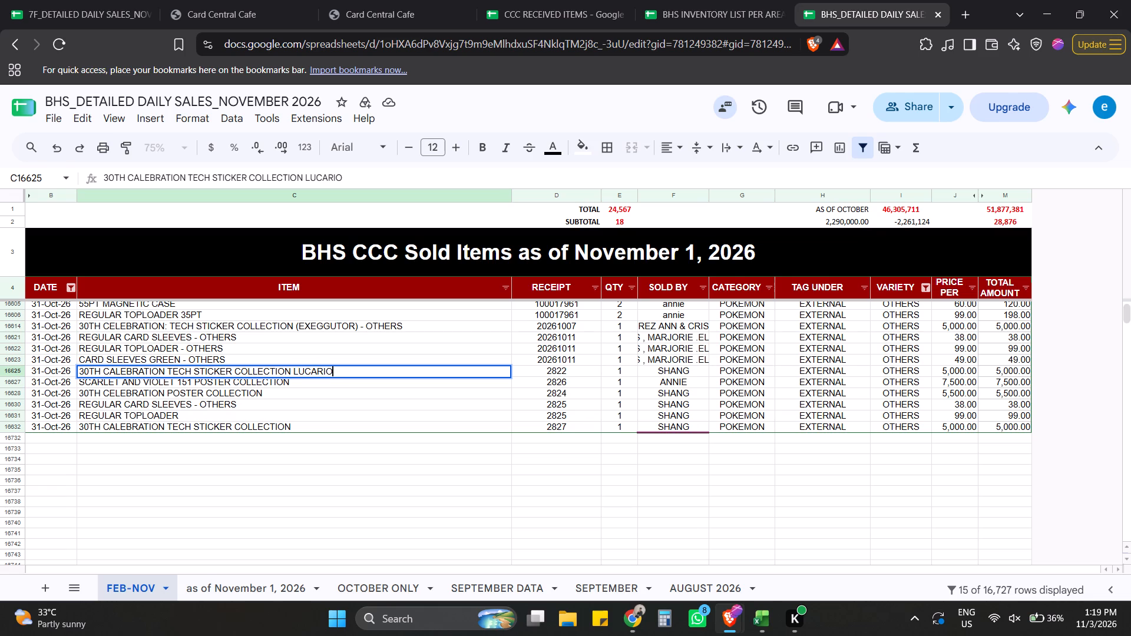
{"action": "key", "text": "Tab"}
In the BHS Pokemon inventory masterfile, enter 1 under October 31 for 30TH ANNIVERSARY 3 PACK TECH STICKER - LUCARIO.
{"action": "left_click", "coordinate": [729, 612]}
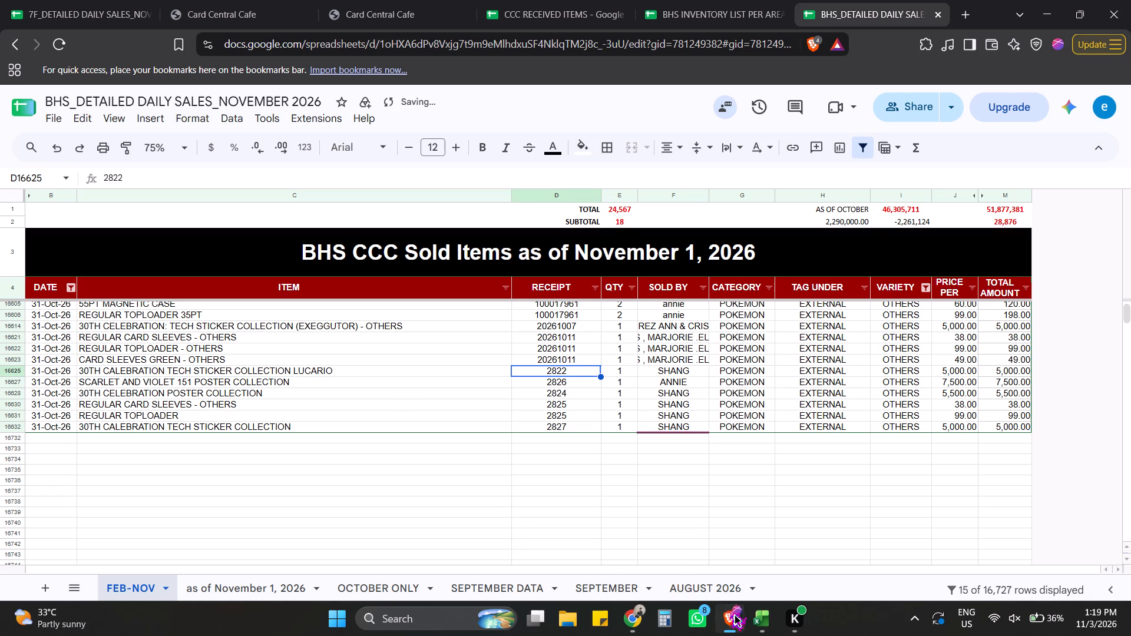
{"action": "left_click", "coordinate": [884, 540]}
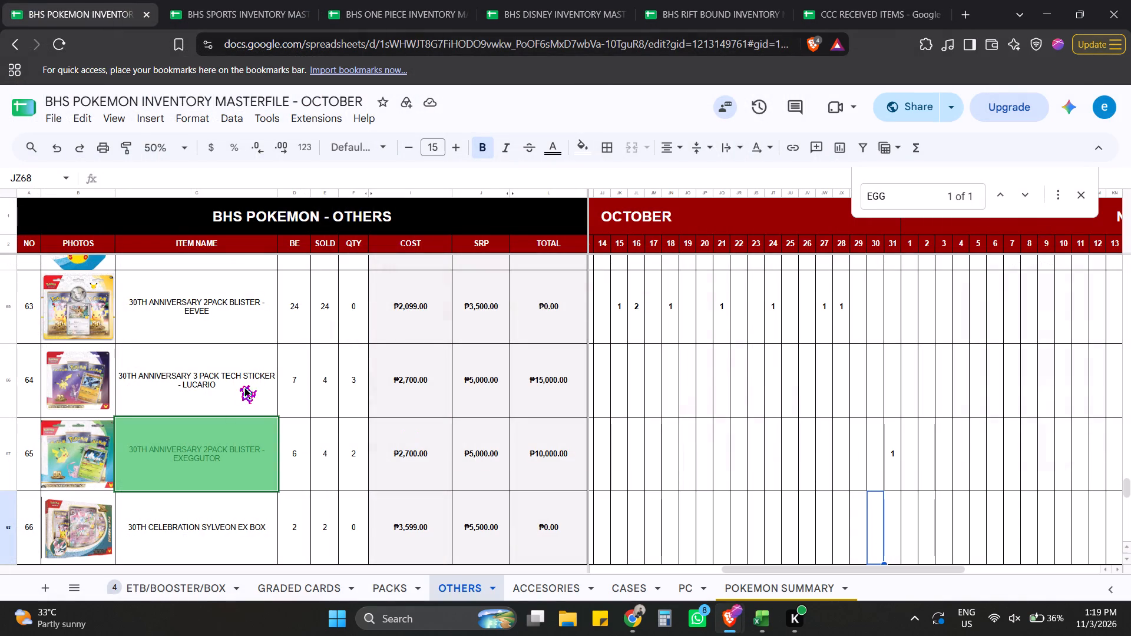
{"action": "left_click", "coordinate": [239, 385]}
{"action": "left_click", "coordinate": [645, 380]}
{"action": "left_click_drag", "start_coordinate": [891, 373], "coordinate": [905, 373]}
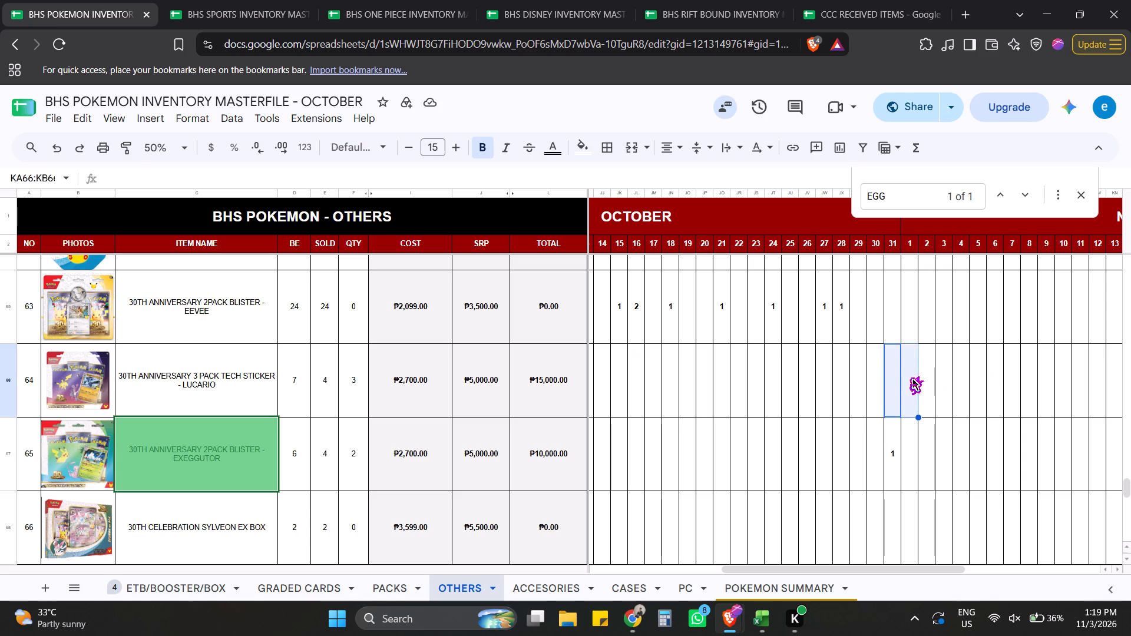
{"action": "left_click", "coordinate": [907, 376]}
{"action": "left_click", "coordinate": [892, 381]}
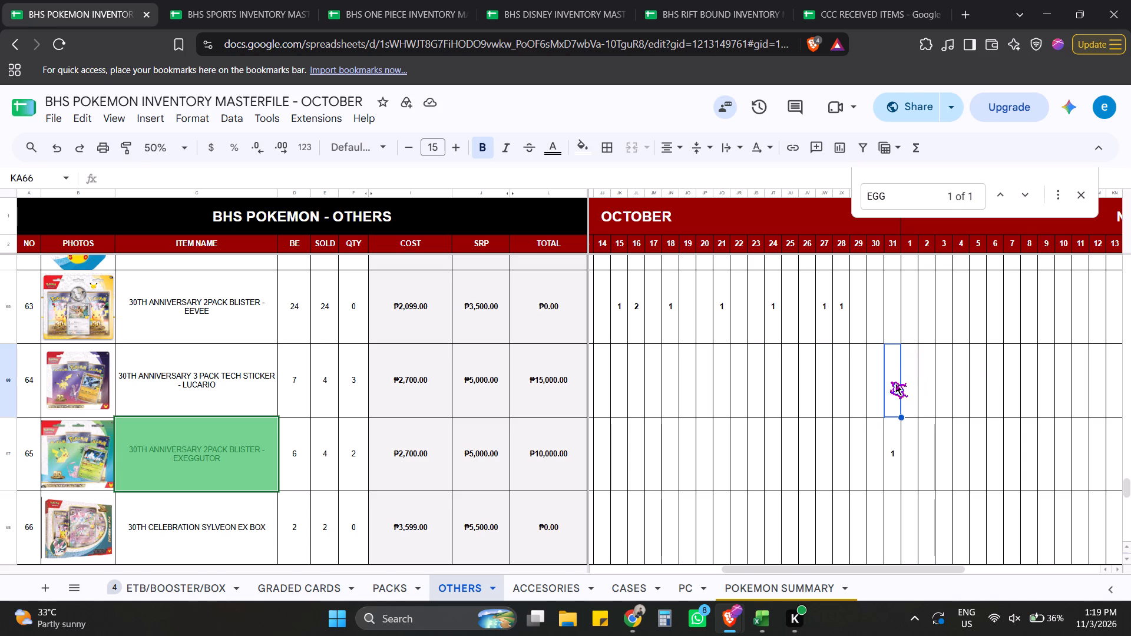
{"action": "key", "text": "1"}
{"action": "key", "text": "Return"}
Match the SCARLET AND VIOLET 151 POSTER COLLECTION sale by searching the Pokemon masterfile for 151, and enter 1 under October 31 for 151 POSTER COLLECTION.
{"action": "left_click", "coordinate": [736, 624]}
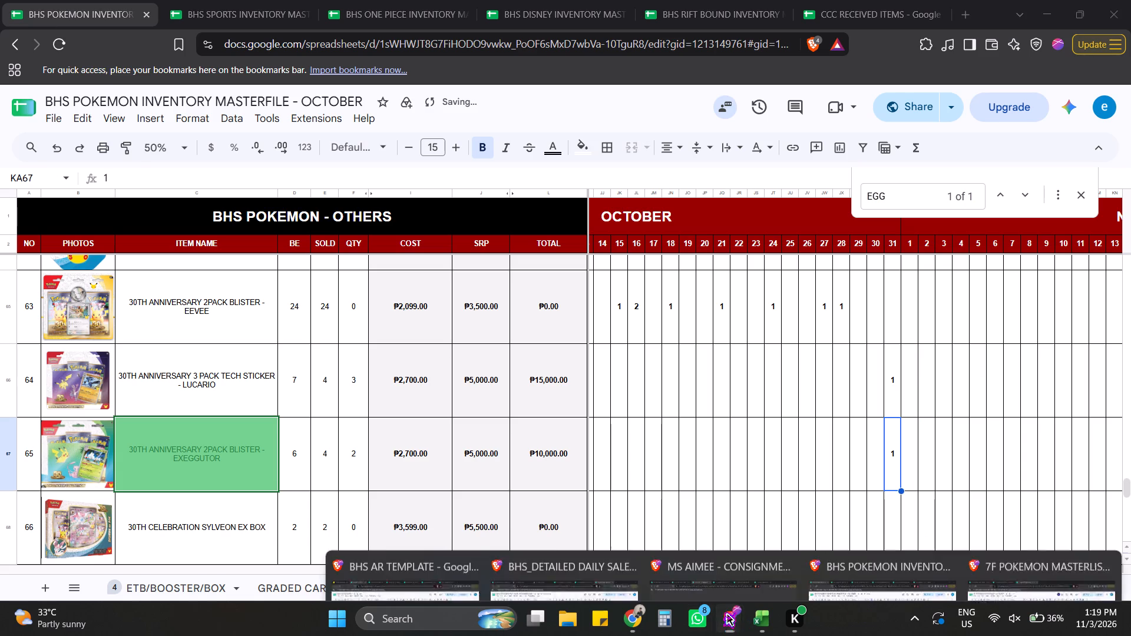
{"action": "left_click", "coordinate": [543, 555]}
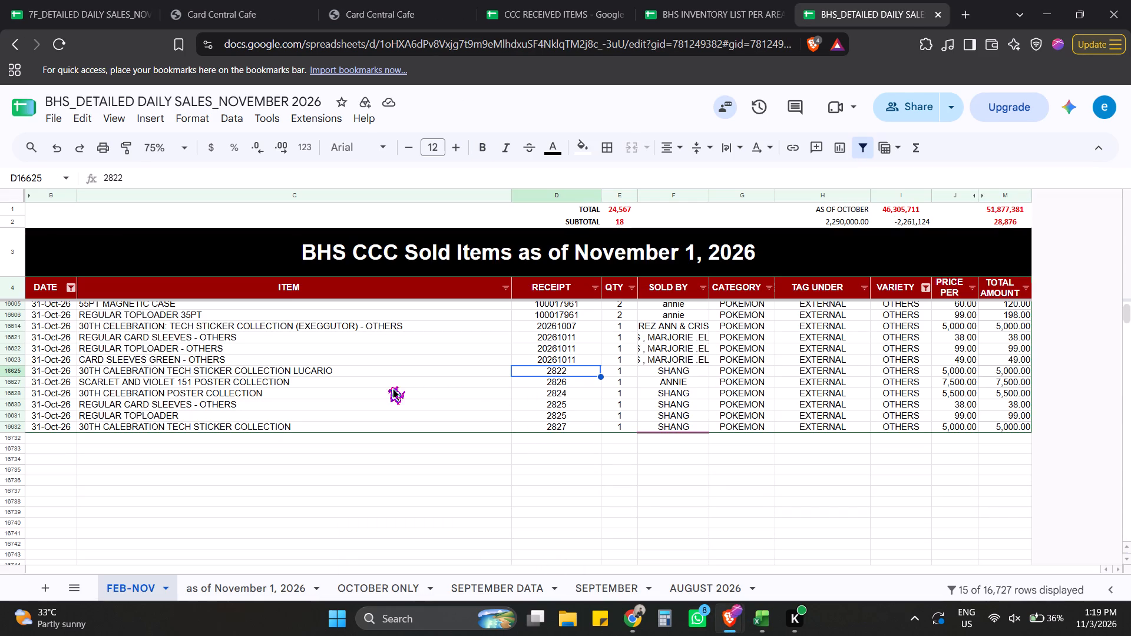
{"action": "left_click", "coordinate": [388, 386]}
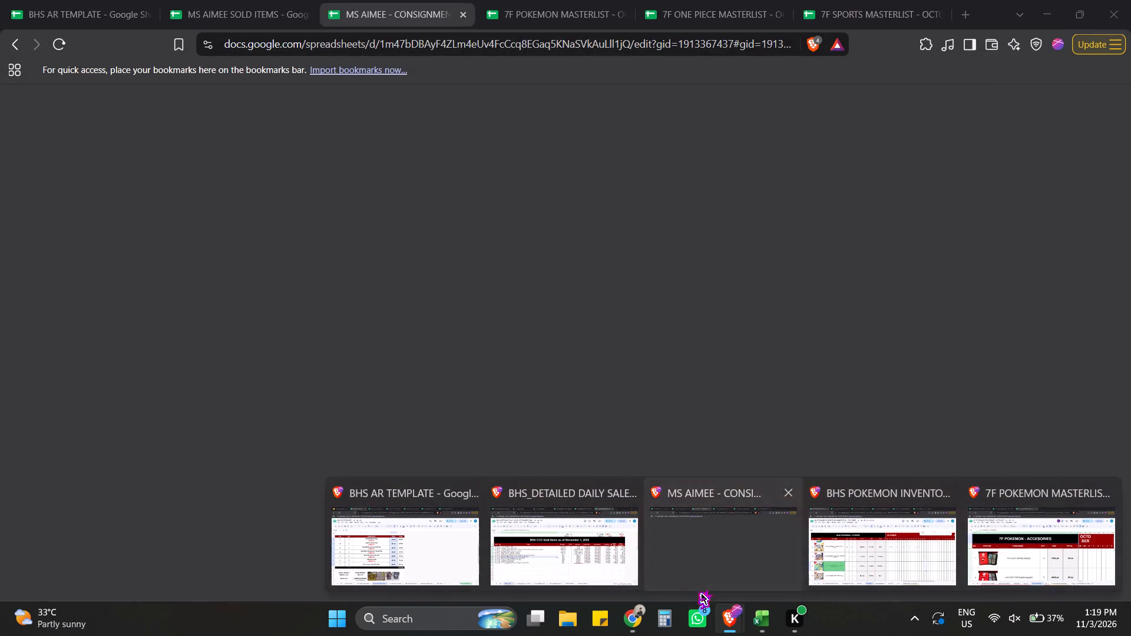
{"action": "left_click", "coordinate": [844, 546]}
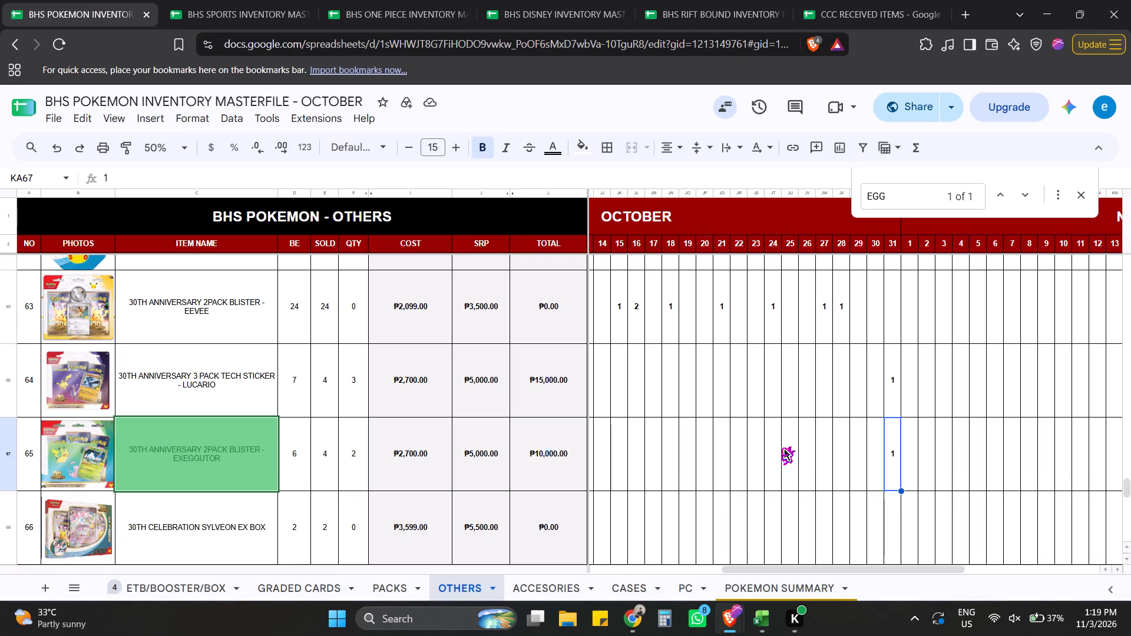
{"action": "key", "text": "ctrl+f"}
{"action": "type", "text": "151"}
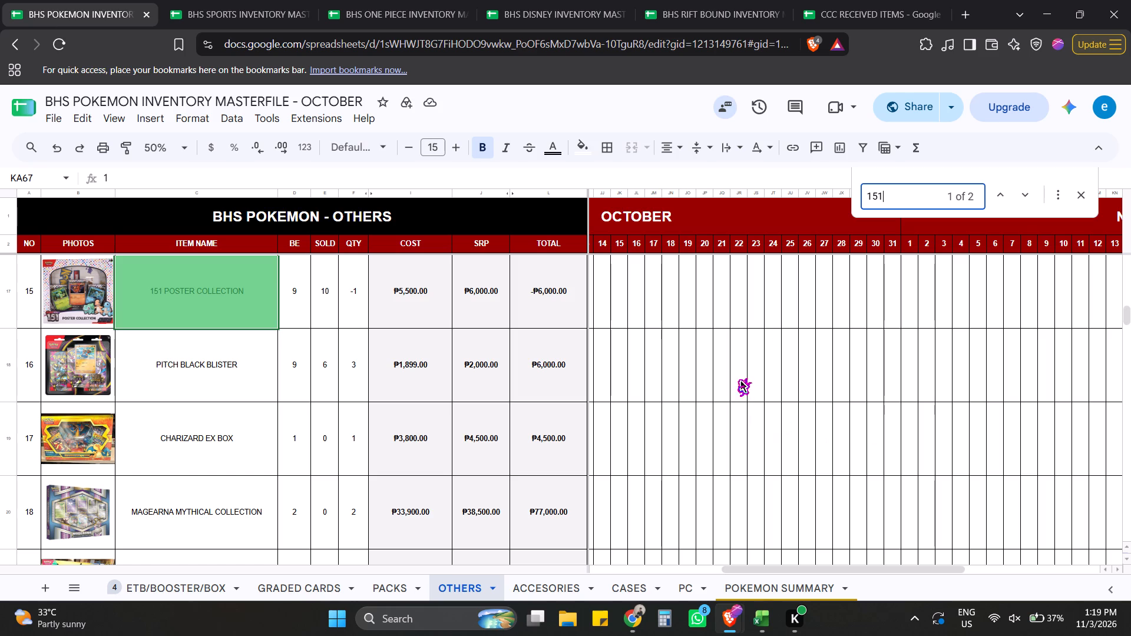
{"action": "left_click", "coordinate": [1021, 194]}
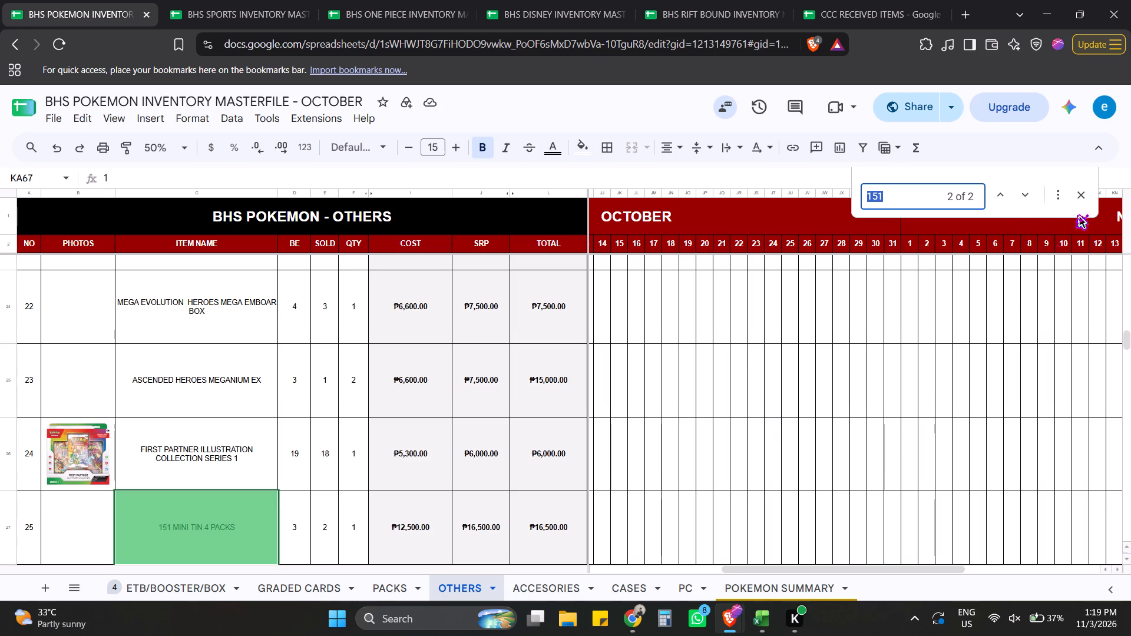
{"action": "left_click", "coordinate": [1029, 193]}
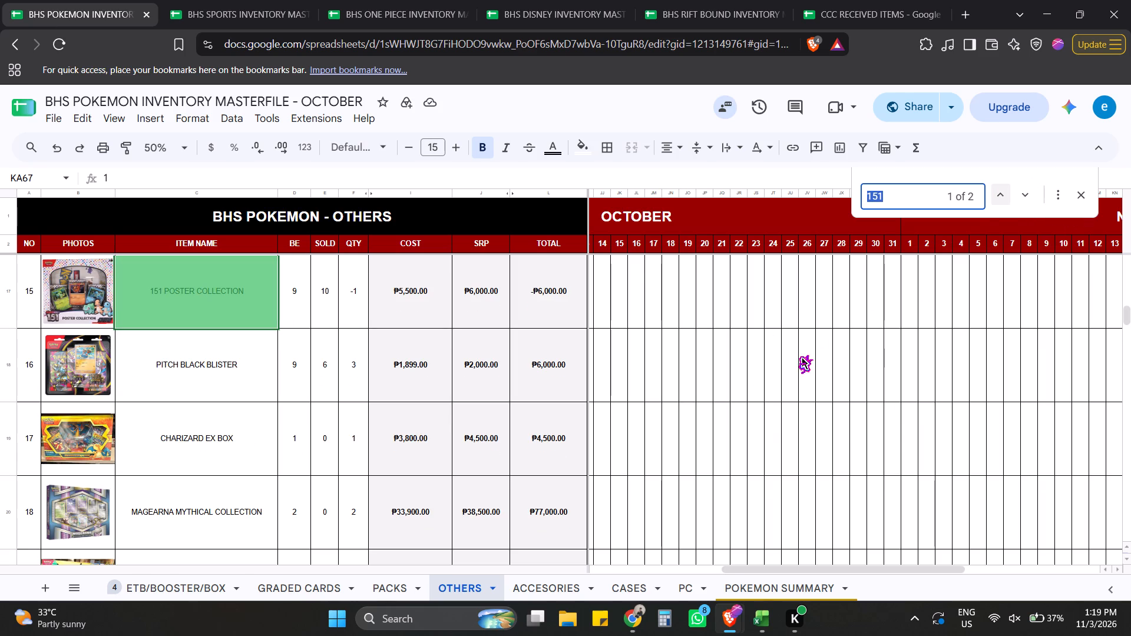
{"action": "key", "text": "alt+Tab"}
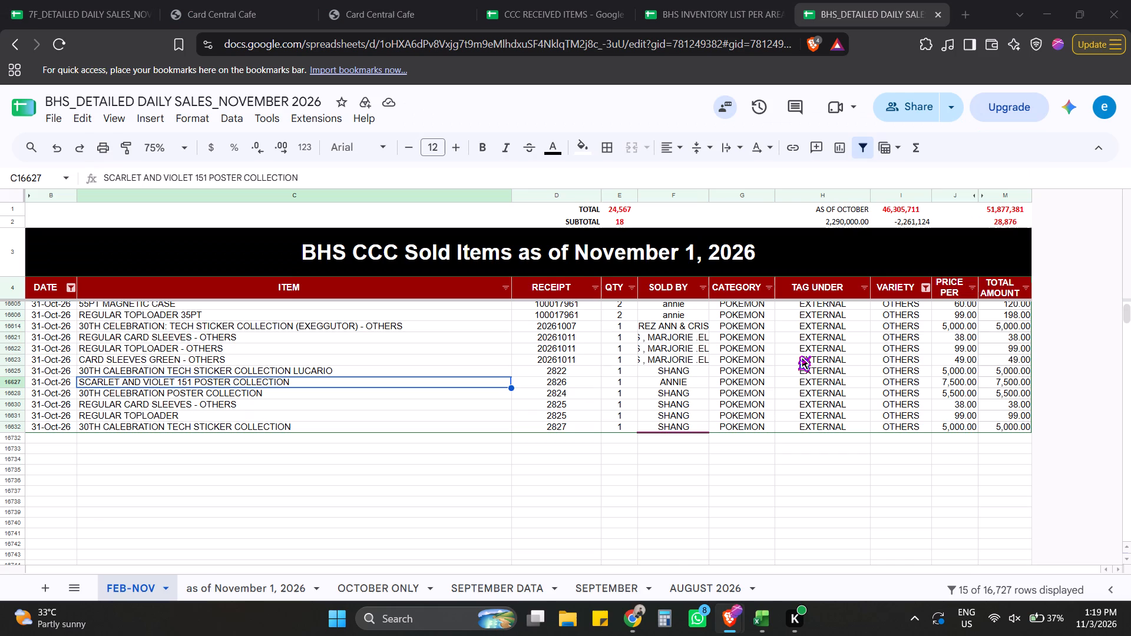
{"action": "key", "text": "alt+Tab"}
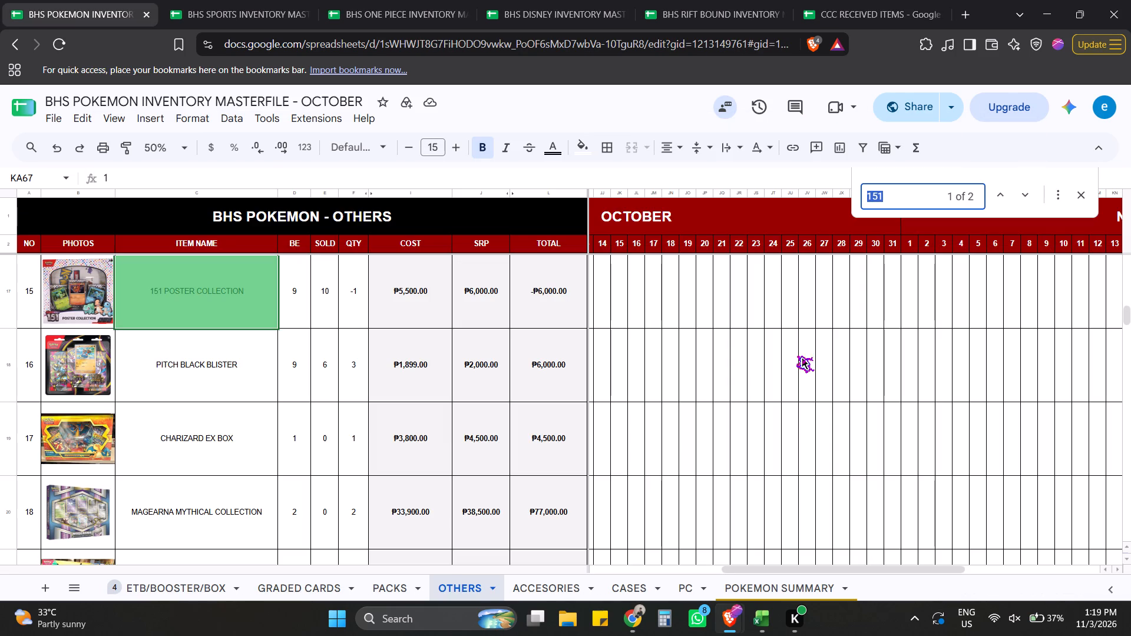
{"action": "left_click", "coordinate": [895, 300]}
{"action": "key", "text": "1"}
{"action": "key", "text": "Return"}
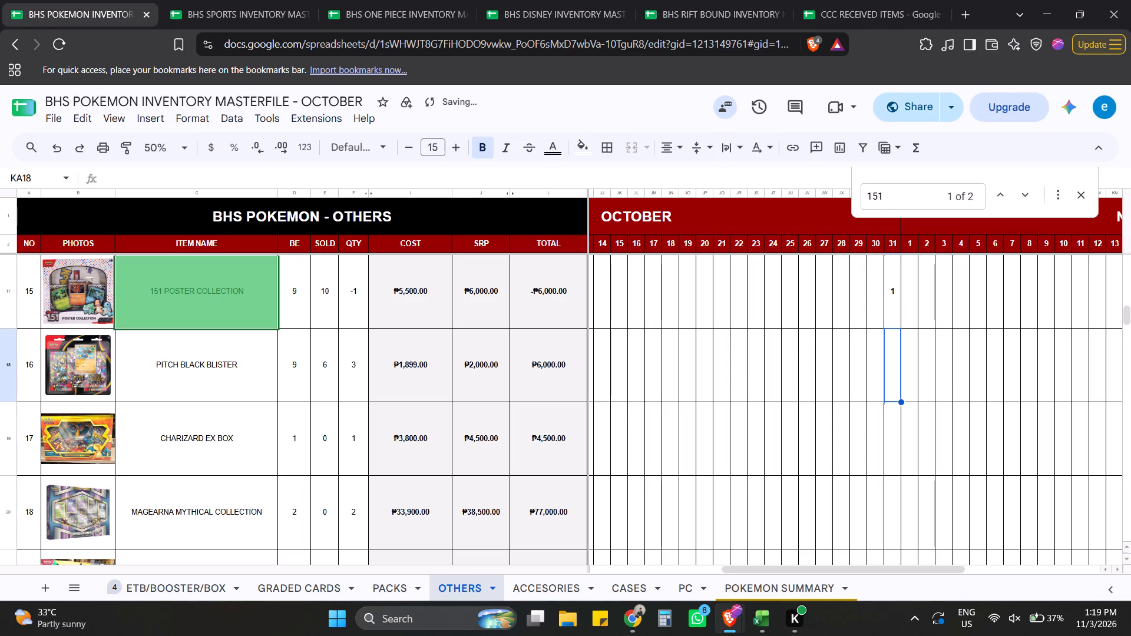
Return to the BHS detailed daily sales and examine the remaining OTHERS rows, from 30TH CELEBRATION POSTER COLLECTION to the last tech sticker collection entry.
{"action": "key", "text": "alt+Tab"}
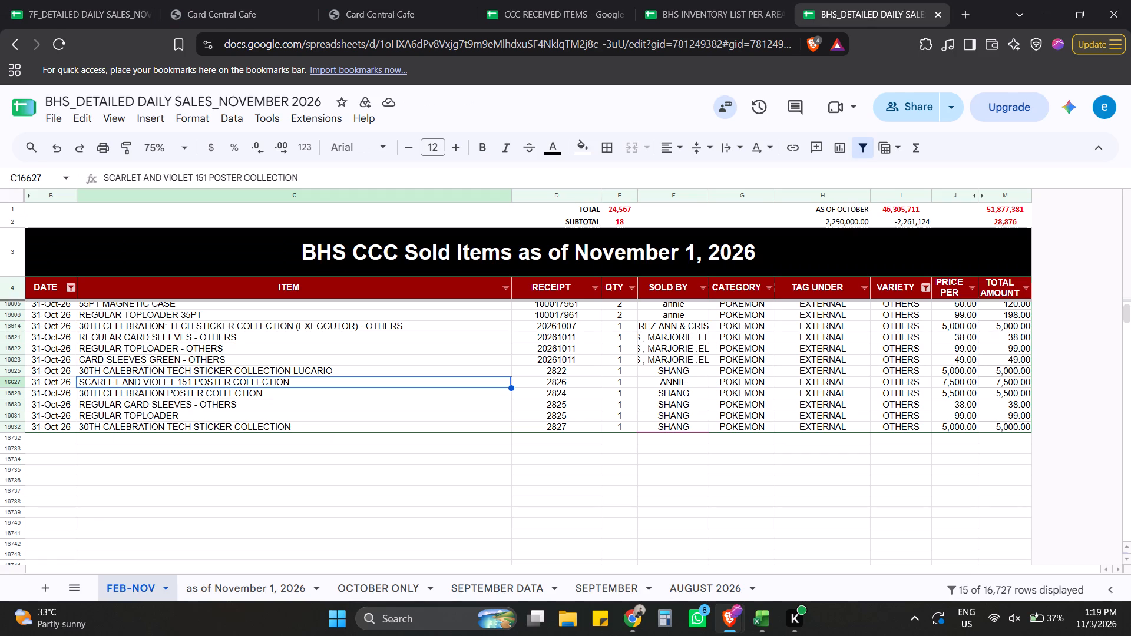
{"action": "left_click", "coordinate": [287, 393]}
{"action": "left_click", "coordinate": [287, 407]}
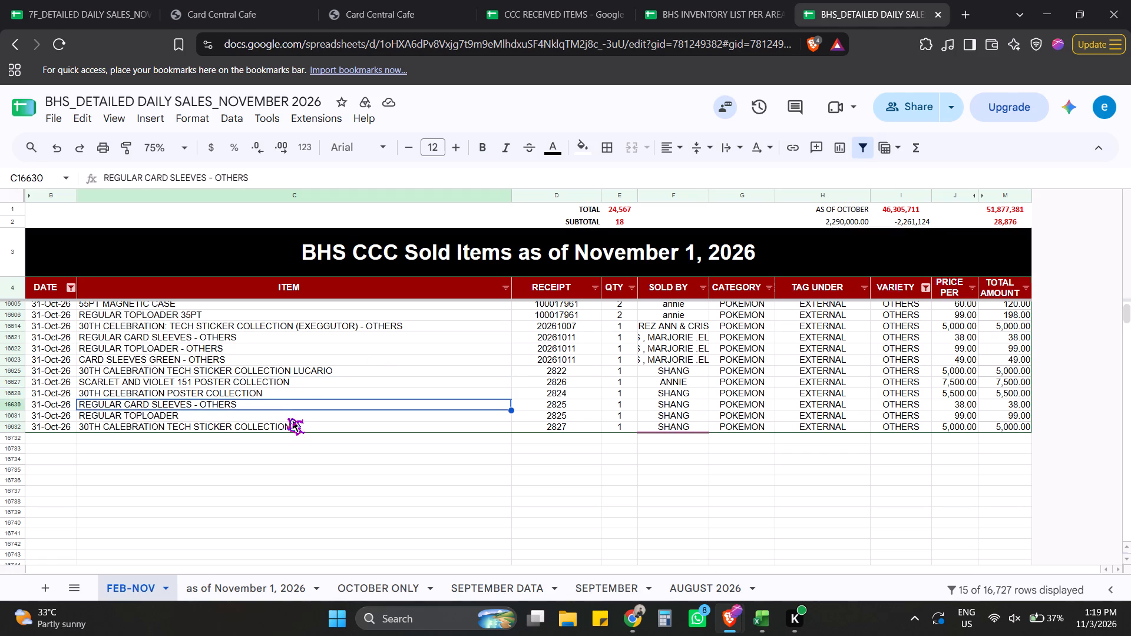
{"action": "left_click", "coordinate": [287, 418]}
{"action": "left_click", "coordinate": [287, 426]}
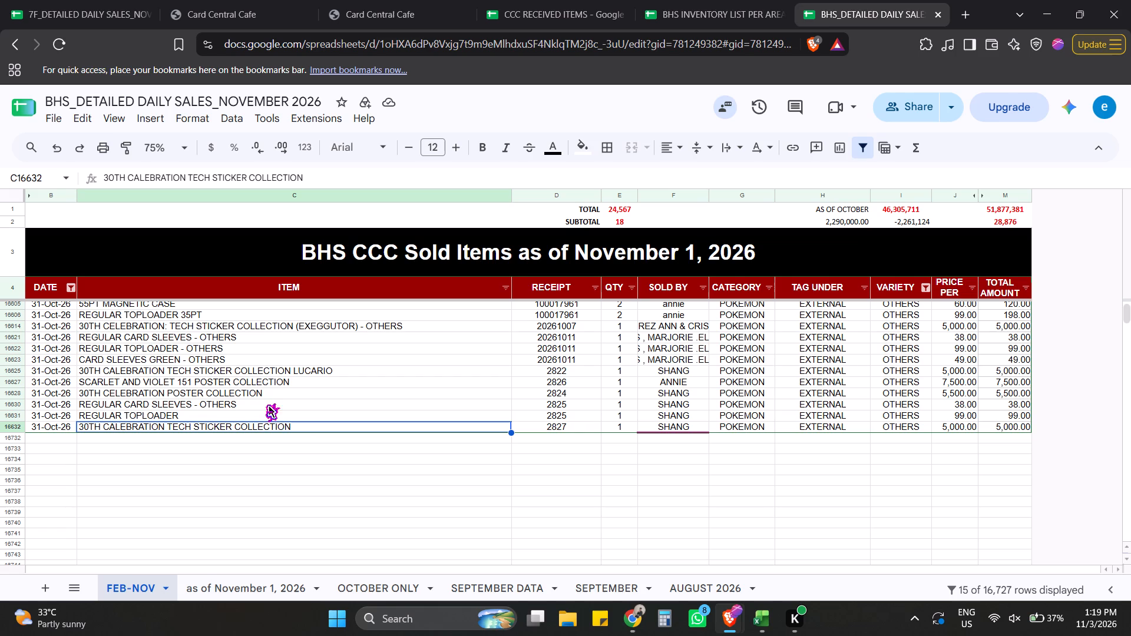
{"action": "left_click", "coordinate": [444, 492]}
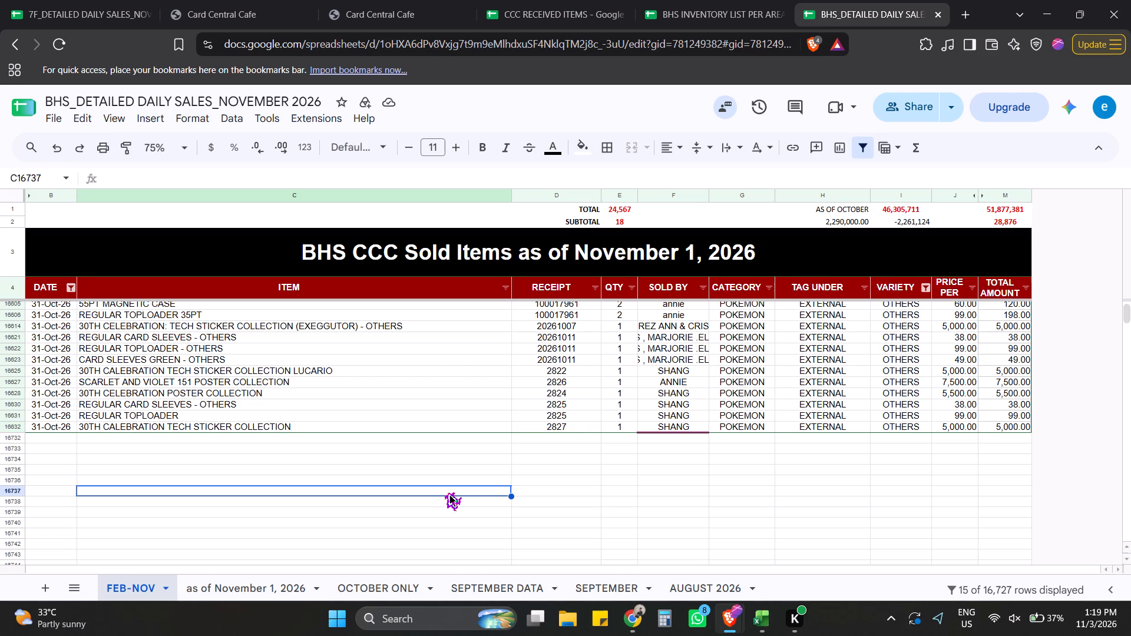
{"action": "left_click", "coordinate": [202, 392]}
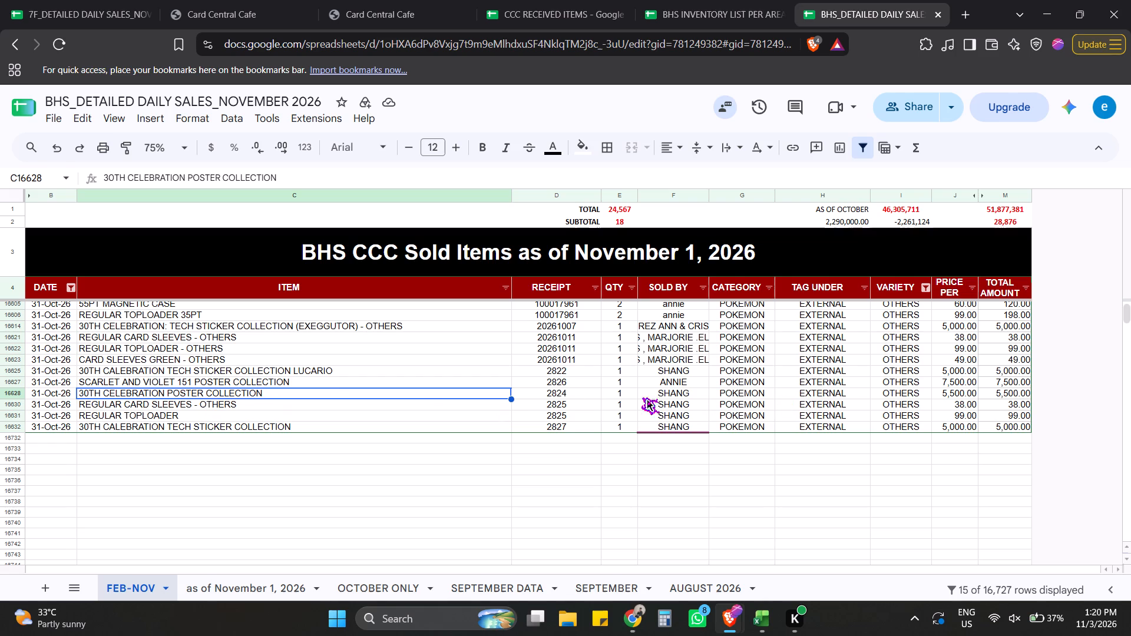
{"action": "left_click", "coordinate": [228, 382]}
{"action": "left_click", "coordinate": [226, 393]}
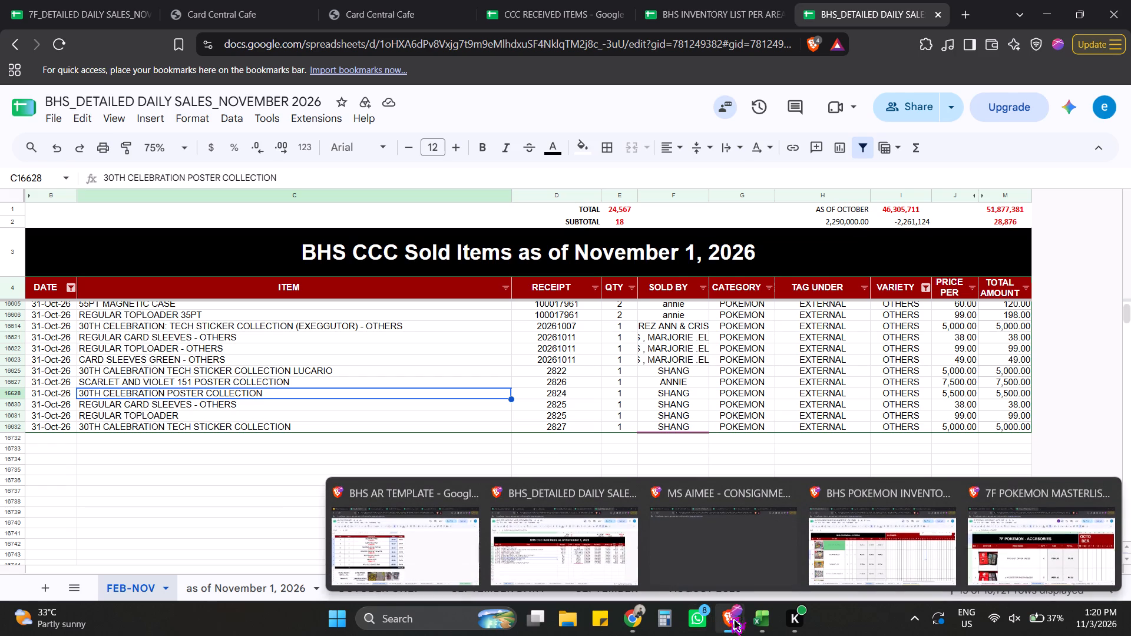
Search the Pokemon masterfile for POSTER and enter 1 under October 31 for 30TH CELEBRATION POSTER COLLECTION.
{"action": "left_click", "coordinate": [891, 565]}
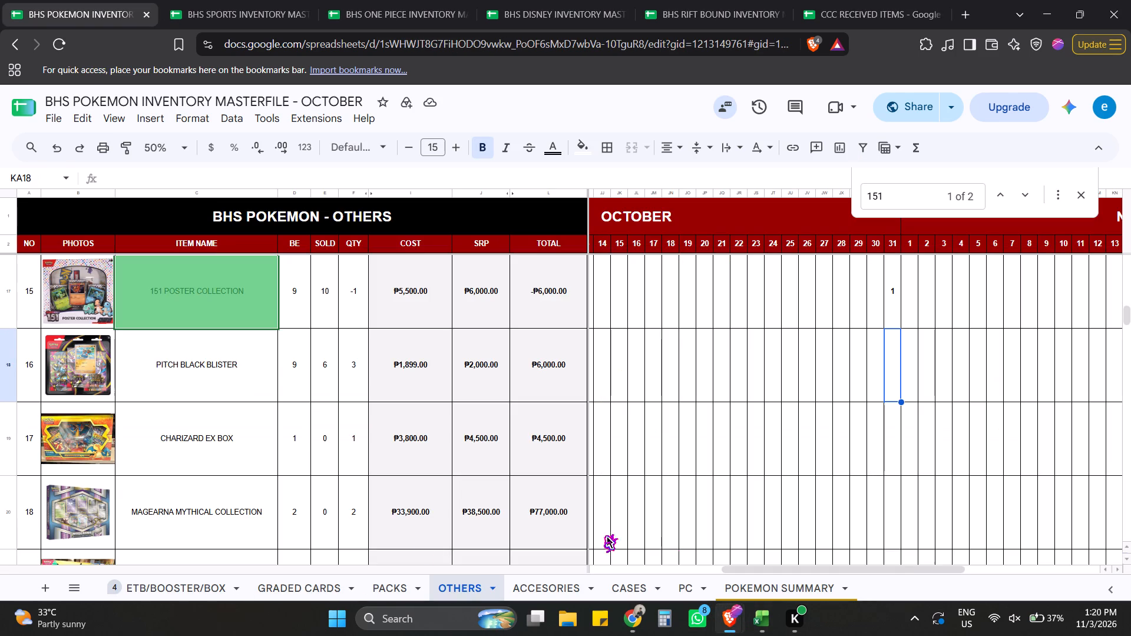
{"action": "left_click_drag", "start_coordinate": [901, 203], "coordinate": [822, 206]}
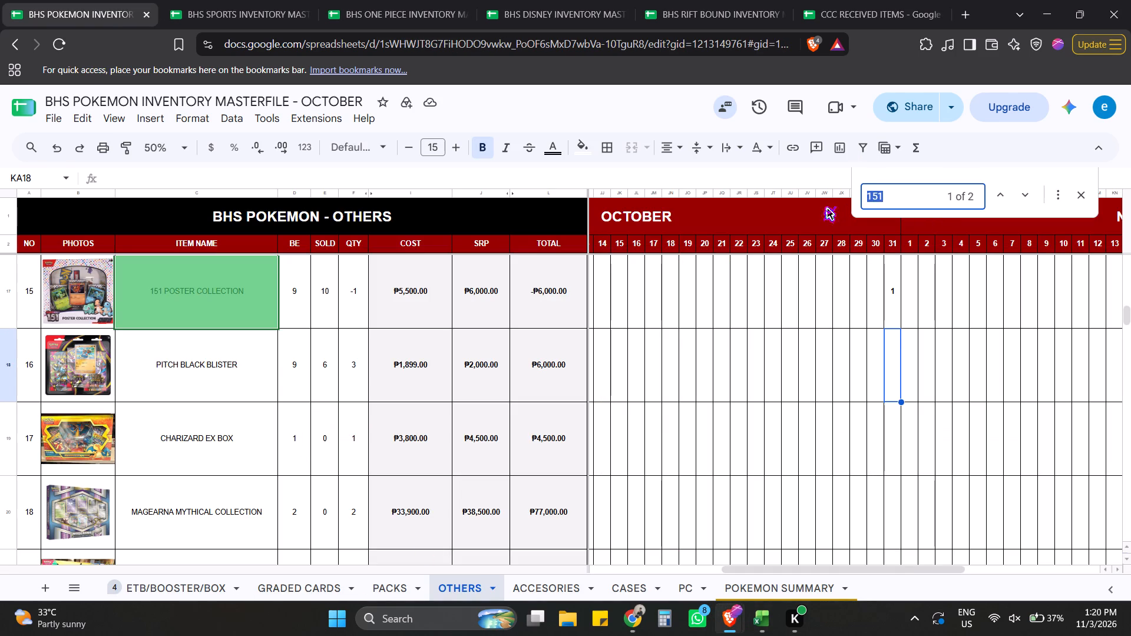
{"action": "type", "text": "POSTER"}
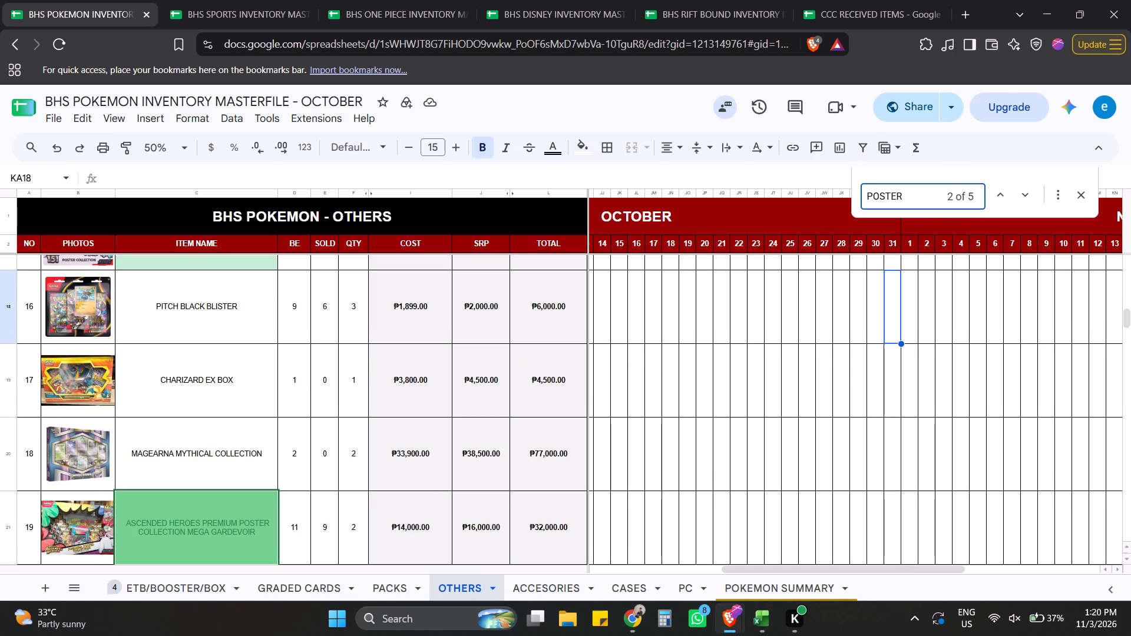
{"action": "left_click", "coordinate": [1015, 192]}
{"action": "left_click", "coordinate": [1017, 193]}
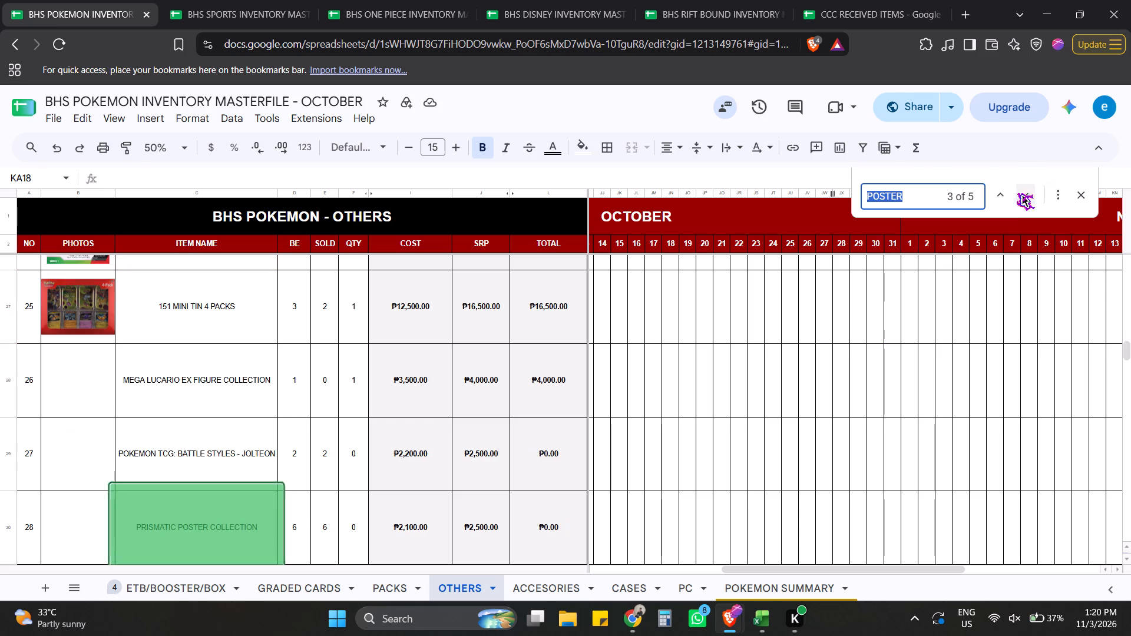
{"action": "left_click", "coordinate": [1021, 193]}
{"action": "left_click", "coordinate": [1021, 193]}
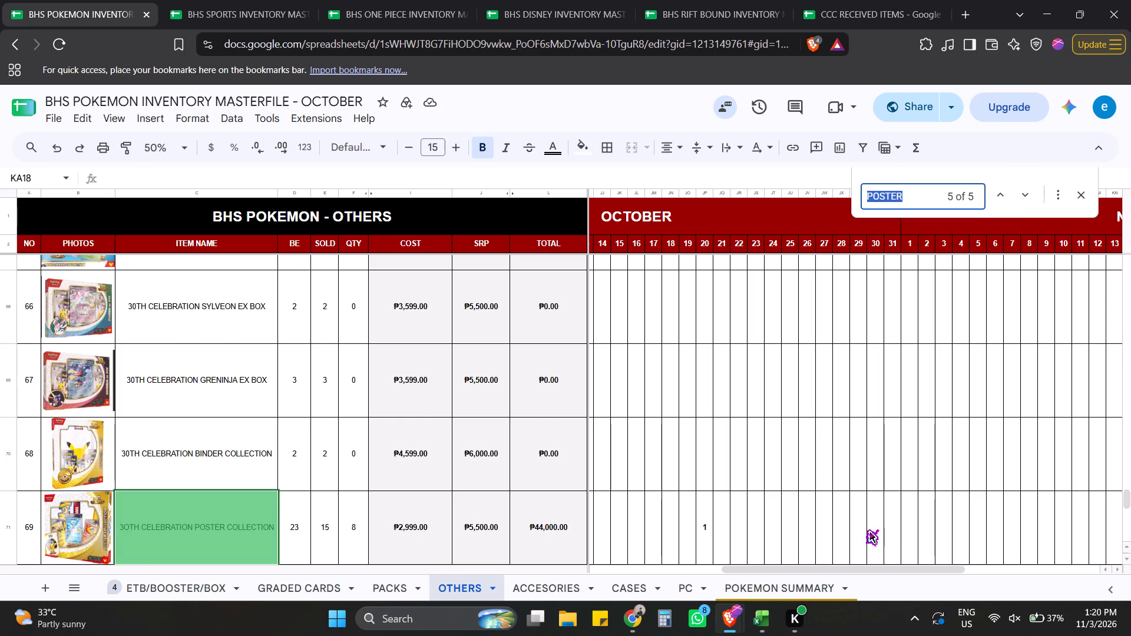
{"action": "left_click", "coordinate": [890, 528]}
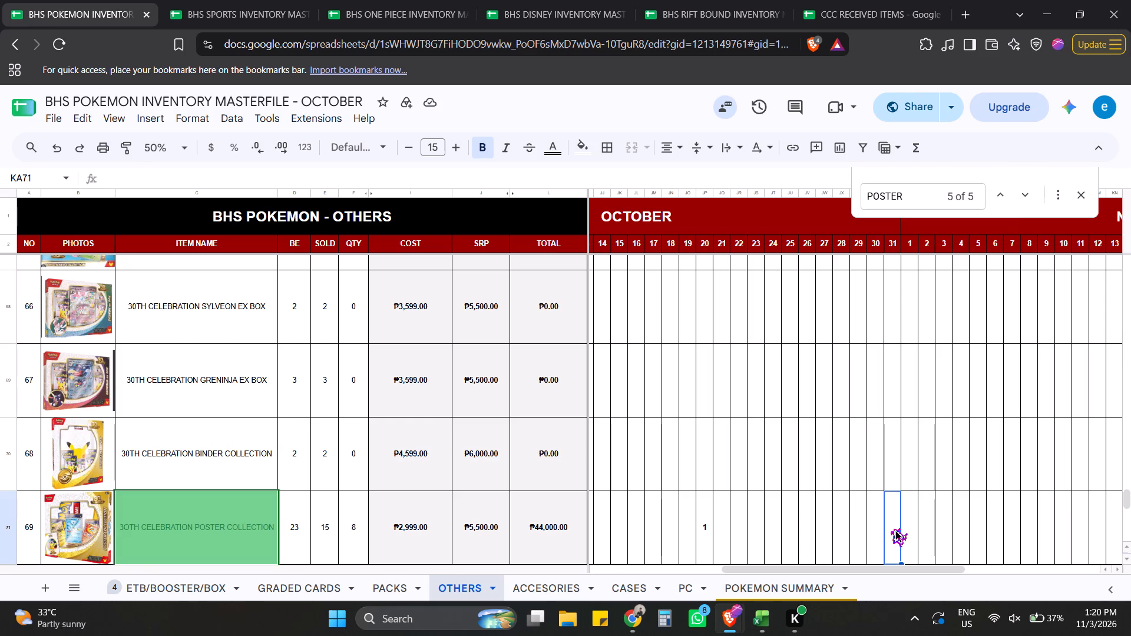
{"action": "key", "text": "1"}
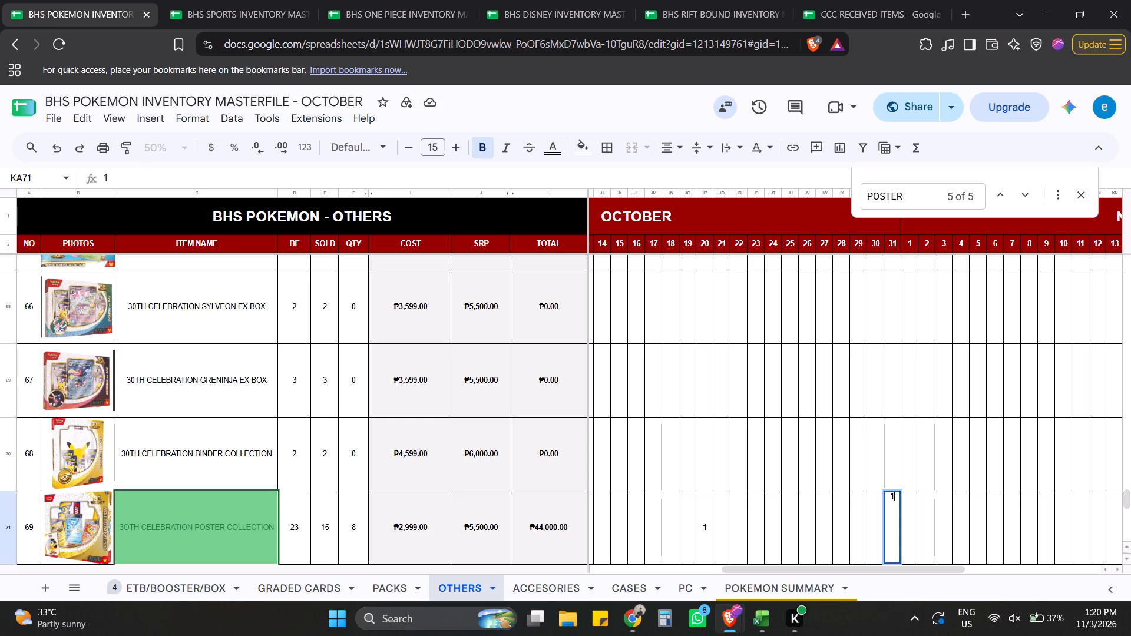
{"action": "key", "text": "Return"}
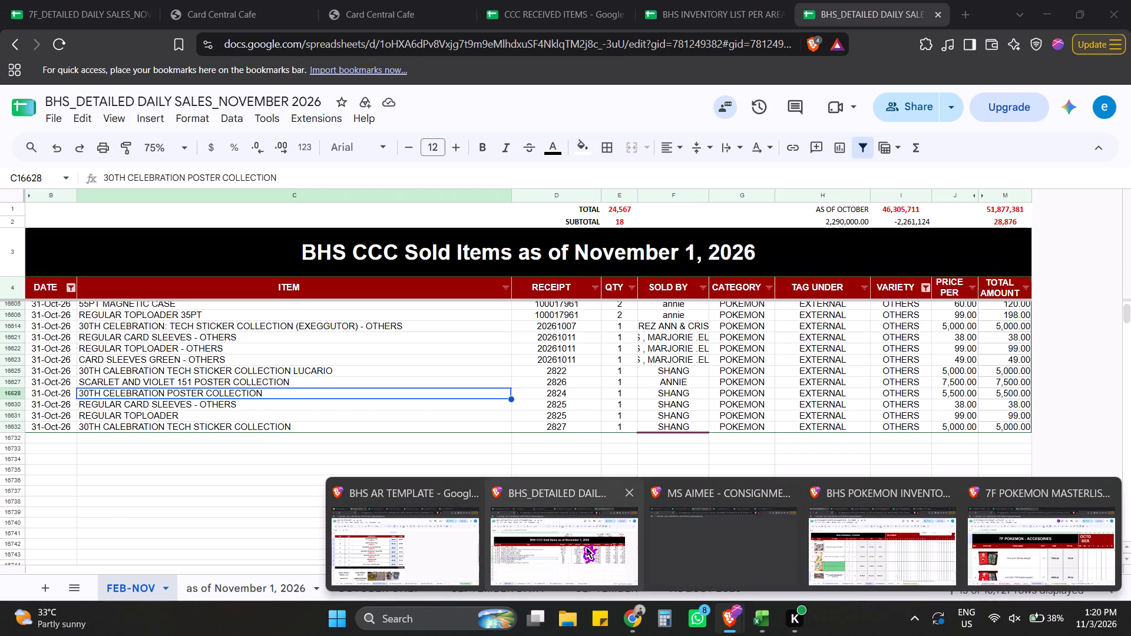
In the BHS detailed daily sales, append GRENINJA to the 30TH CALEBRATION TECH STICKER COLLECTION item name on receipt 2827.
{"action": "left_click", "coordinate": [581, 545]}
{"action": "double_click", "coordinate": [318, 426]}
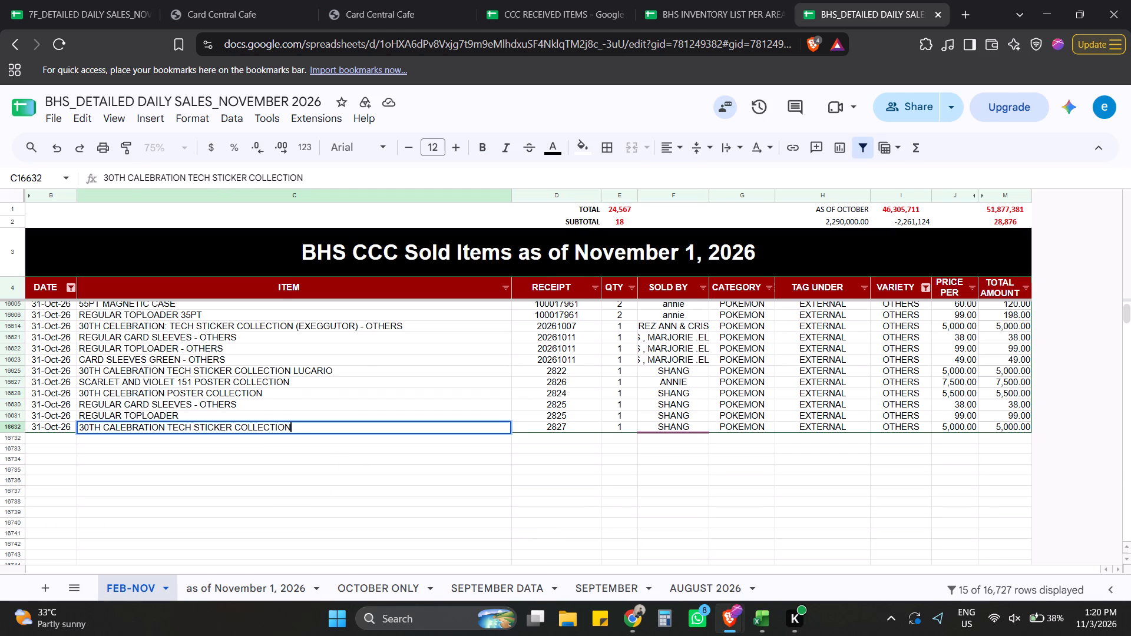
{"action": "key", "text": "space"}
{"action": "type", "text": "GRE"}
{"action": "type", "text": "NINJA"}
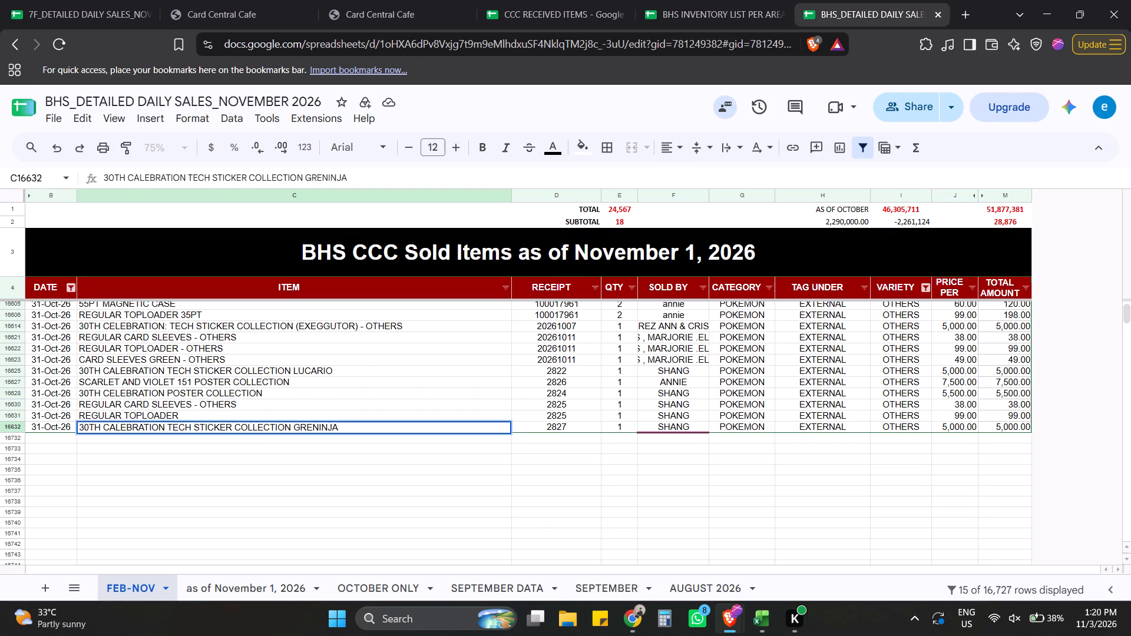
{"action": "left_click", "coordinate": [439, 469]}
Check the BHS AR TEMPLATE, and in the BHS detailed daily sales replace GRENINJA with LUCARIO in the item name on receipt 2827.
{"action": "left_click", "coordinate": [729, 621]}
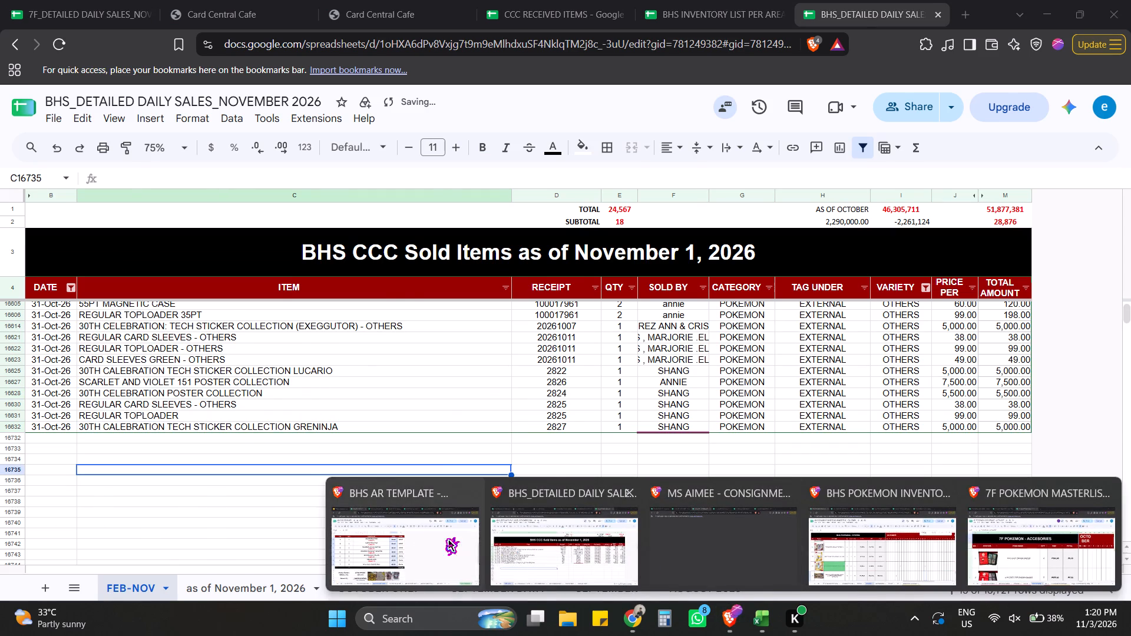
{"action": "left_click", "coordinate": [408, 533]}
{"action": "left_click", "coordinate": [734, 625]}
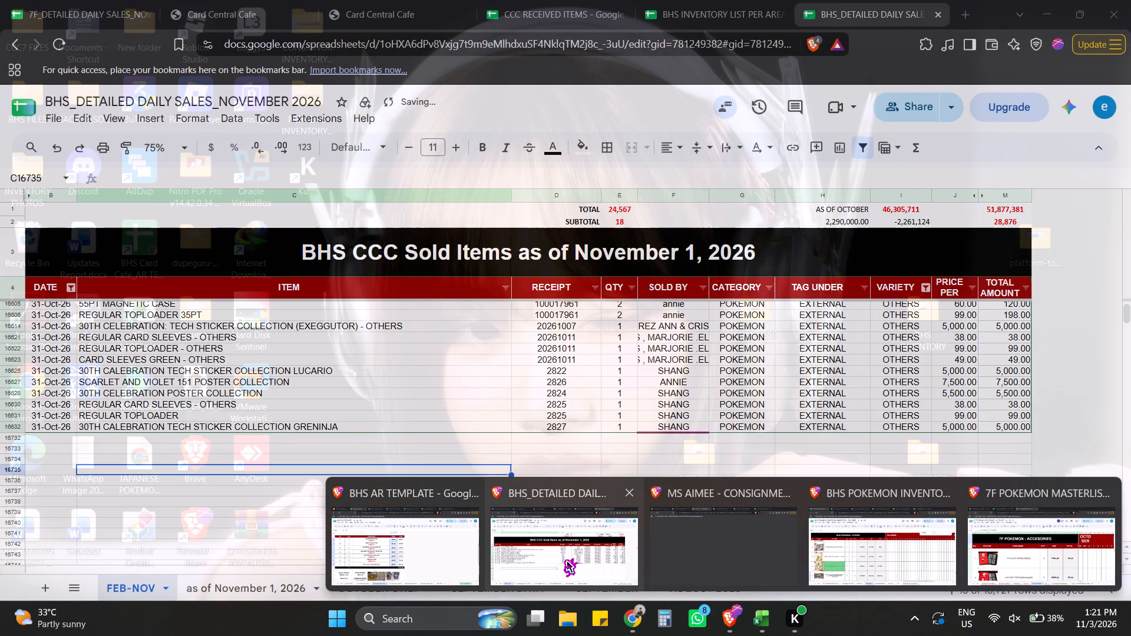
{"action": "left_click", "coordinate": [604, 549]}
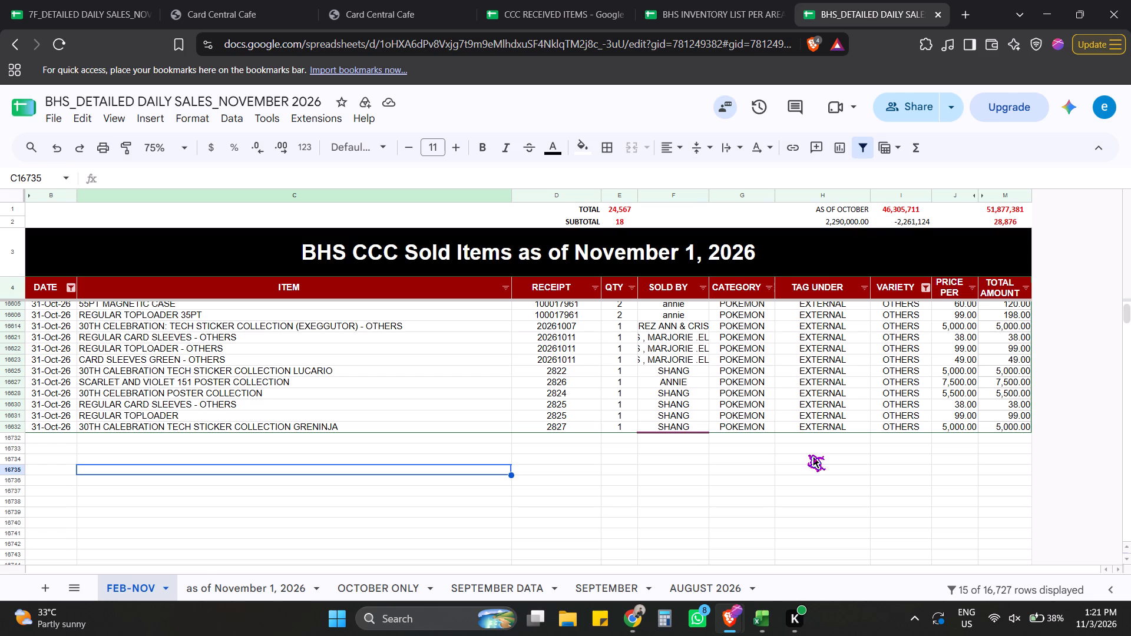
{"action": "left_click", "coordinate": [358, 423]}
{"action": "double_click", "coordinate": [358, 426]}
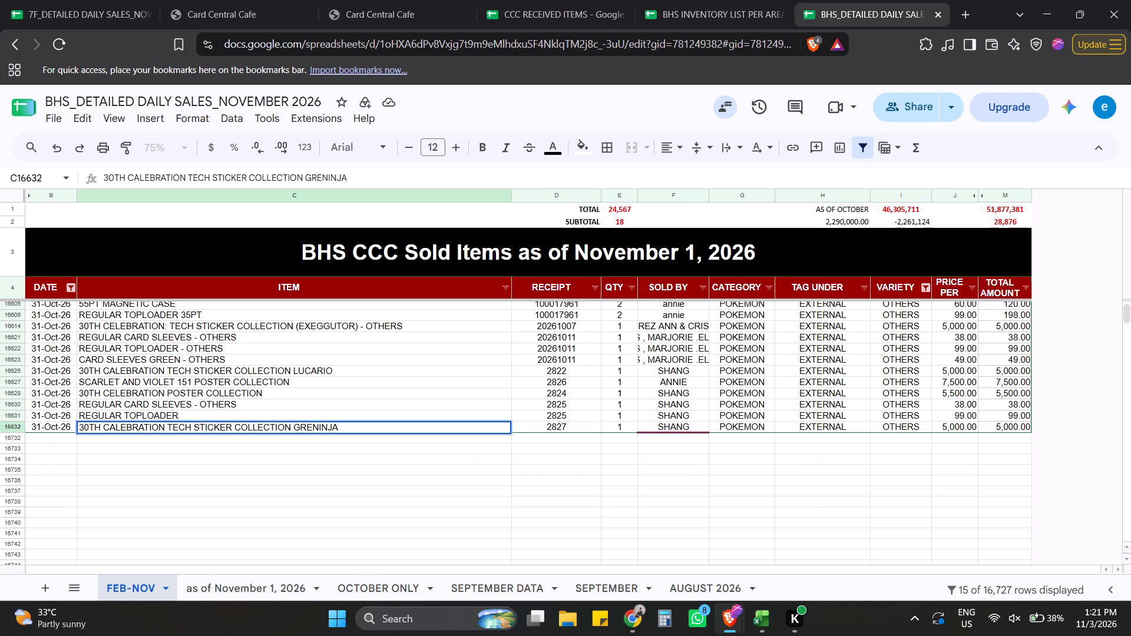
{"action": "key", "text": "BackSpace"}
{"action": "key", "text": "BackSpace"}
{"action": "key", "text": "BackSpace"}
{"action": "key", "text": "BackSpace"}
{"action": "key", "text": "BackSpace"}
{"action": "key", "text": "BackSpace"}
{"action": "key", "text": "BackSpace"}
{"action": "key", "text": "BackSpace"}
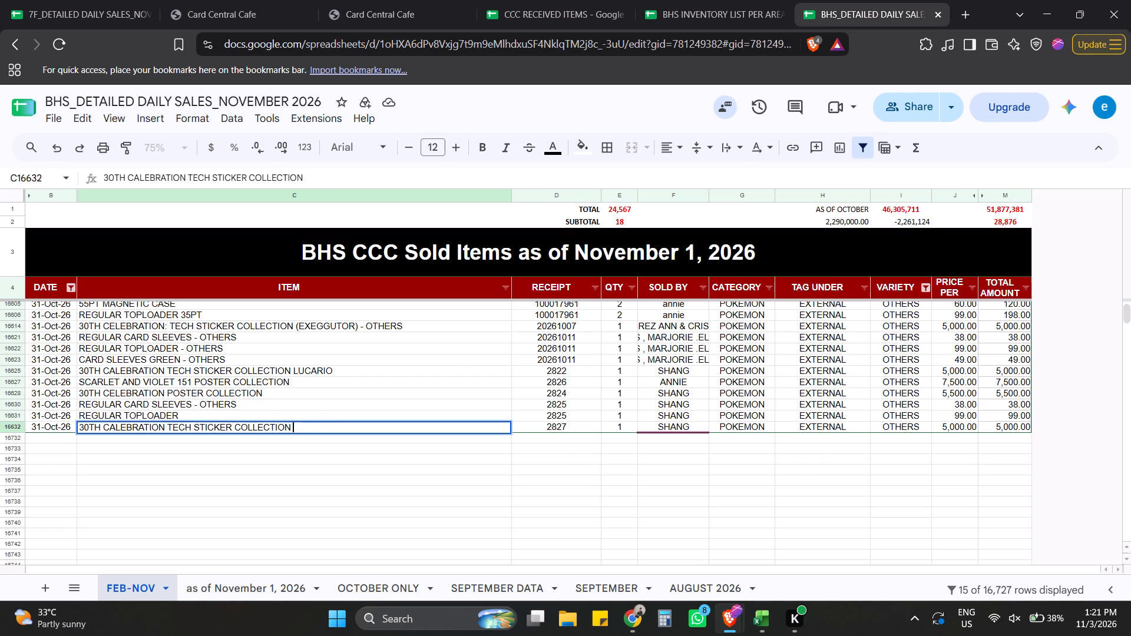
{"action": "type", "text": "LUCARIO"}
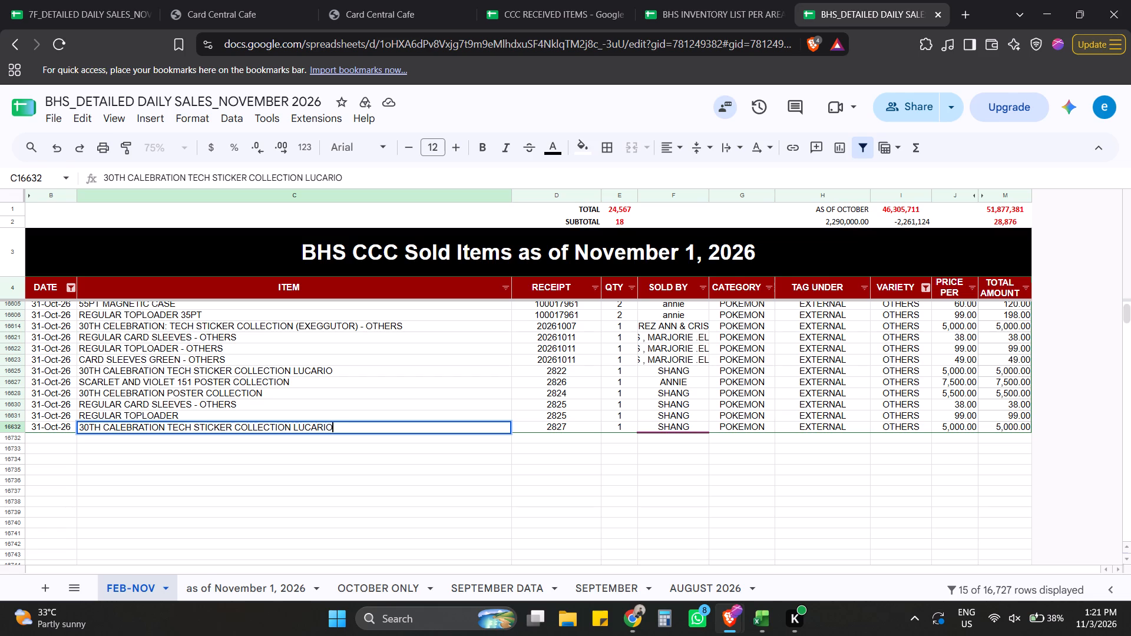
{"action": "left_click", "coordinate": [694, 468]}
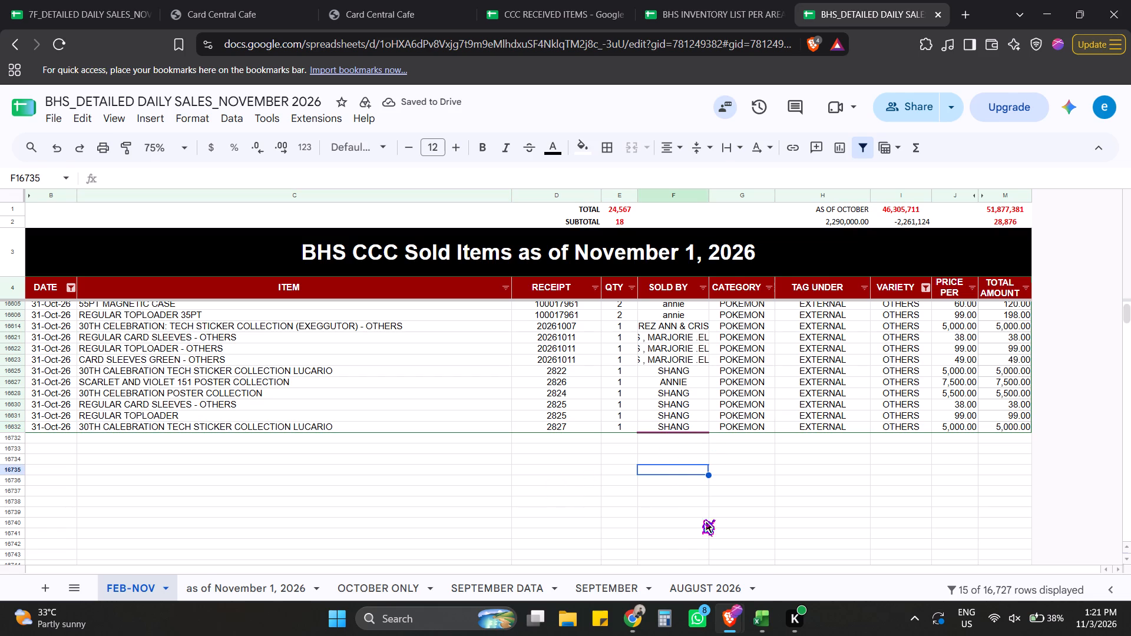
Search the Pokemon masterfile for LUCAR and set October 31 to 2 for 30TH ANNIVERSARY 3 PACK TECH STICKER - LUCARIO.
{"action": "left_click", "coordinate": [730, 625]}
{"action": "left_click", "coordinate": [437, 555]}
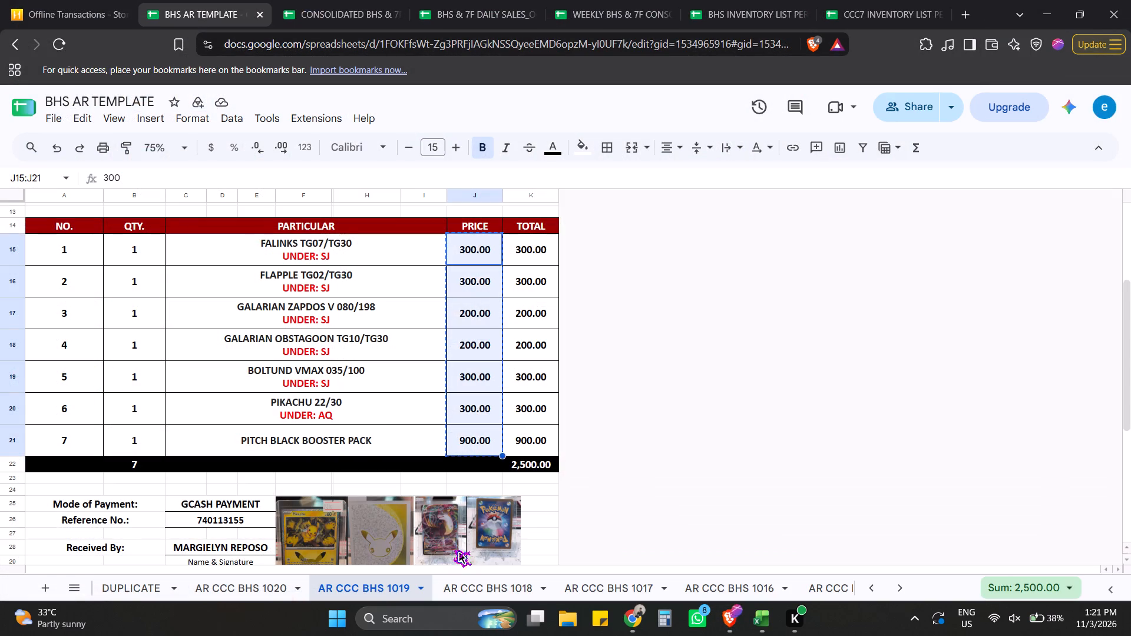
{"action": "left_click", "coordinate": [730, 622]}
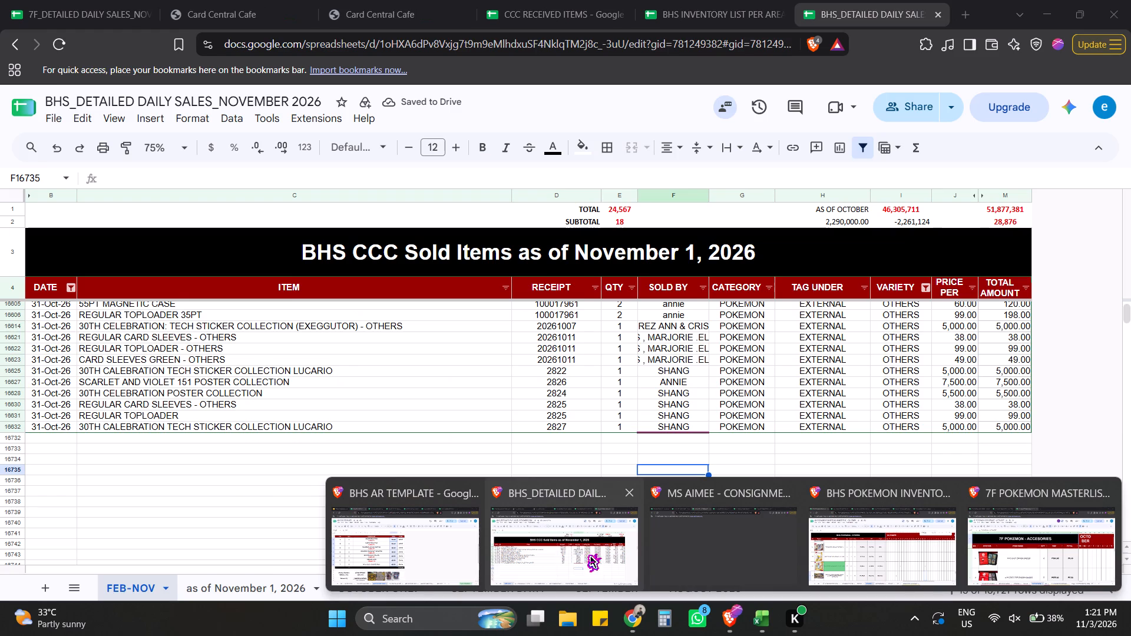
{"action": "left_click", "coordinate": [885, 549]}
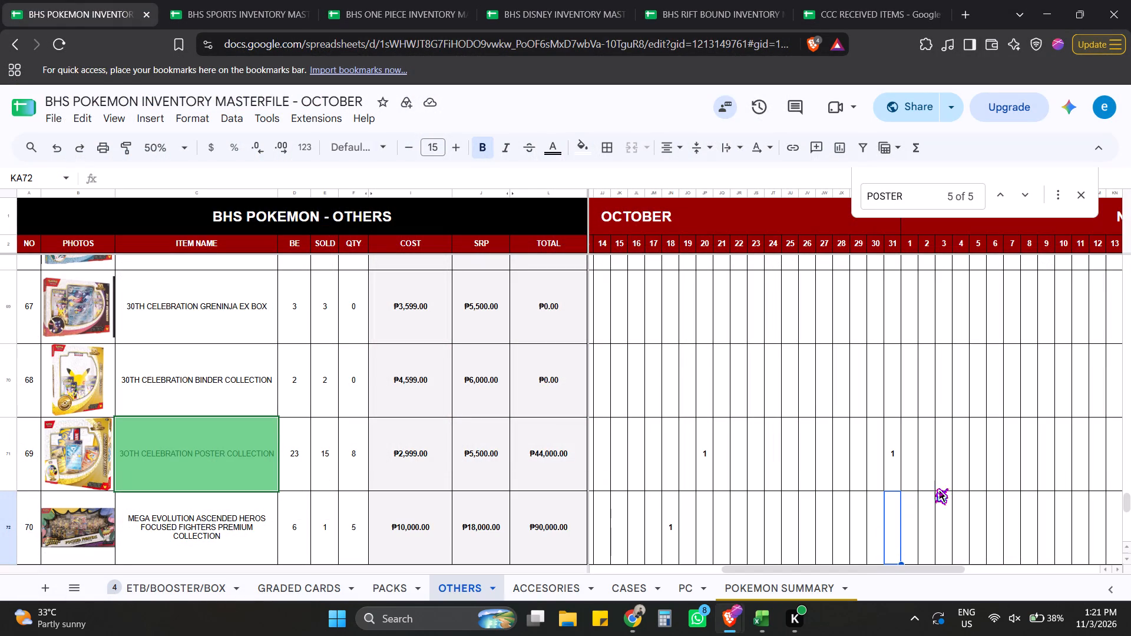
{"action": "left_click", "coordinate": [901, 471]}
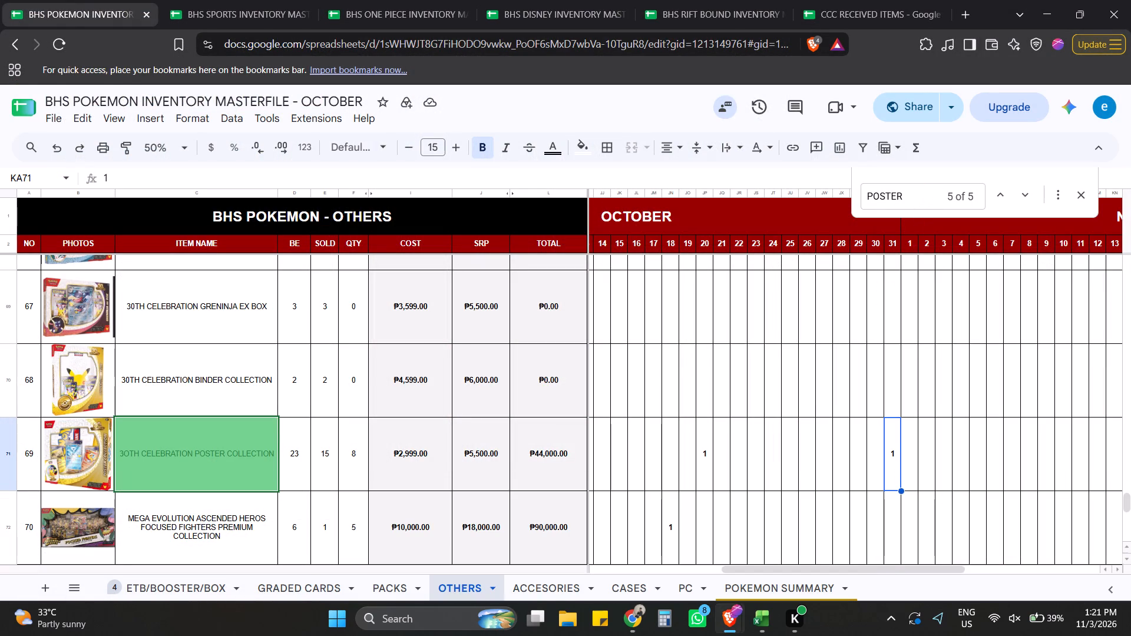
{"action": "left_click_drag", "start_coordinate": [918, 194], "coordinate": [819, 206]}
{"action": "type", "text": "LUCAR"}
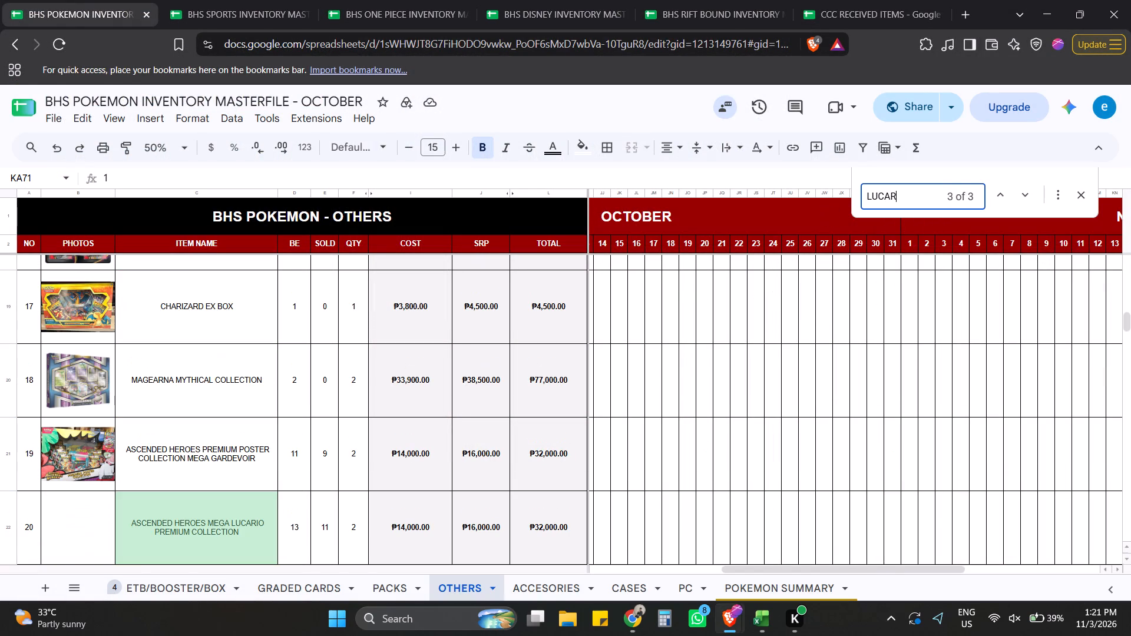
{"action": "left_click", "coordinate": [1032, 194]}
{"action": "left_click", "coordinate": [1030, 194]}
{"action": "left_click", "coordinate": [1029, 194]}
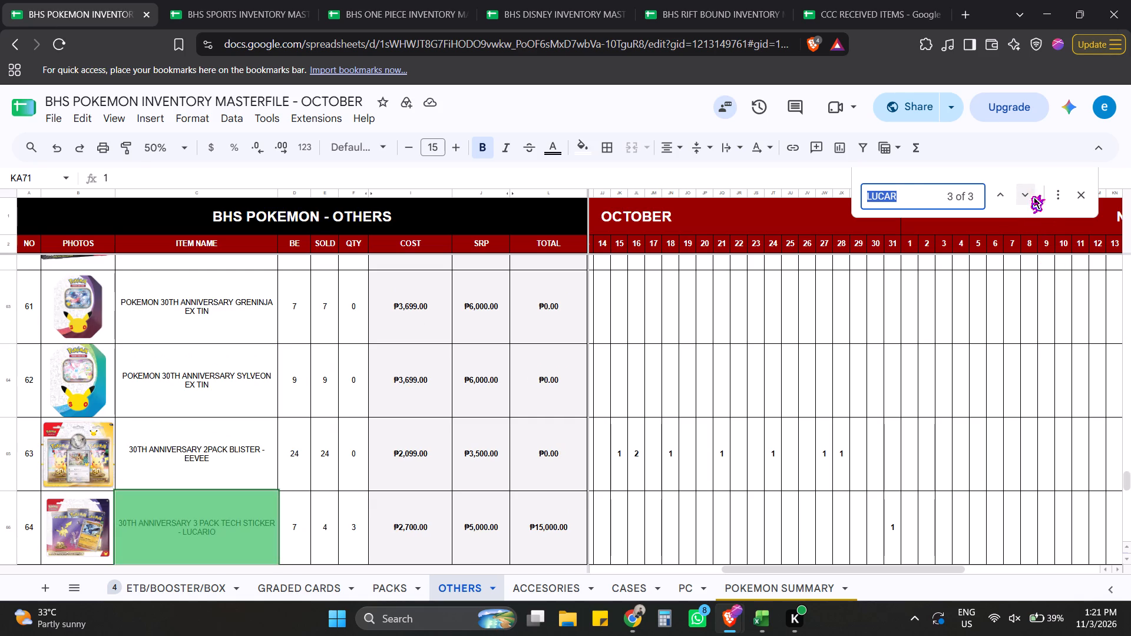
{"action": "left_click", "coordinate": [897, 534]}
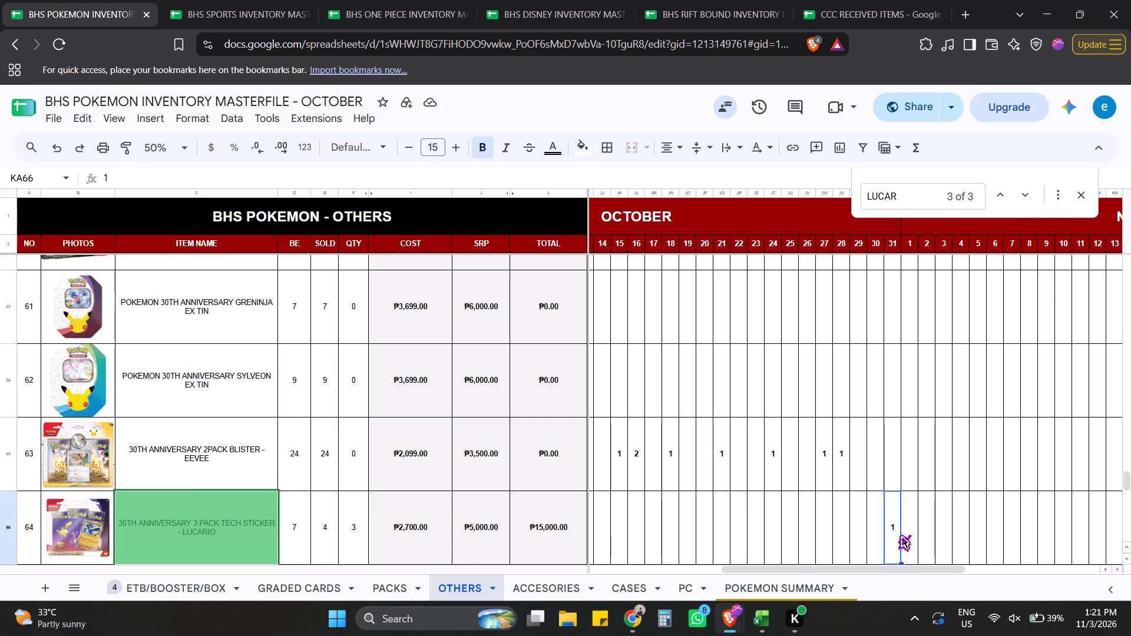
{"action": "key", "text": "2"}
{"action": "key", "text": "Return"}
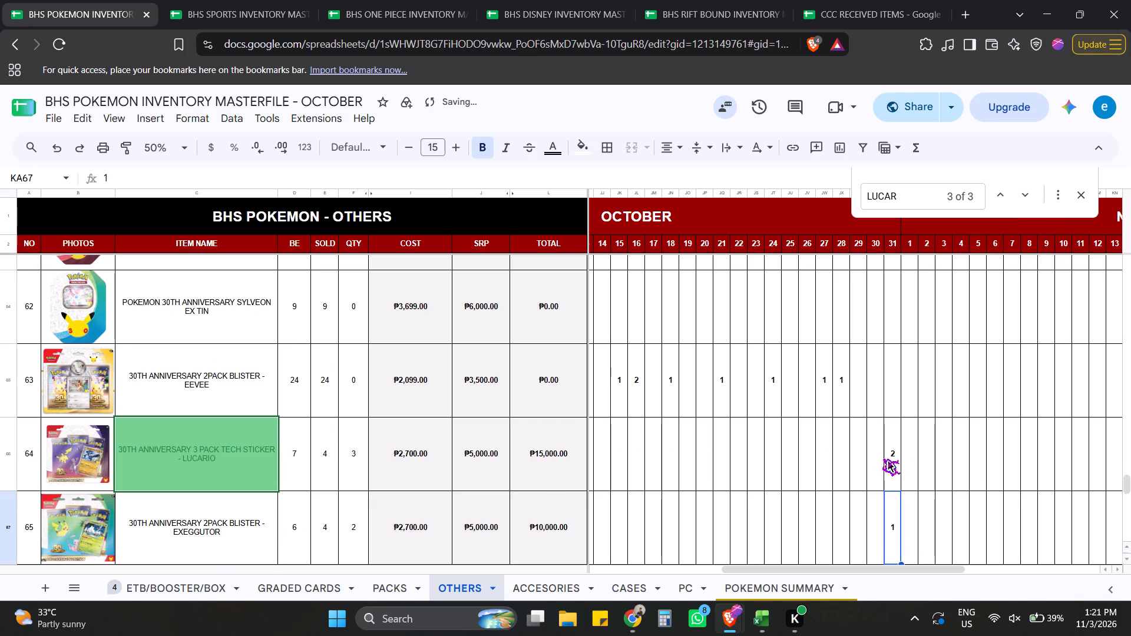
{"action": "left_click", "coordinate": [882, 455]}
{"action": "left_click", "coordinate": [829, 463]}
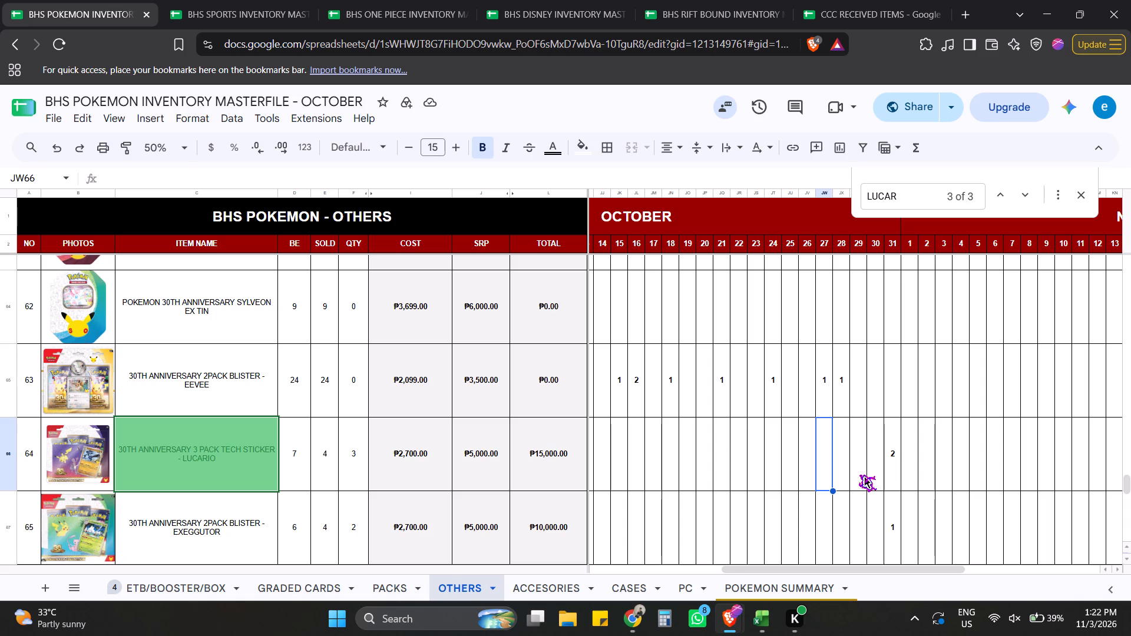
{"action": "left_click", "coordinate": [782, 479]}
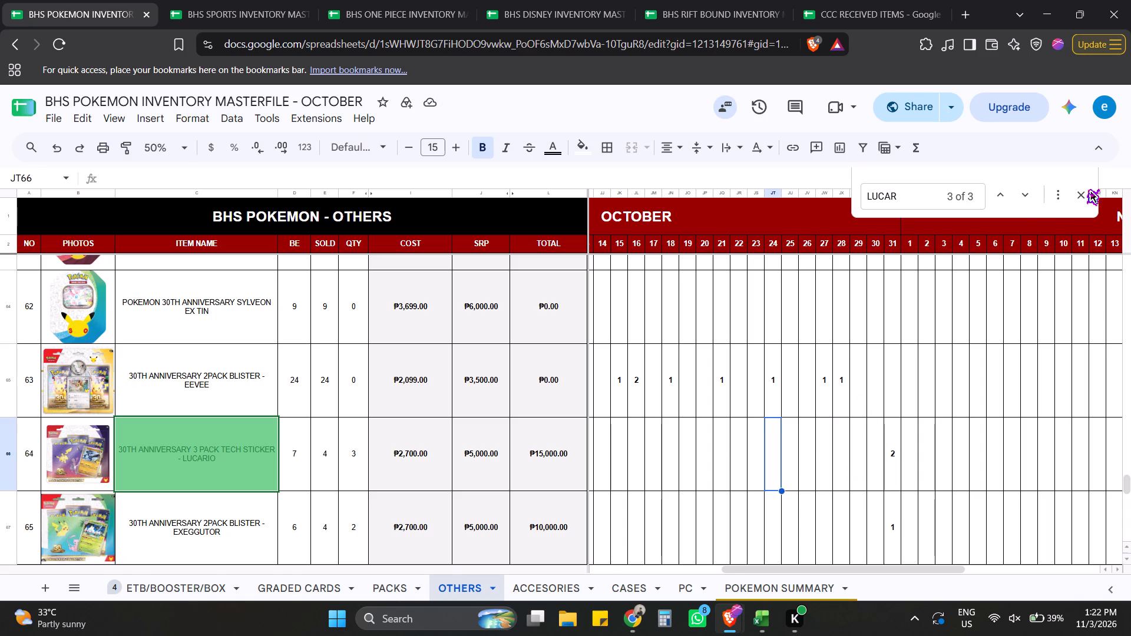
{"action": "left_click", "coordinate": [1080, 196]}
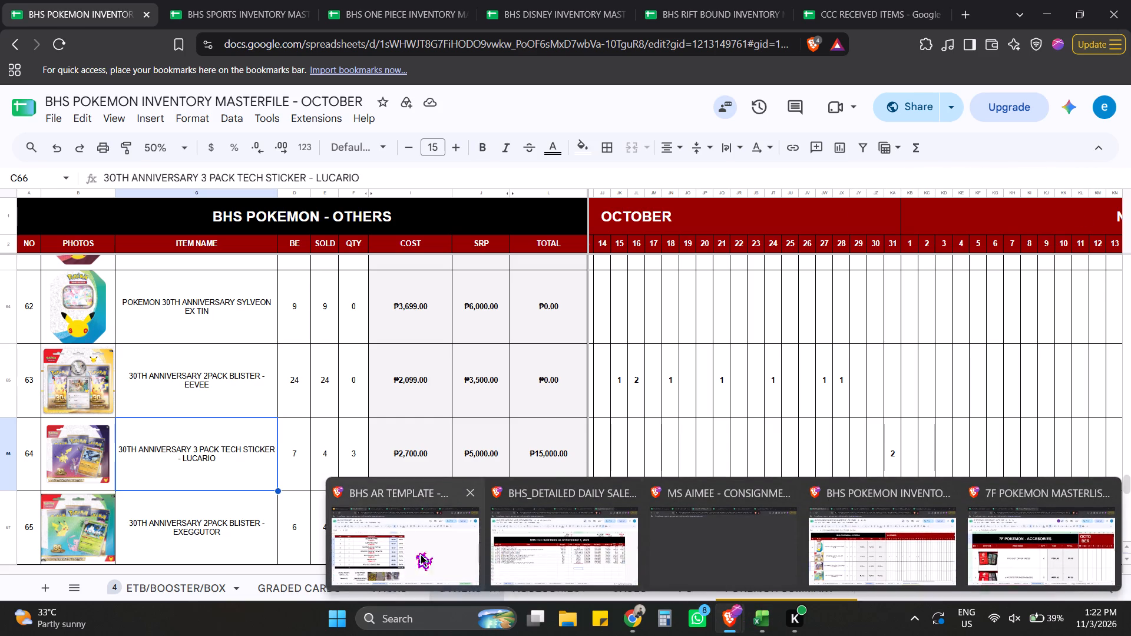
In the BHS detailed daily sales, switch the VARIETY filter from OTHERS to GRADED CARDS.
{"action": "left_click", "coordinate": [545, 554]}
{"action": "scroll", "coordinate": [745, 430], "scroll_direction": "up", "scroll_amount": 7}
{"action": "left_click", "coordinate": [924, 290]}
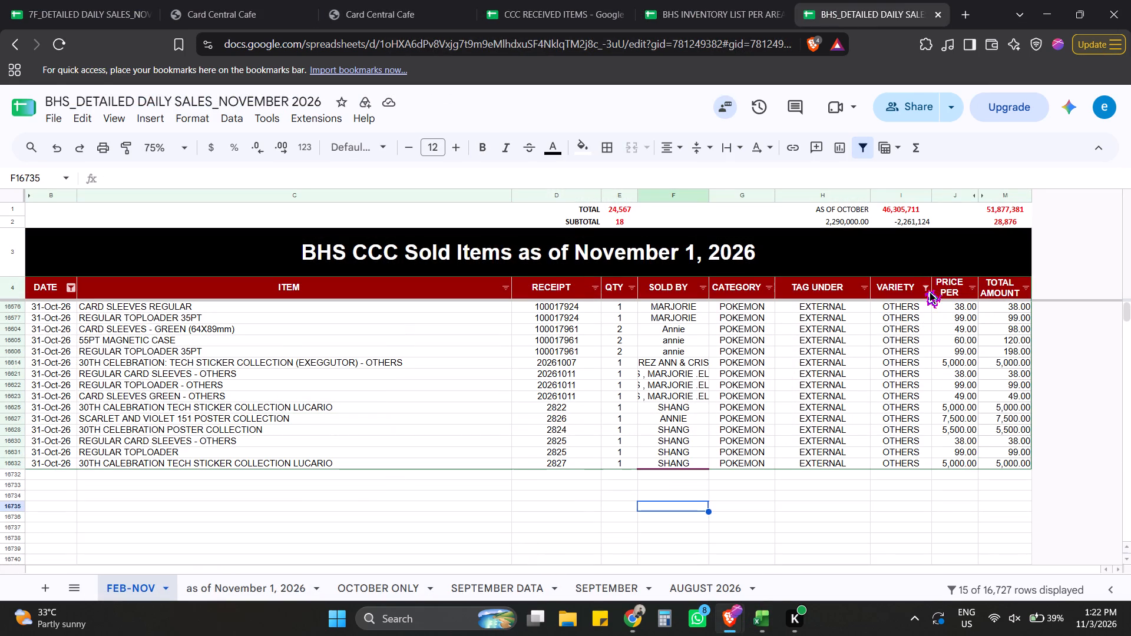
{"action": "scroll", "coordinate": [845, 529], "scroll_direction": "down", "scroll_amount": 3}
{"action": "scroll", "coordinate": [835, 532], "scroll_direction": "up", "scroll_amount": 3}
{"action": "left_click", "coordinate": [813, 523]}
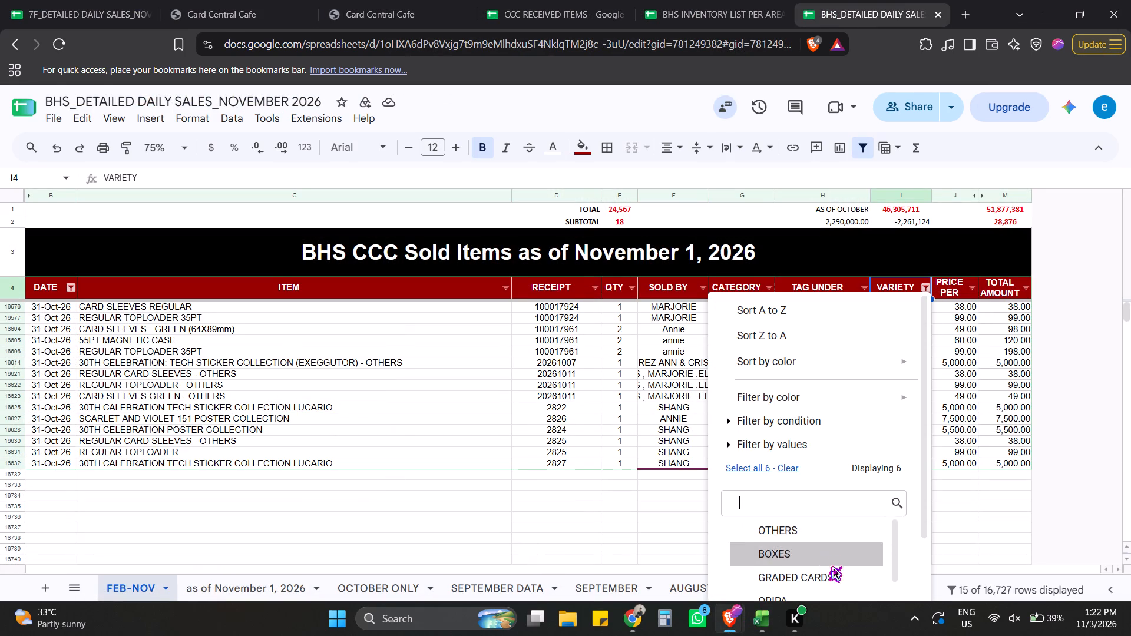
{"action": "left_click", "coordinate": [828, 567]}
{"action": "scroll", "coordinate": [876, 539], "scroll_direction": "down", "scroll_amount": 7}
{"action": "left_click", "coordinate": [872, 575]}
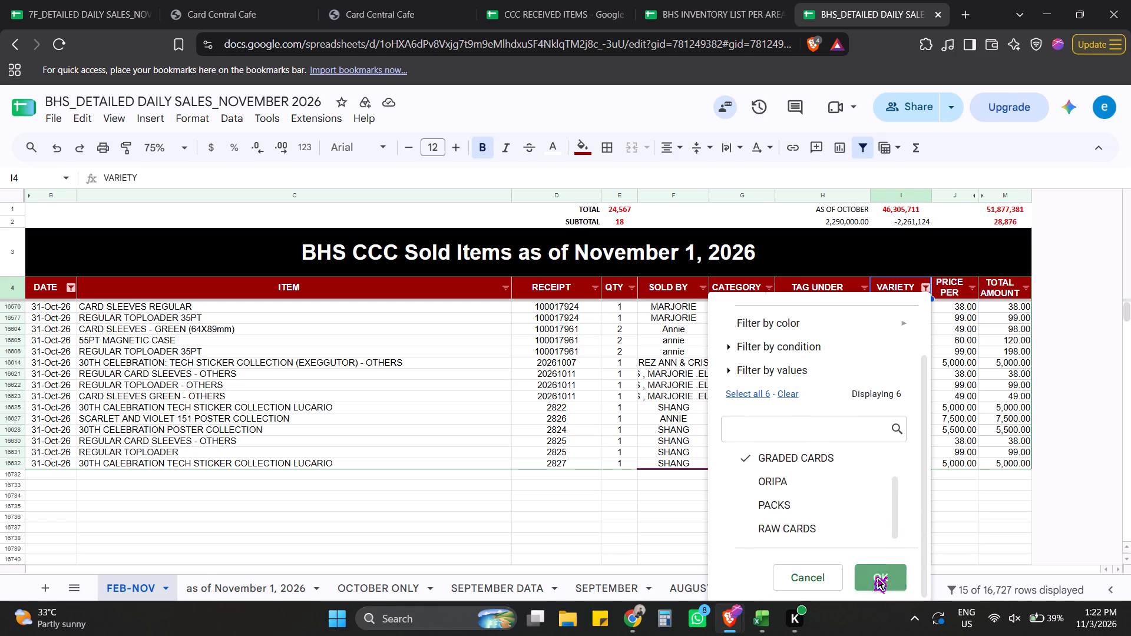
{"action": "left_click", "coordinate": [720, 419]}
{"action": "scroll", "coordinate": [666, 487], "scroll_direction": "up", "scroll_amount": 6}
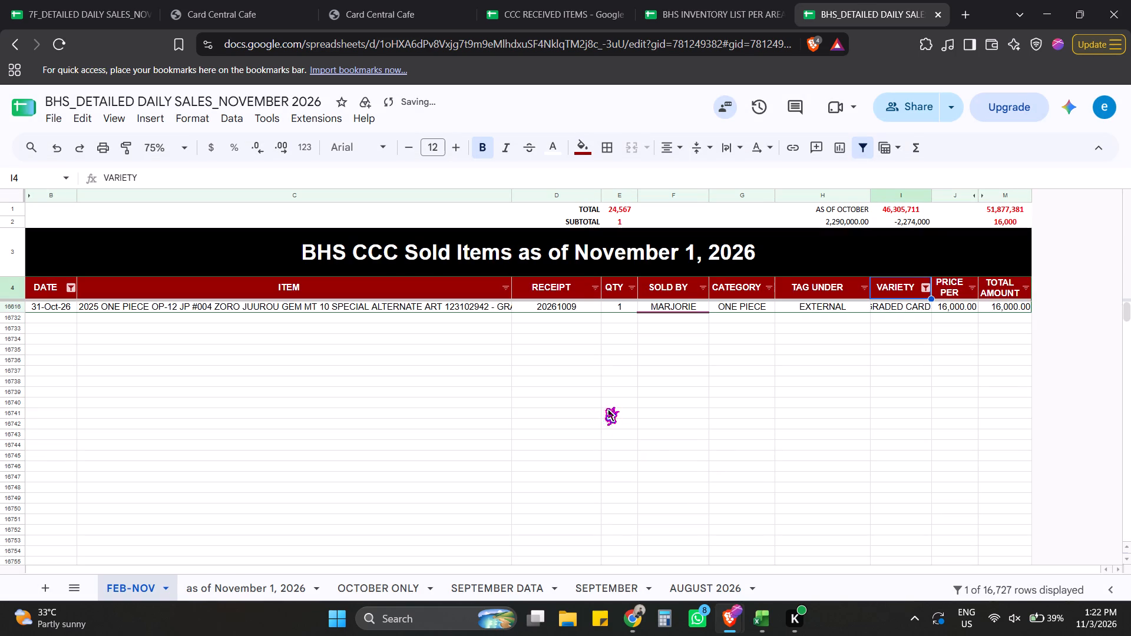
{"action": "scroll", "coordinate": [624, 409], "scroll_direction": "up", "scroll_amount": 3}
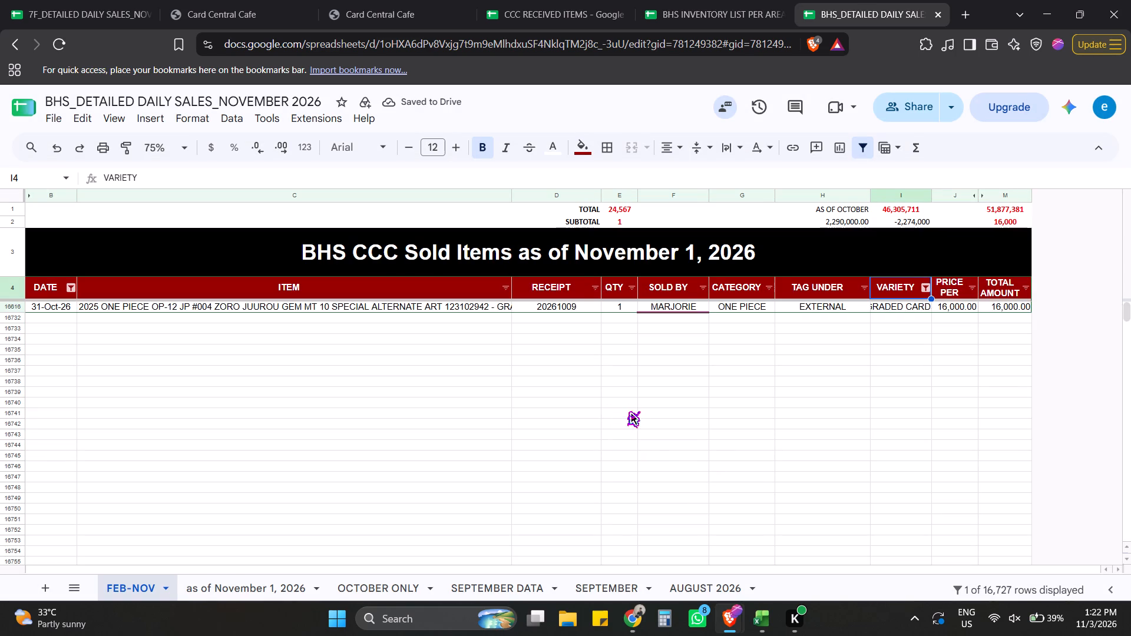
Filter the BHS detailed daily sales so that VARIETY shows only BOXES.
{"action": "left_click", "coordinate": [924, 287]}
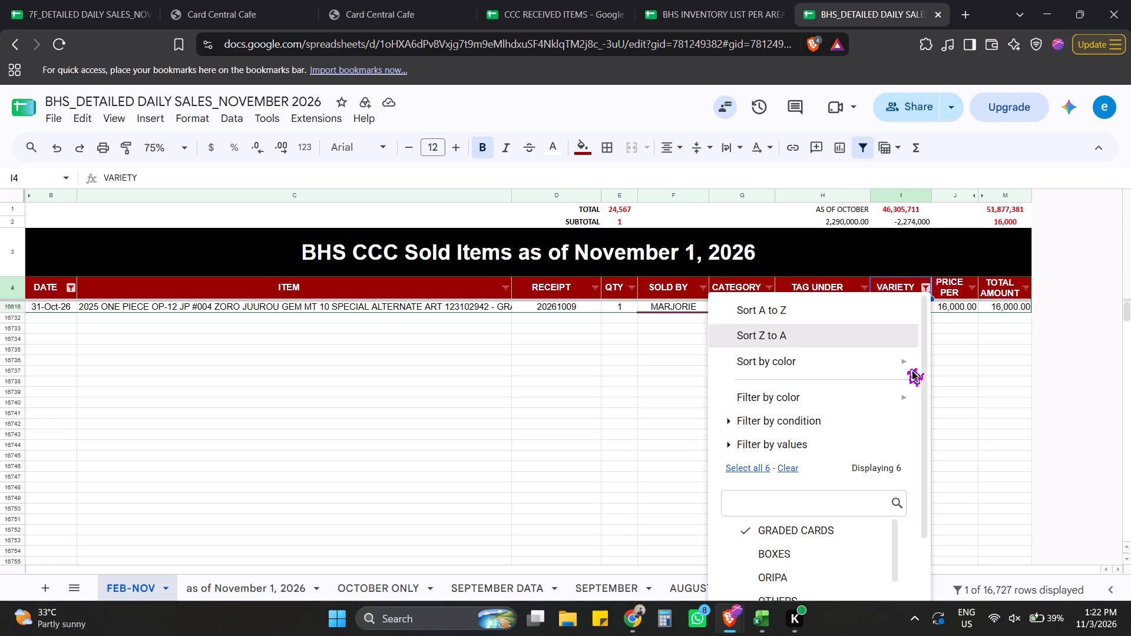
{"action": "scroll", "coordinate": [861, 504], "scroll_direction": "down", "scroll_amount": 8}
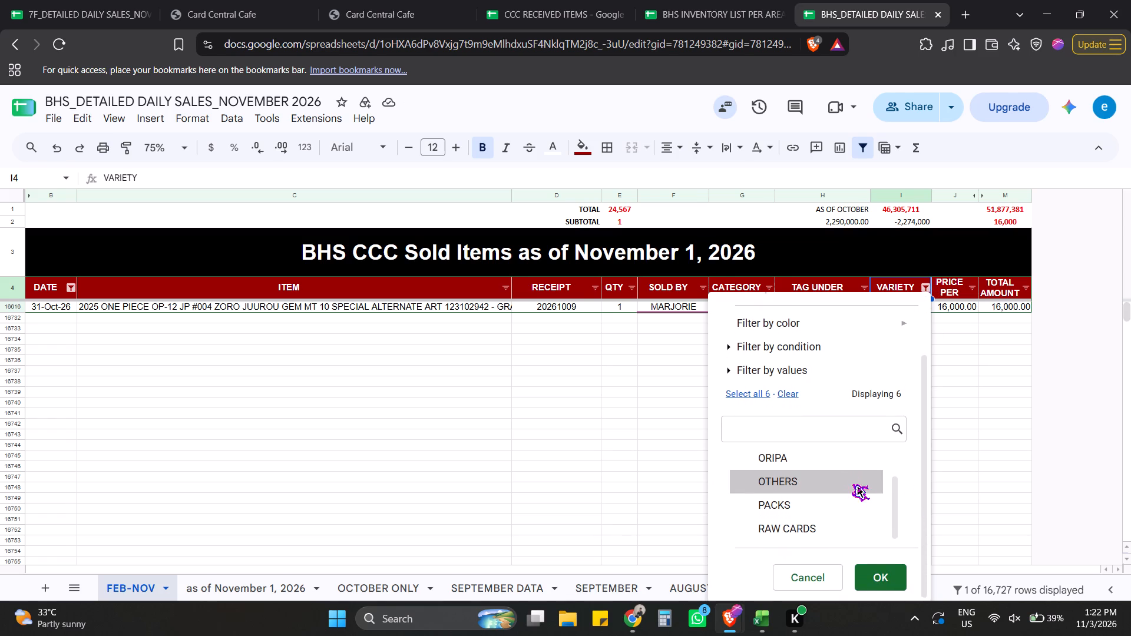
{"action": "scroll", "coordinate": [852, 483], "scroll_direction": "down", "scroll_amount": 2}
{"action": "scroll", "coordinate": [852, 472], "scroll_direction": "up", "scroll_amount": 3}
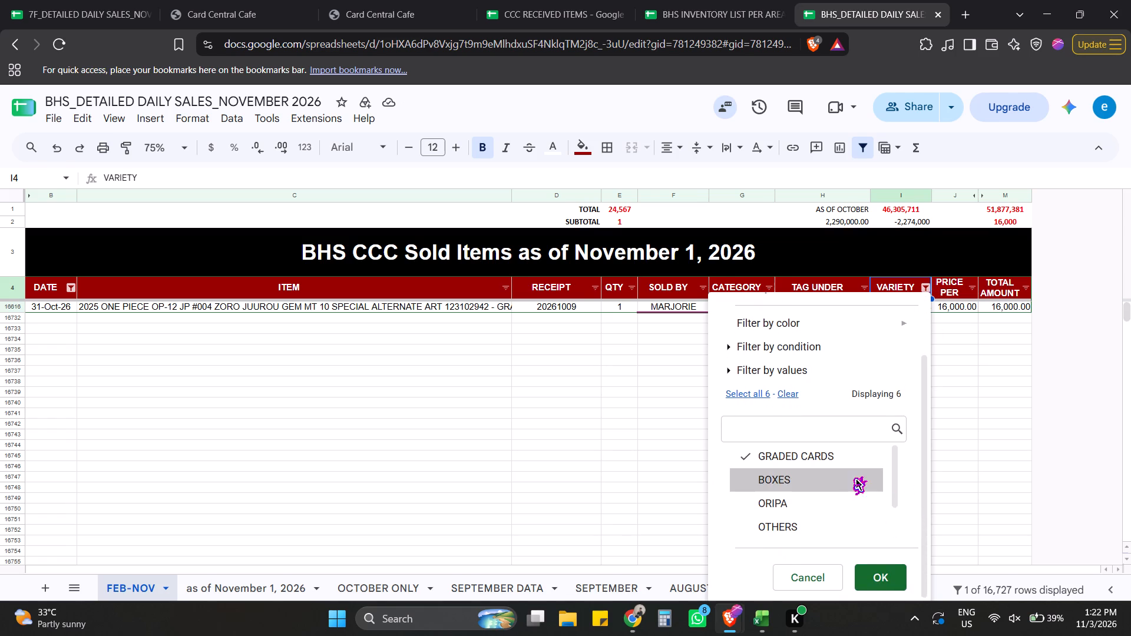
{"action": "left_click", "coordinate": [826, 461]}
{"action": "left_click", "coordinate": [809, 479]}
{"action": "left_click", "coordinate": [889, 582]}
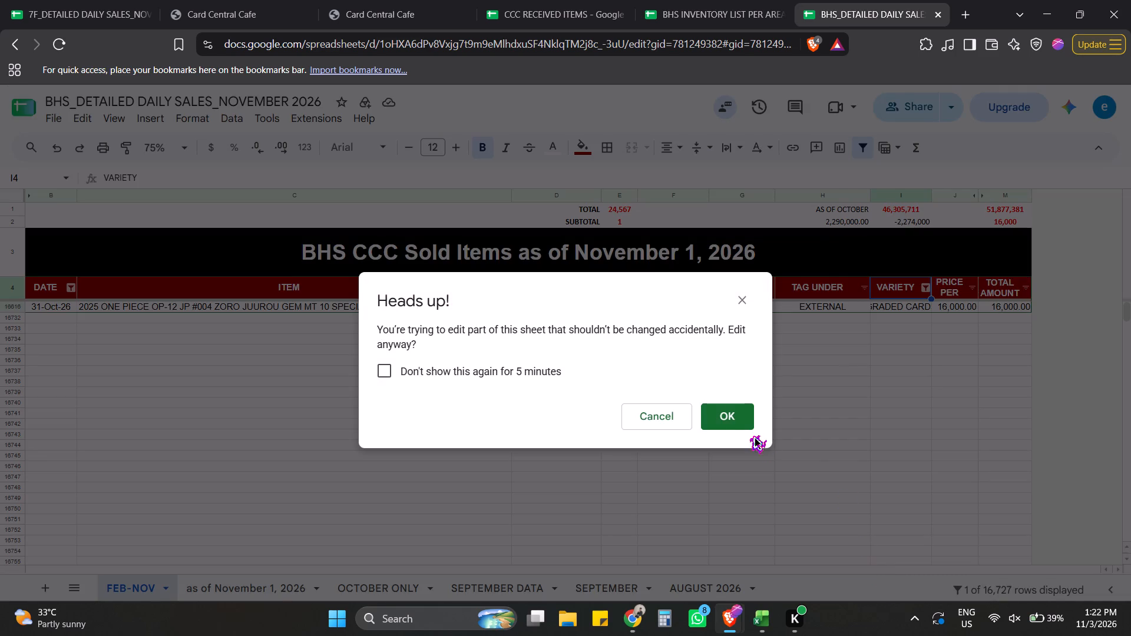
{"action": "left_click", "coordinate": [742, 432]}
{"action": "left_click", "coordinate": [738, 426]}
{"action": "scroll", "coordinate": [741, 444], "scroll_direction": "up", "scroll_amount": 2}
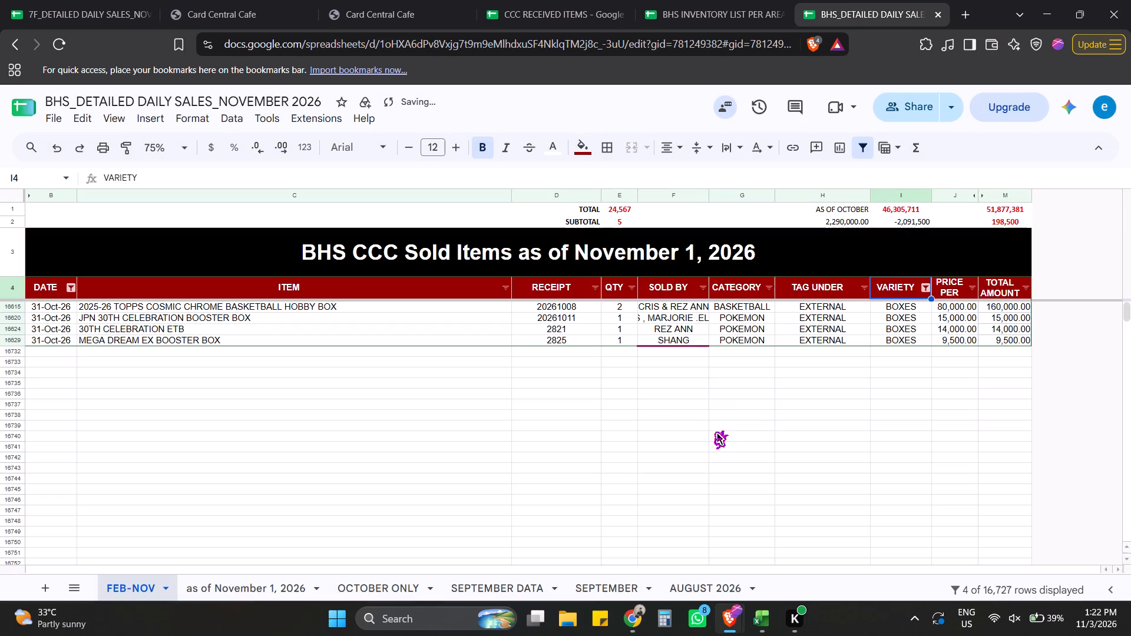
{"action": "scroll", "coordinate": [712, 430], "scroll_direction": "up", "scroll_amount": 6}
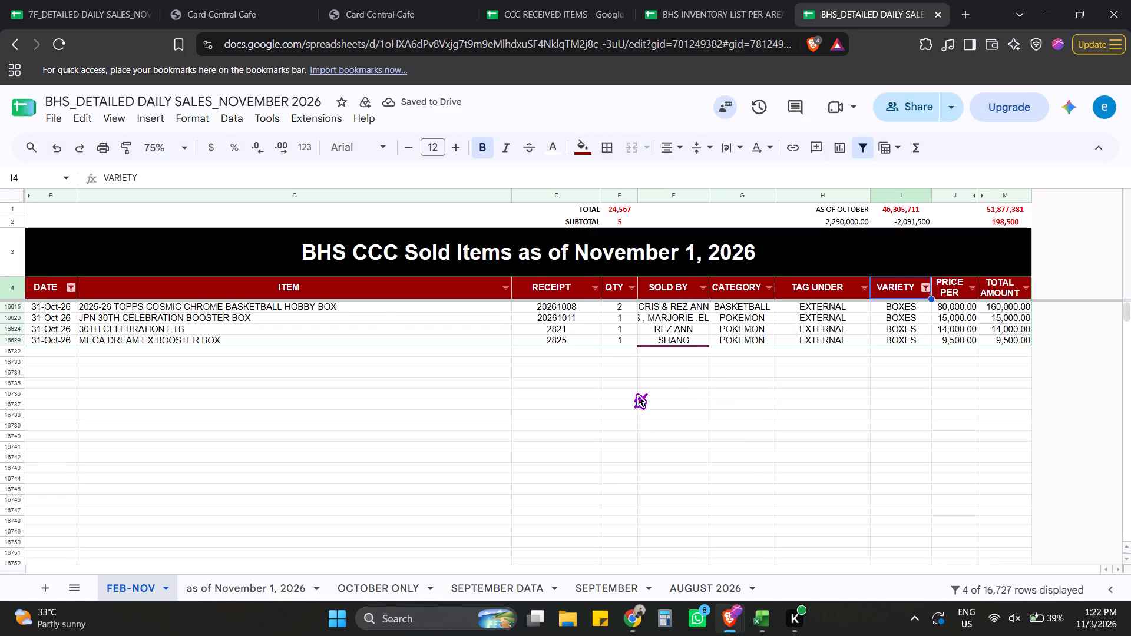
Search the BHS sports inventory masterfile for COSMI and enter 2 under October 31 for TOPPS CHROME COSMIC 2025-26.
{"action": "key", "text": "alt+Tab"}
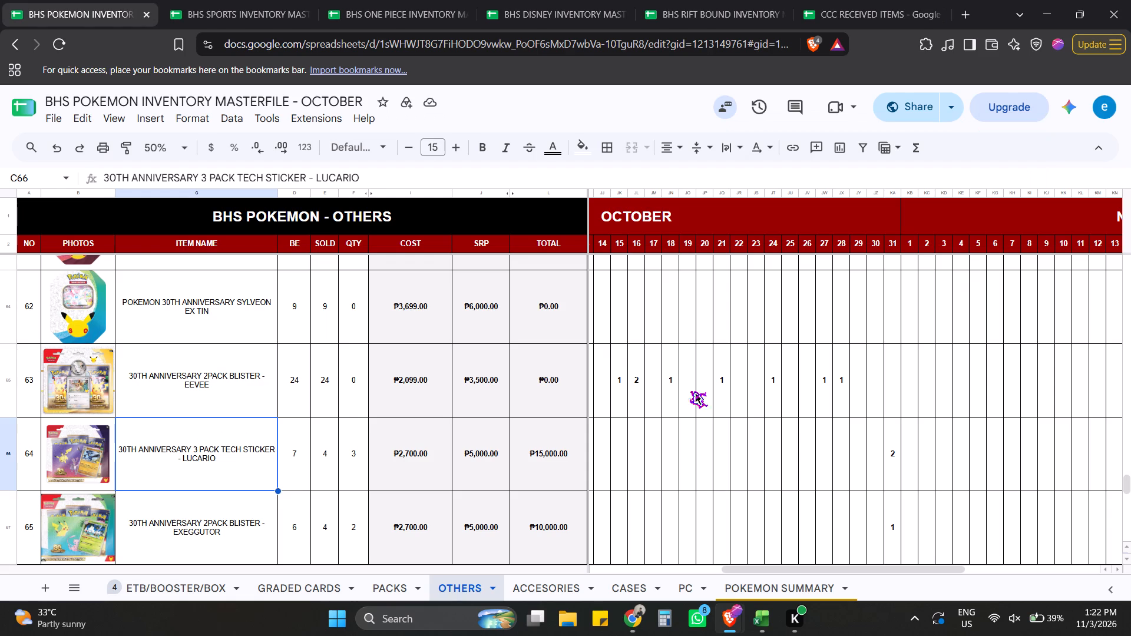
{"action": "left_click", "coordinate": [275, 0]}
{"action": "scroll", "coordinate": [624, 384], "scroll_direction": "up", "scroll_amount": 4}
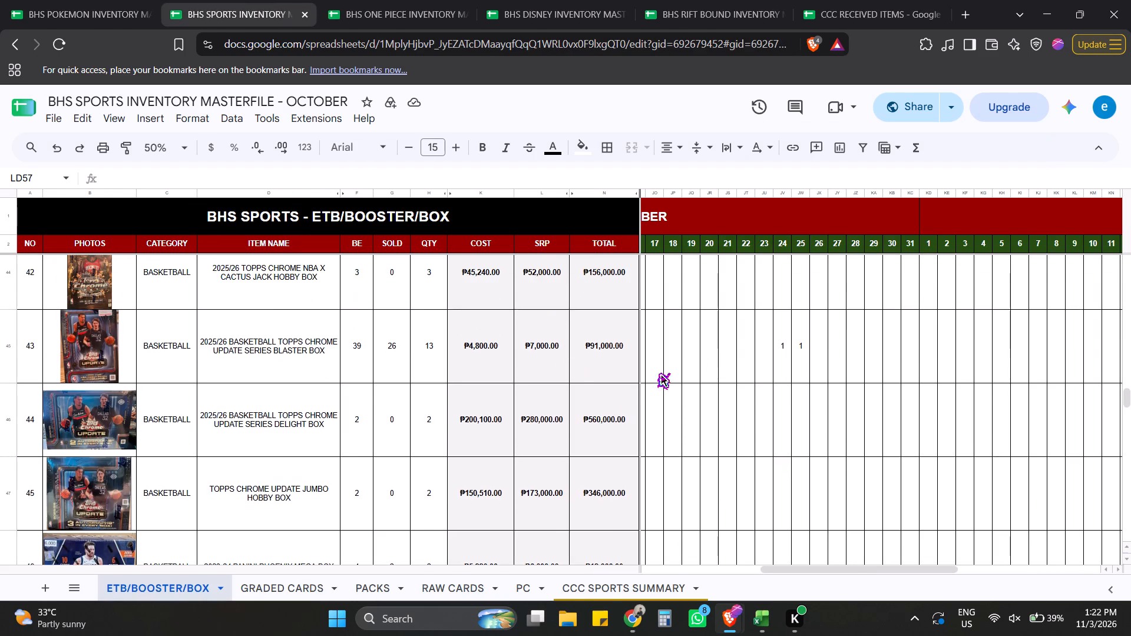
{"action": "scroll", "coordinate": [781, 349], "scroll_direction": "up", "scroll_amount": 4}
{"action": "key", "text": "ctrl+f"}
{"action": "key", "text": "alt+Tab"}
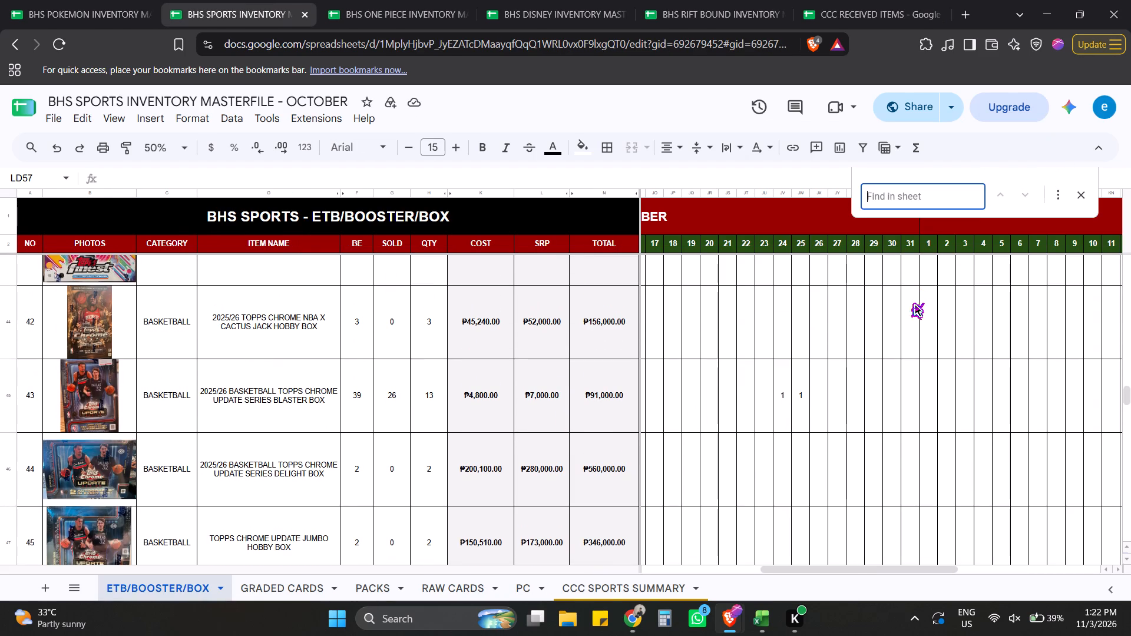
{"action": "key", "text": "alt+Tab"}
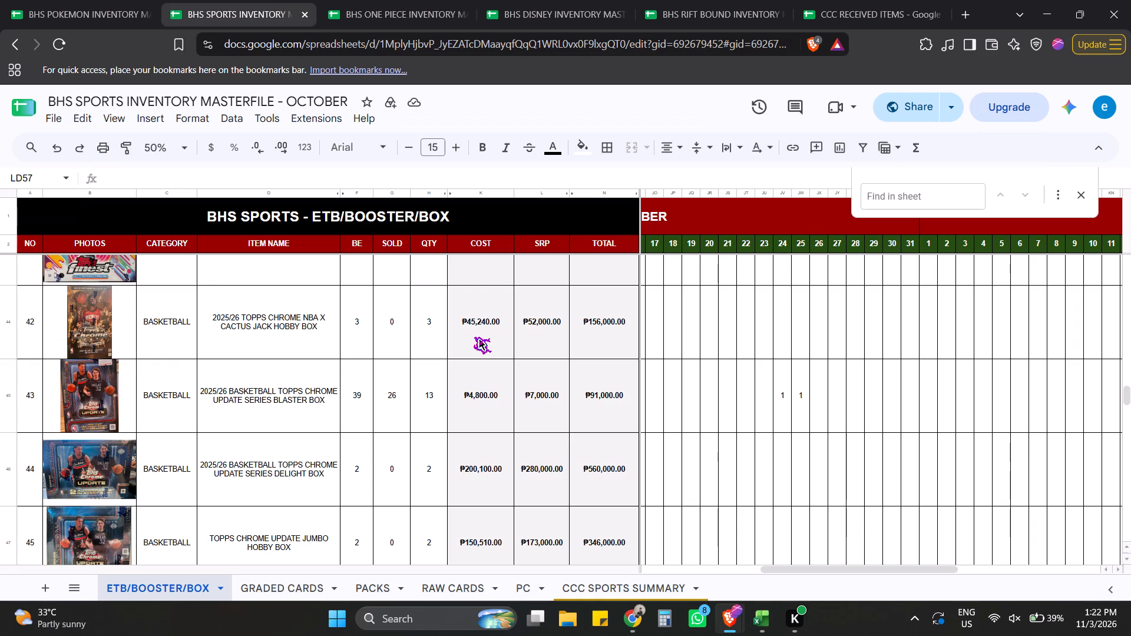
{"action": "type", "text": "COSMI"}
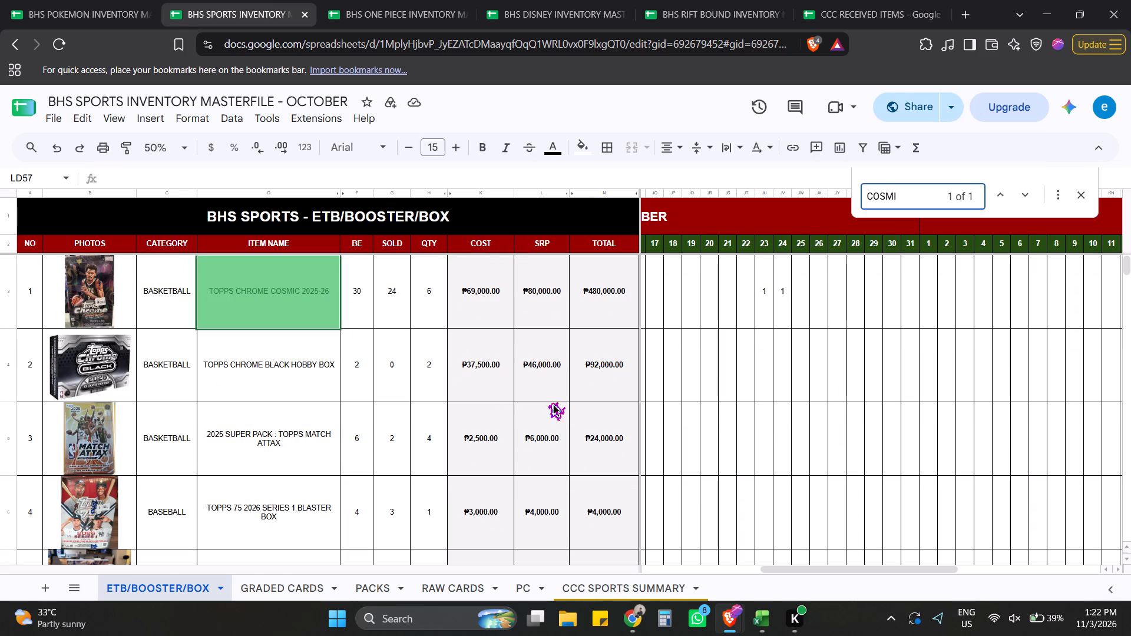
{"action": "left_click", "coordinate": [903, 313]}
{"action": "key", "text": "2"}
{"action": "left_click", "coordinate": [900, 373]}
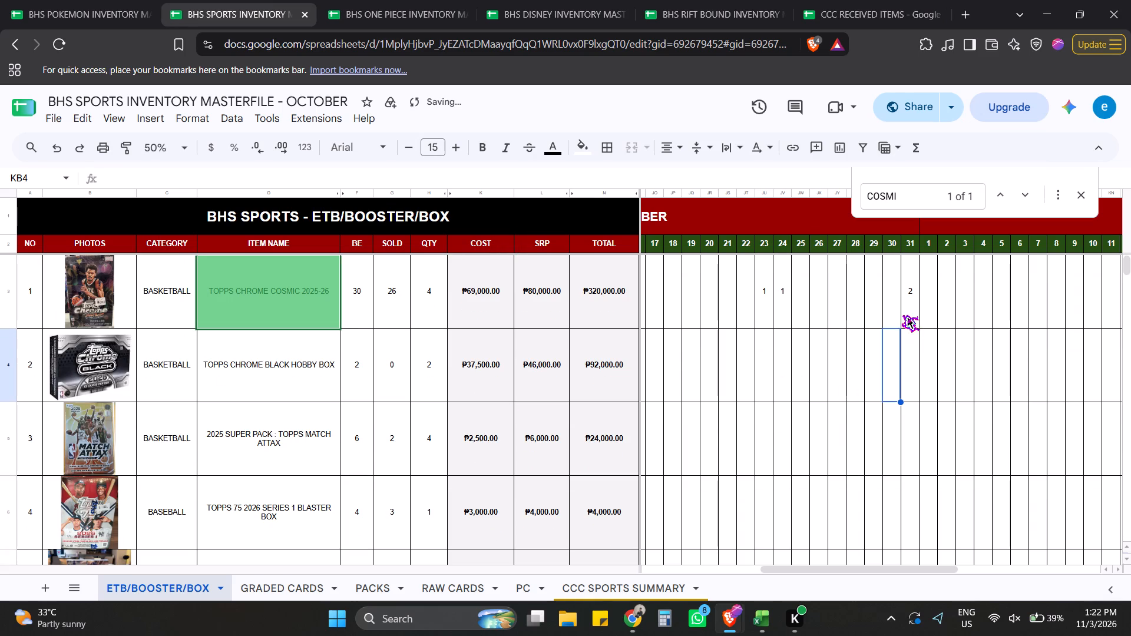
Check the October 31 entry and the SOLD formula in the TOPPS CHROME COSMIC 2025-26 row.
{"action": "left_click", "coordinate": [912, 291]}
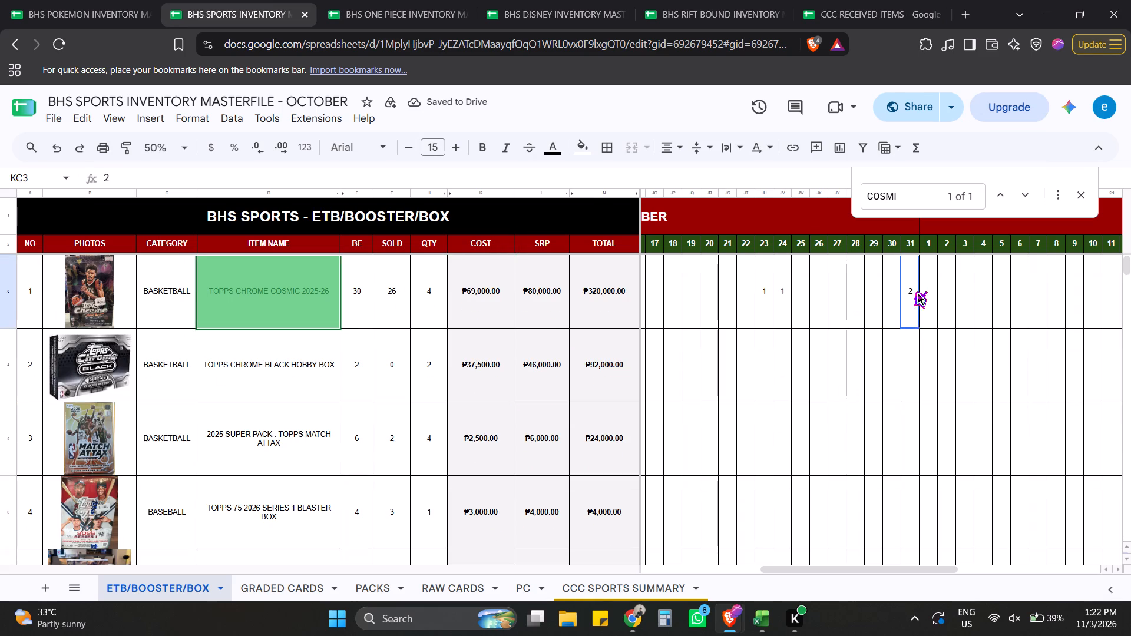
{"action": "left_click", "coordinate": [402, 286]}
{"action": "left_click", "coordinate": [426, 287]}
{"action": "left_click", "coordinate": [391, 292]}
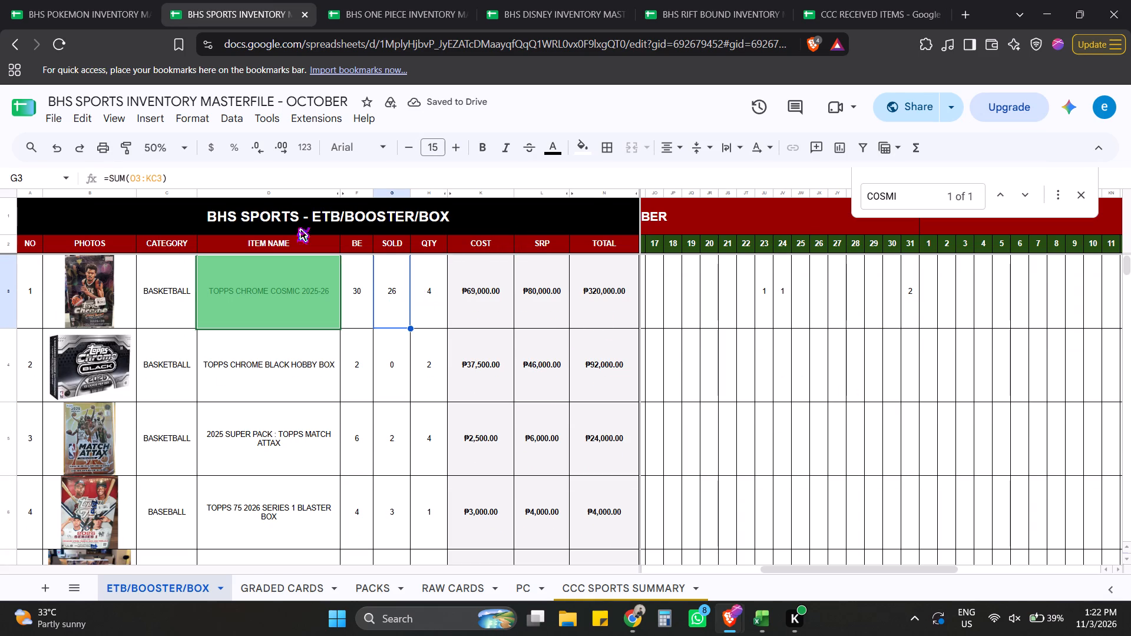
{"action": "left_click", "coordinate": [1079, 191]}
{"action": "left_click", "coordinate": [921, 359]}
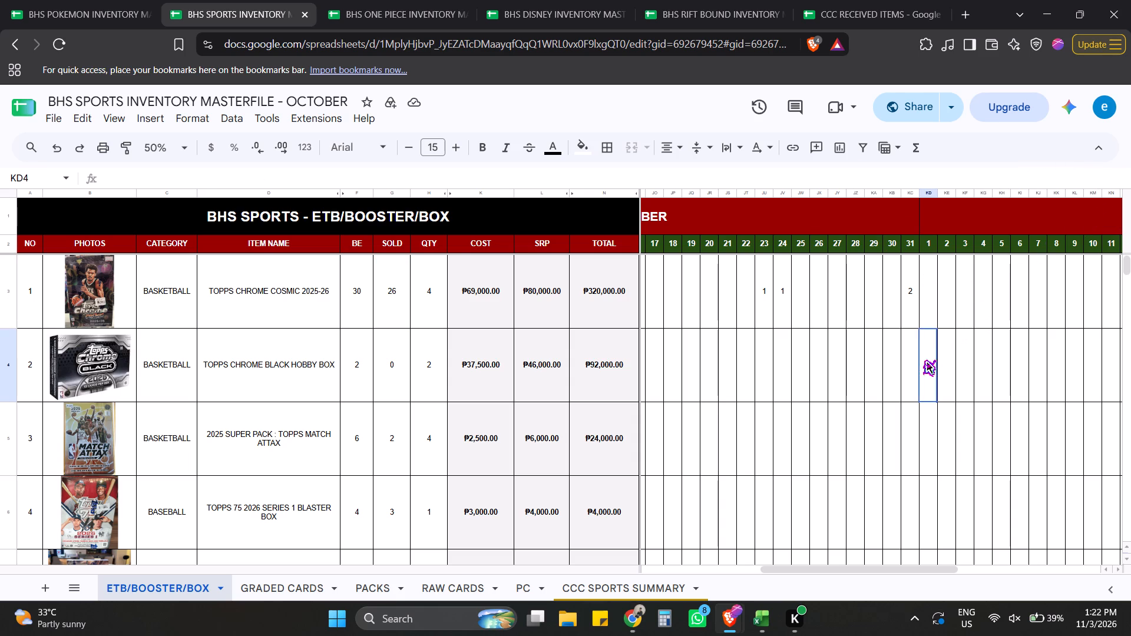
{"action": "left_click", "coordinate": [915, 291]}
{"action": "left_click", "coordinate": [385, 293]}
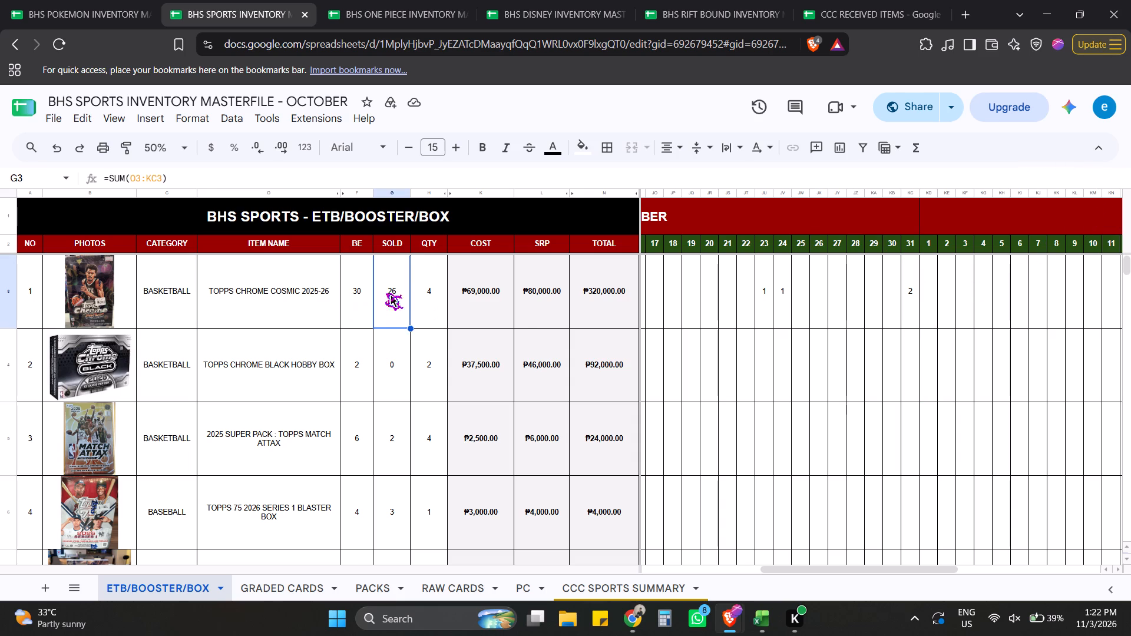
{"action": "left_click", "coordinate": [841, 343]}
{"action": "left_click", "coordinate": [869, 378]}
{"action": "left_click", "coordinate": [924, 293]}
{"action": "left_click", "coordinate": [908, 306]}
In the BHS detailed daily sales, switch the VARIETY filter from BOXES to GRADED CARDS.
{"action": "key", "text": "alt+Tab"}
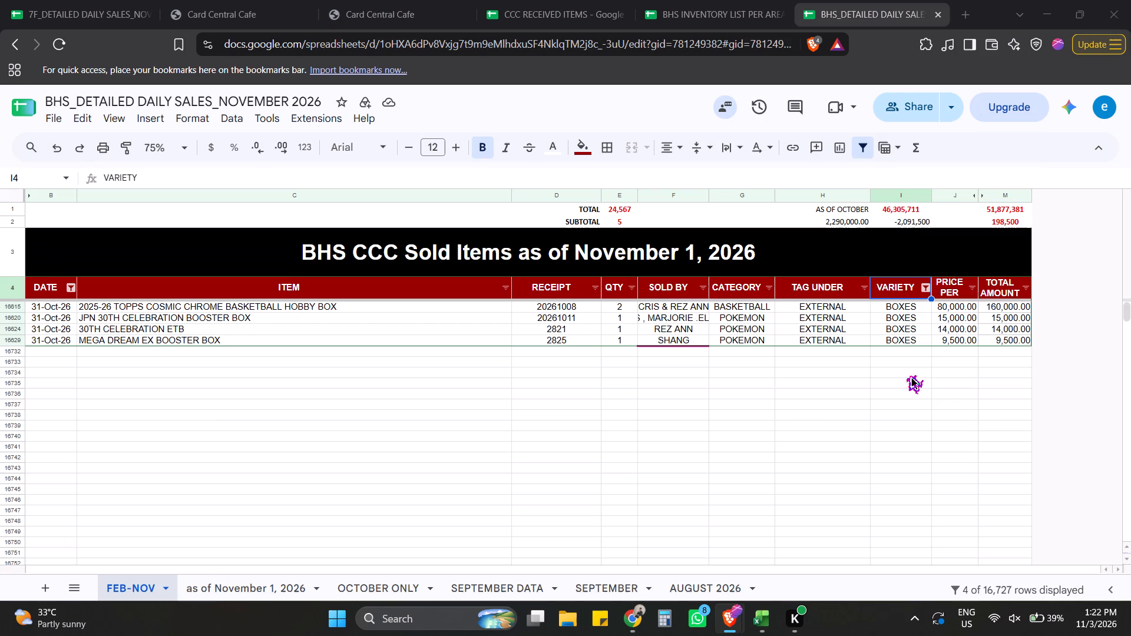
{"action": "scroll", "coordinate": [230, 325], "scroll_direction": "up", "scroll_amount": 3}
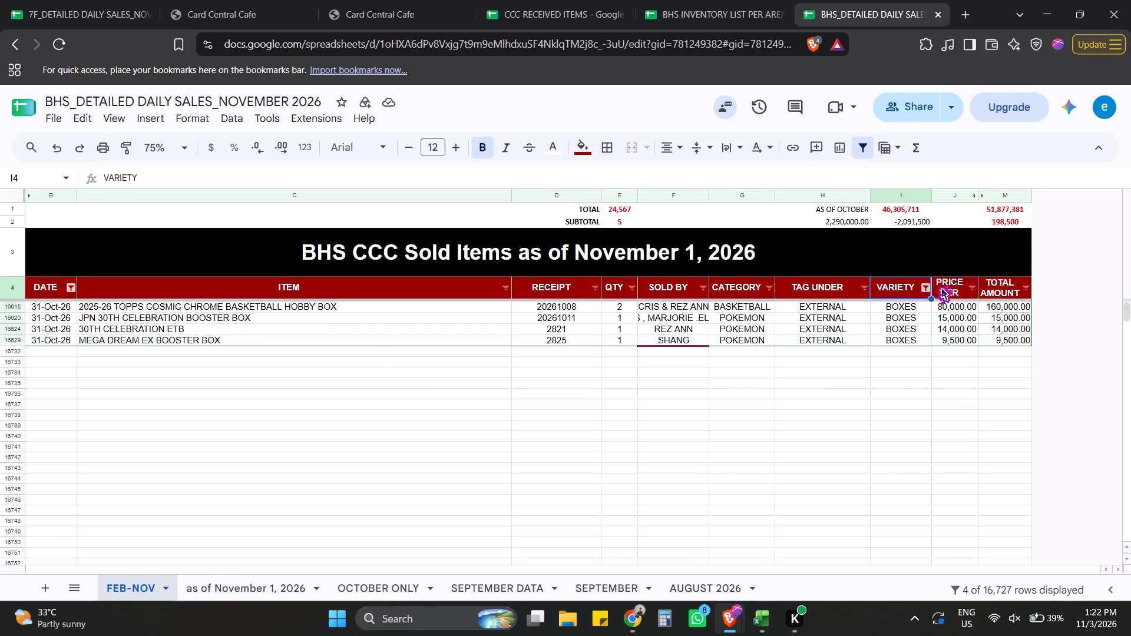
{"action": "left_click", "coordinate": [926, 284]}
{"action": "left_click", "coordinate": [772, 517]}
{"action": "left_click", "coordinate": [772, 523]}
{"action": "left_click", "coordinate": [792, 551]}
{"action": "scroll", "coordinate": [904, 539], "scroll_direction": "down", "scroll_amount": 3}
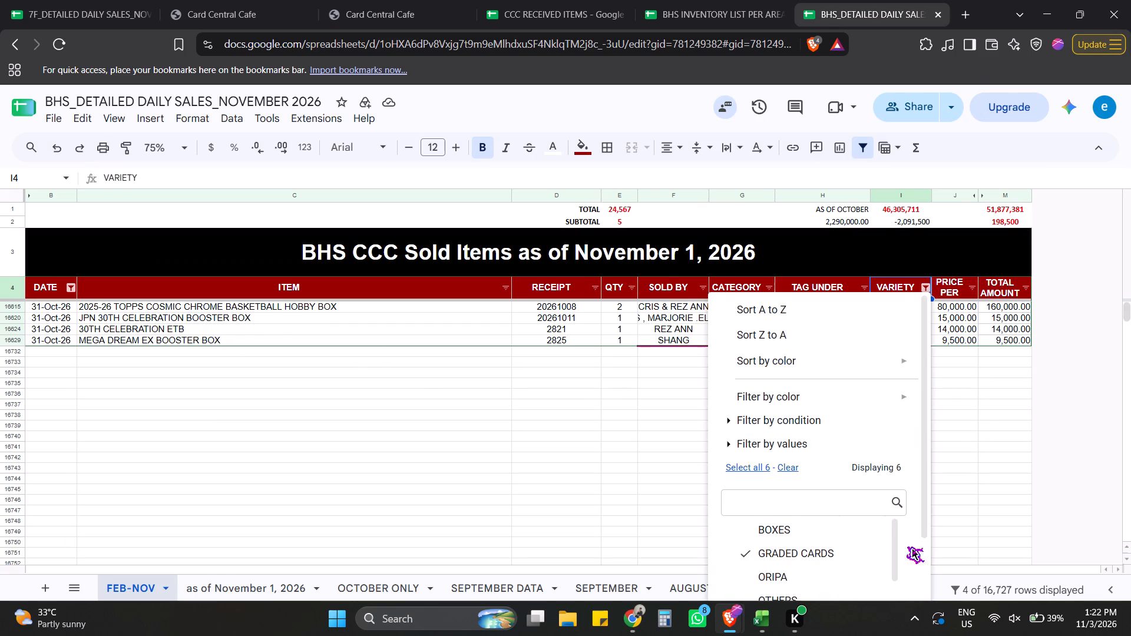
{"action": "scroll", "coordinate": [907, 546], "scroll_direction": "down", "scroll_amount": 2}
{"action": "left_click", "coordinate": [897, 577]}
{"action": "left_click", "coordinate": [733, 417]}
{"action": "scroll", "coordinate": [911, 425], "scroll_direction": "up", "scroll_amount": 4}
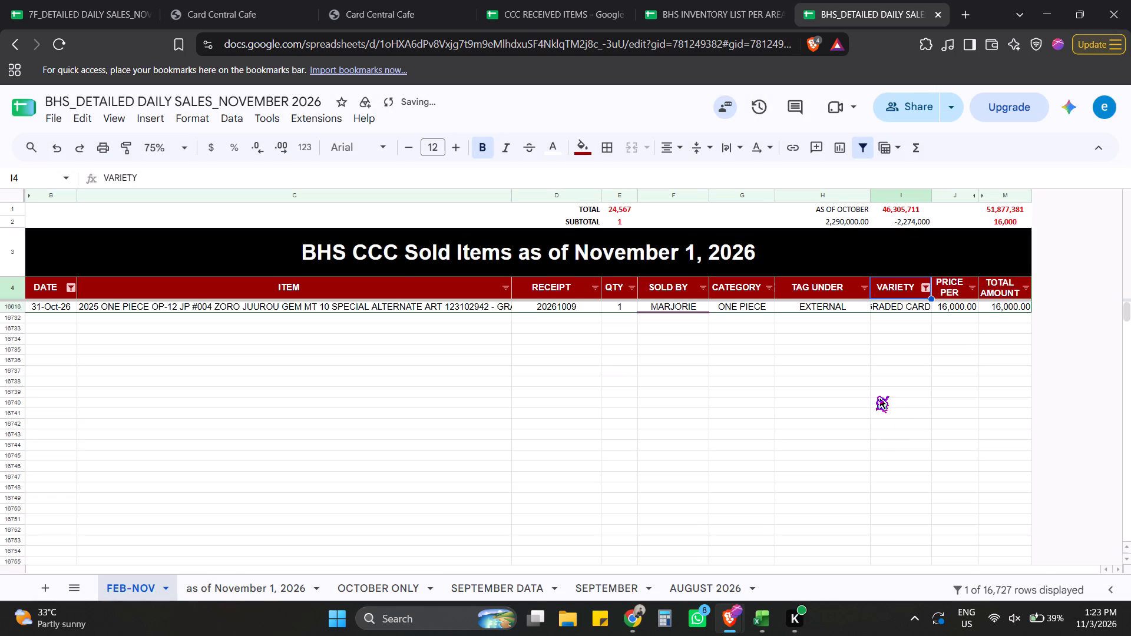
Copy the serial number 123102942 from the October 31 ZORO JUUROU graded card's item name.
{"action": "left_click", "coordinate": [276, 309]}
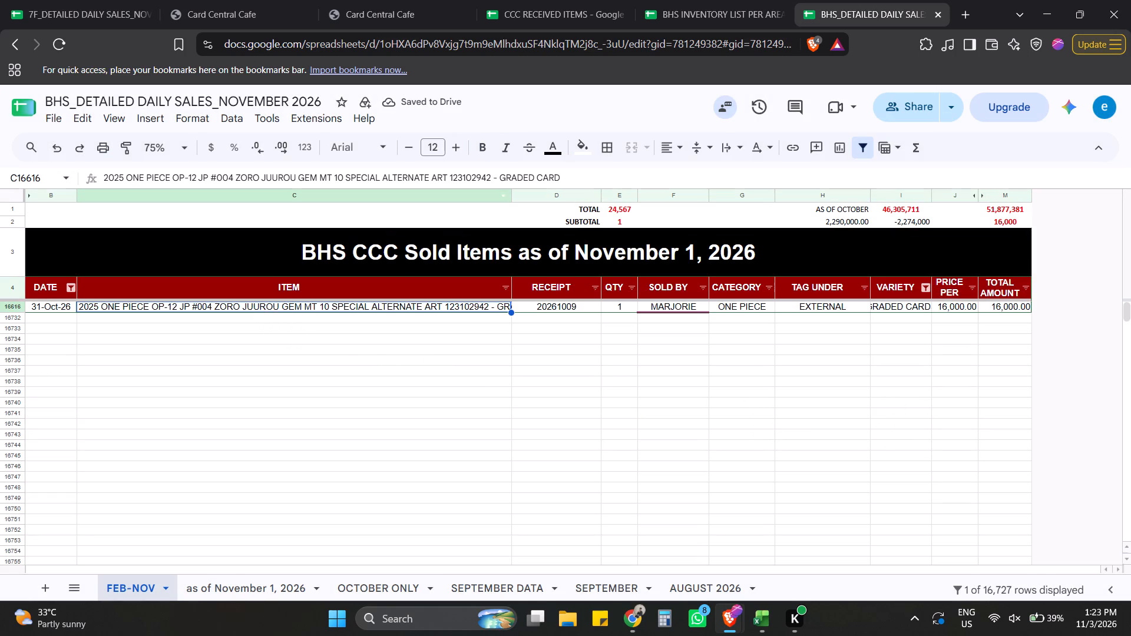
{"action": "left_click_drag", "start_coordinate": [451, 177], "coordinate": [482, 180]}
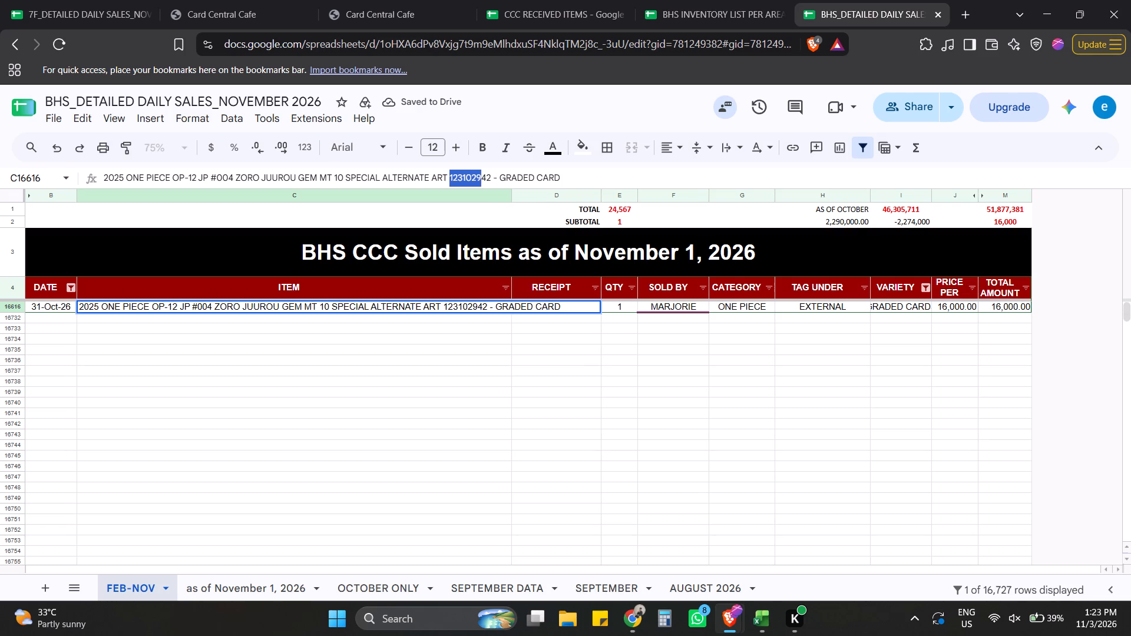
{"action": "left_click_drag", "start_coordinate": [482, 180], "coordinate": [492, 180]}
{"action": "left_click", "coordinate": [573, 179]}
{"action": "left_click_drag", "start_coordinate": [451, 177], "coordinate": [490, 179]}
{"action": "key", "text": "ctrl+c"}
{"action": "key", "text": "ctrl+c"}
In the BHS One Piece masterfile's GRADED CARDS sheet, reveal the SERIES NO. column and hide GRADE, YEAR, BEG QTY and SOLD ITEMS.
{"action": "key", "text": "alt+Tab"}
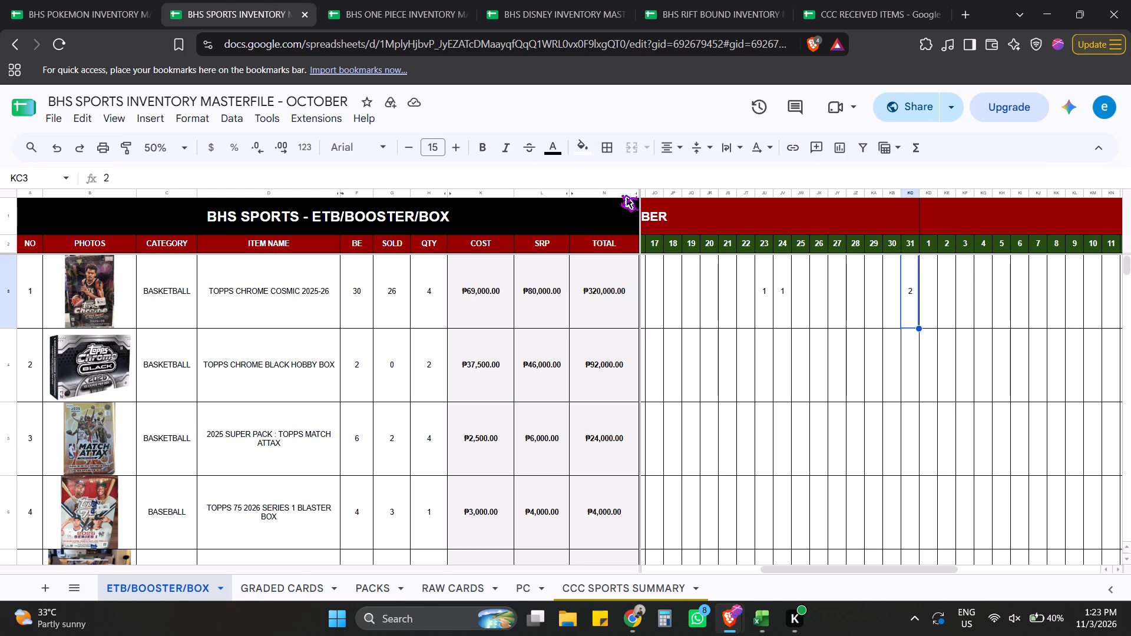
{"action": "key", "text": "ctrl+f"}
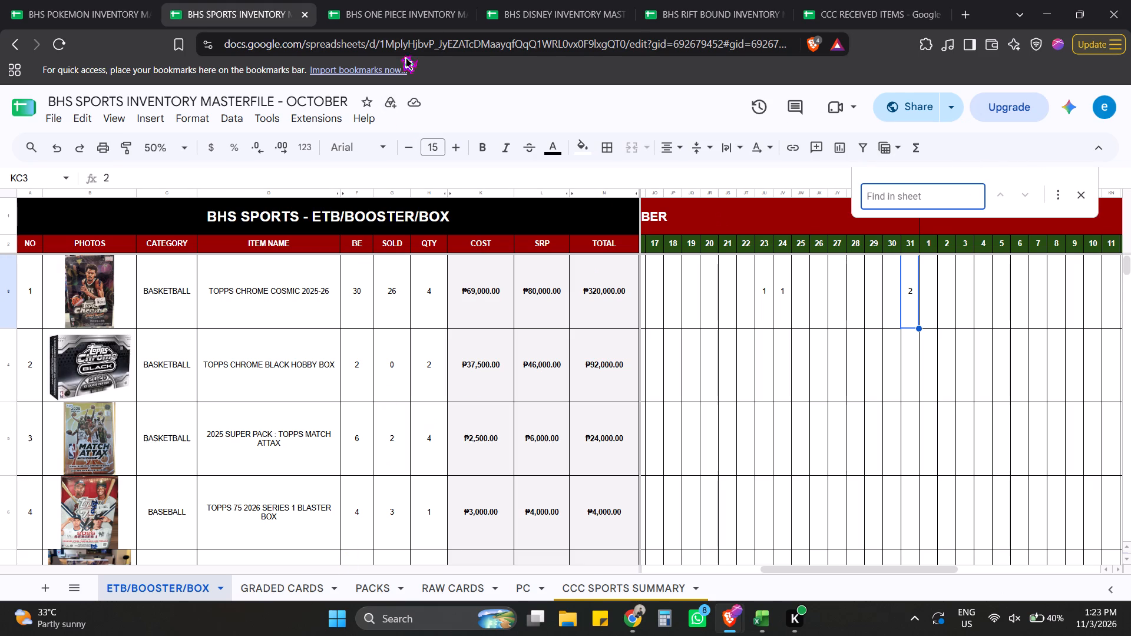
{"action": "left_click", "coordinate": [416, 0]}
{"action": "left_click", "coordinate": [299, 587]}
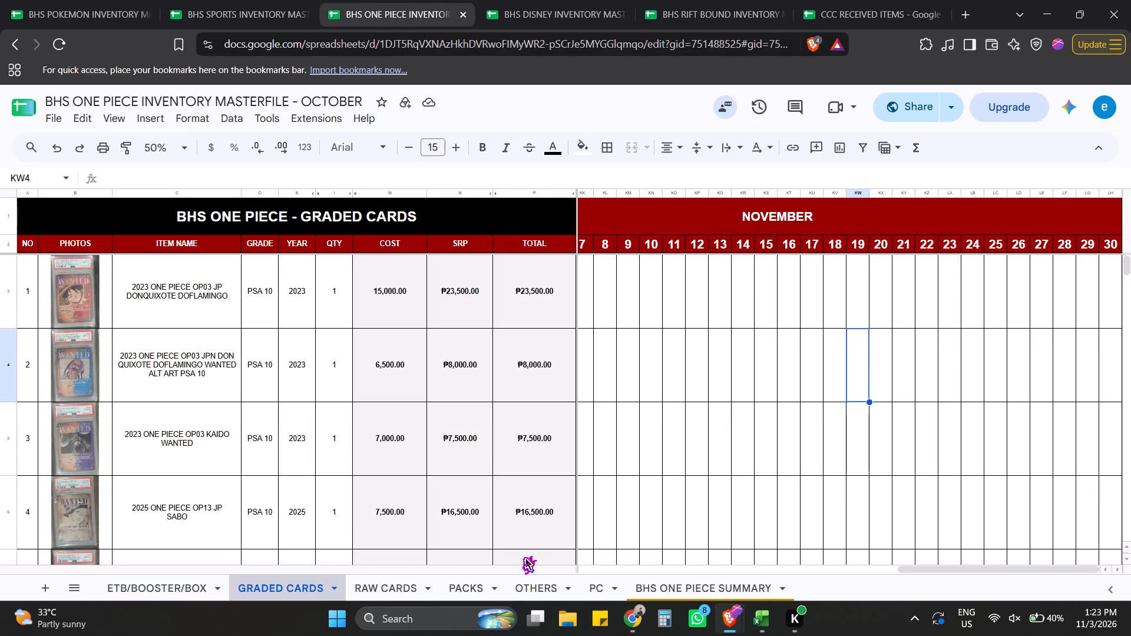
{"action": "left_click", "coordinate": [282, 584]}
{"action": "key", "text": "ctrl+f"}
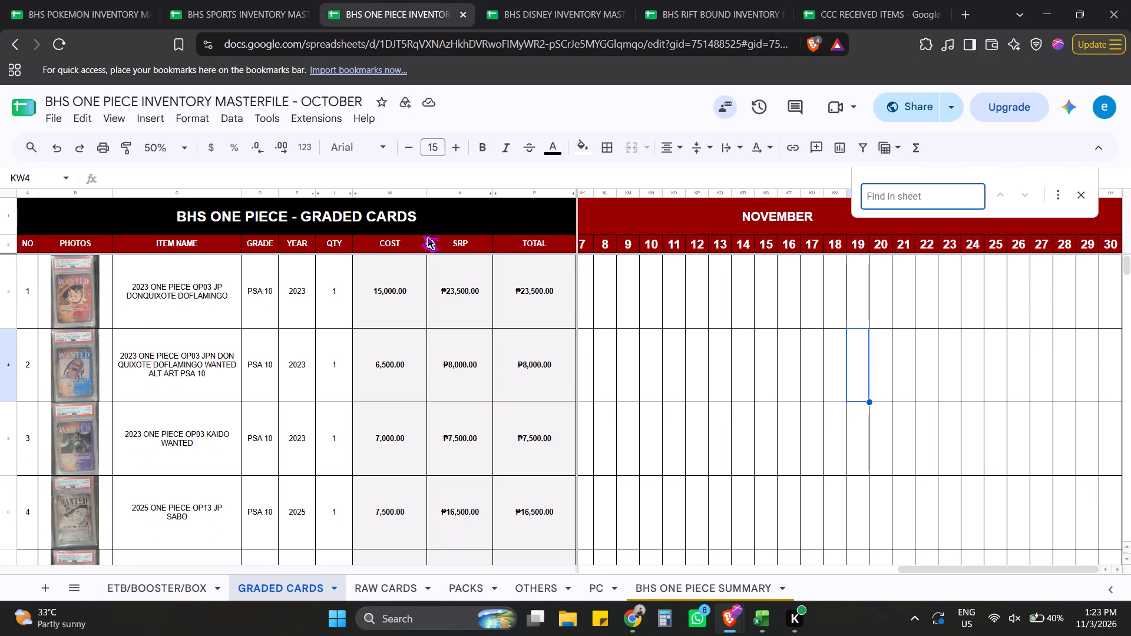
{"action": "left_click", "coordinate": [319, 194]}
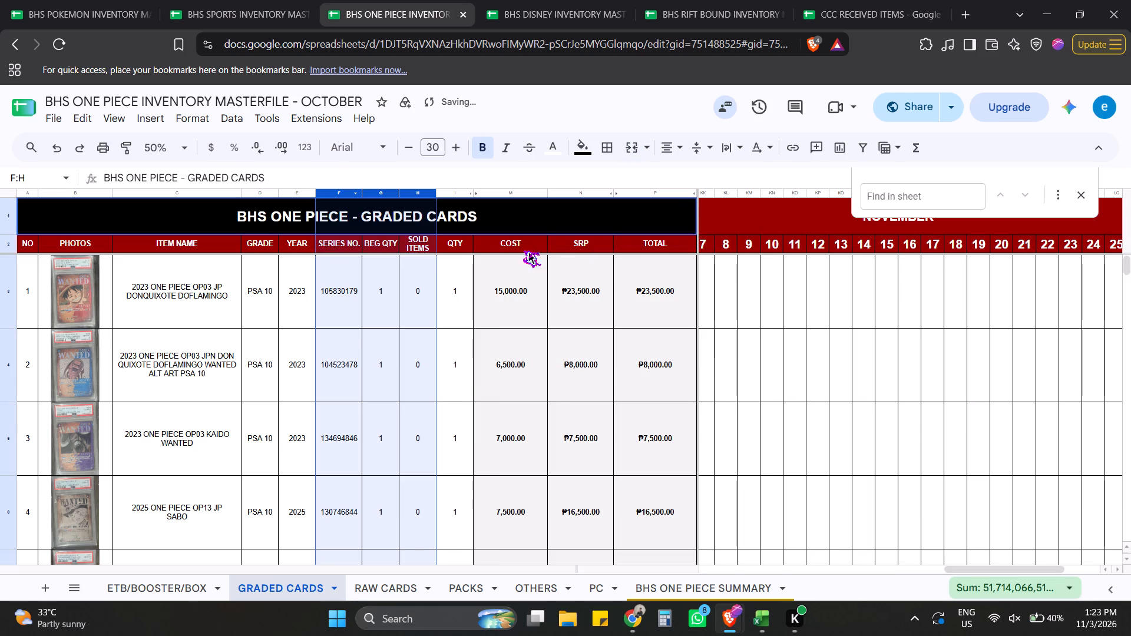
{"action": "left_click", "coordinate": [743, 316]}
{"action": "left_click_drag", "start_coordinate": [383, 196], "coordinate": [404, 197]}
{"action": "right_click", "coordinate": [404, 197]}
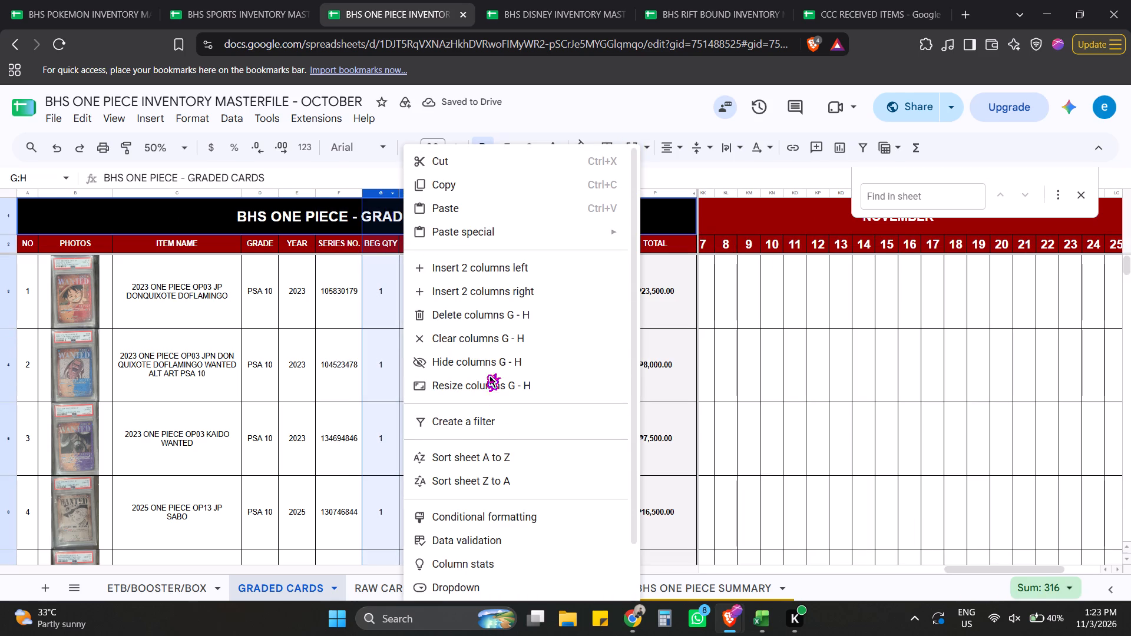
{"action": "left_click", "coordinate": [474, 361]}
{"action": "left_click_drag", "start_coordinate": [262, 194], "coordinate": [290, 193]}
{"action": "right_click", "coordinate": [290, 193]}
{"action": "left_click", "coordinate": [376, 363]}
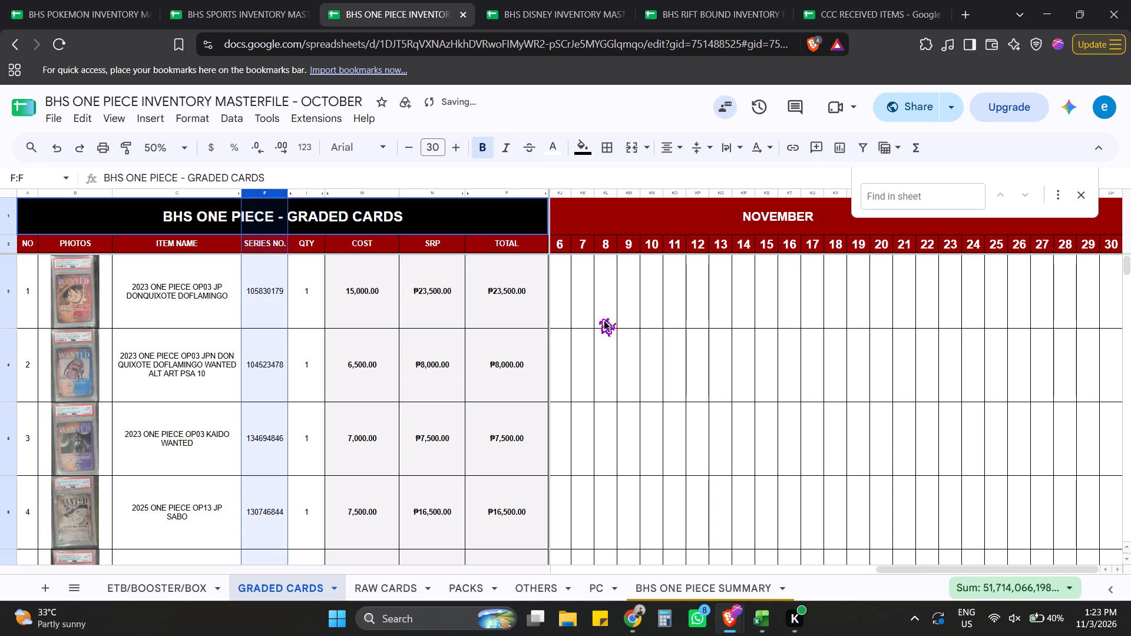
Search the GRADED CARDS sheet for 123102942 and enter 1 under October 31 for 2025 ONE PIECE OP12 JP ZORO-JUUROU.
{"action": "left_click", "coordinate": [891, 199]}
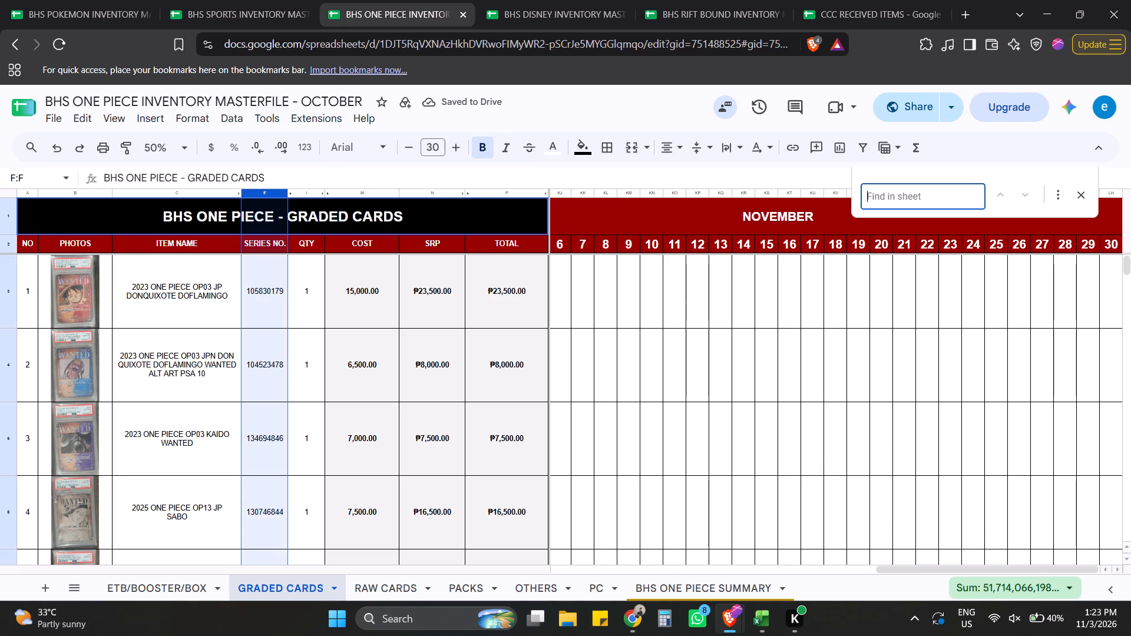
{"action": "key", "text": "ctrl+v"}
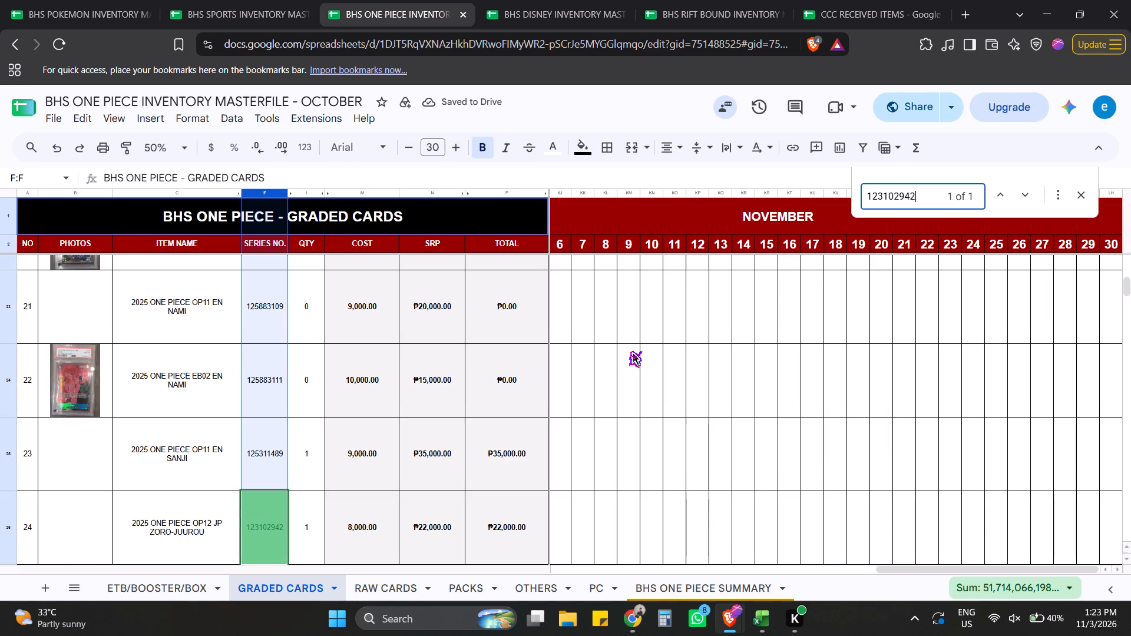
{"action": "scroll", "coordinate": [585, 408], "scroll_direction": "down", "scroll_amount": 4}
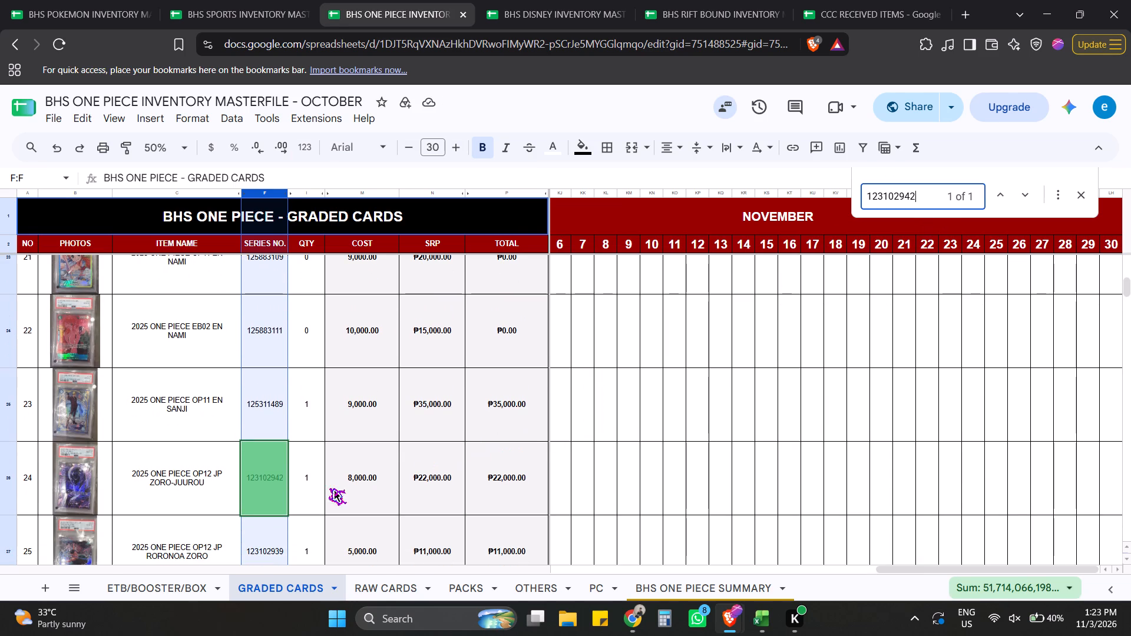
{"action": "left_click", "coordinate": [731, 493]}
{"action": "key", "text": "Left"}
{"action": "key", "text": "Left"}
{"action": "key", "text": "Left"}
{"action": "key", "text": "Left"}
{"action": "key", "text": "Left"}
{"action": "key", "text": "Left"}
{"action": "key", "text": "Left"}
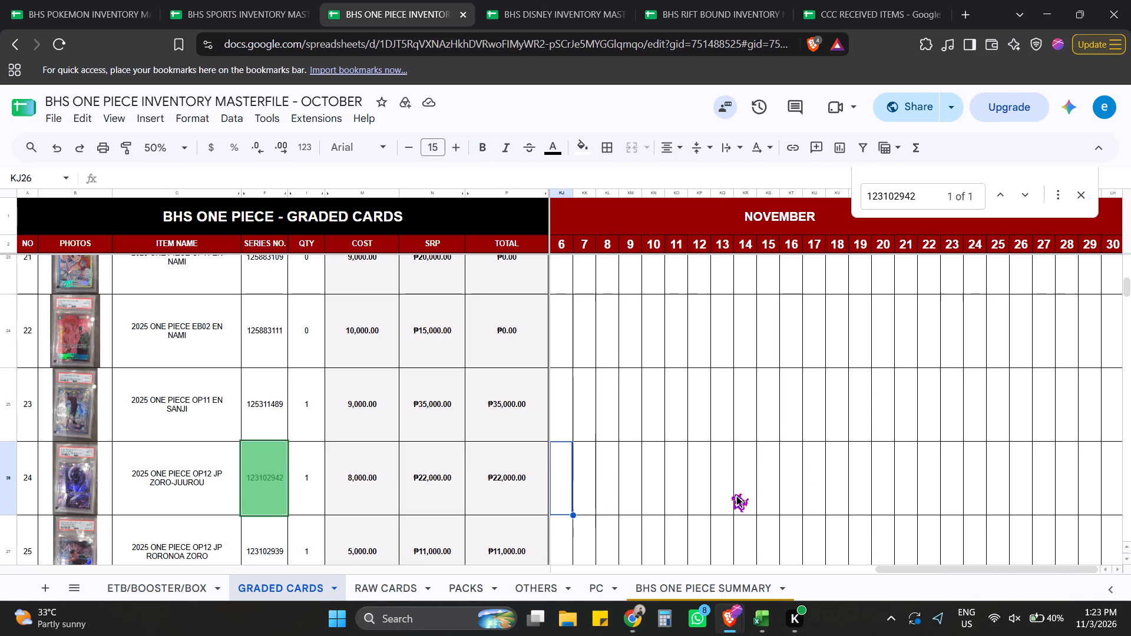
{"action": "key", "text": "Left"}
{"action": "key", "text": "Left"}
{"action": "key", "text": "Left"}
{"action": "key", "text": "Left"}
{"action": "key", "text": "Left"}
{"action": "key", "text": "Right"}
{"action": "key", "text": "Right"}
{"action": "key", "text": "Right"}
{"action": "key", "text": "Right"}
{"action": "key", "text": "Right"}
{"action": "key", "text": "Right"}
{"action": "key", "text": "Right"}
{"action": "key", "text": "Right"}
{"action": "key", "text": "Right"}
{"action": "key", "text": "Right"}
{"action": "key", "text": "Right"}
{"action": "key", "text": "Right"}
{"action": "key", "text": "Right"}
{"action": "key", "text": "Right"}
{"action": "key", "text": "Right"}
{"action": "key", "text": "Right"}
{"action": "key", "text": "Right"}
{"action": "key", "text": "Right"}
{"action": "key", "text": "Right"}
{"action": "key", "text": "Right"}
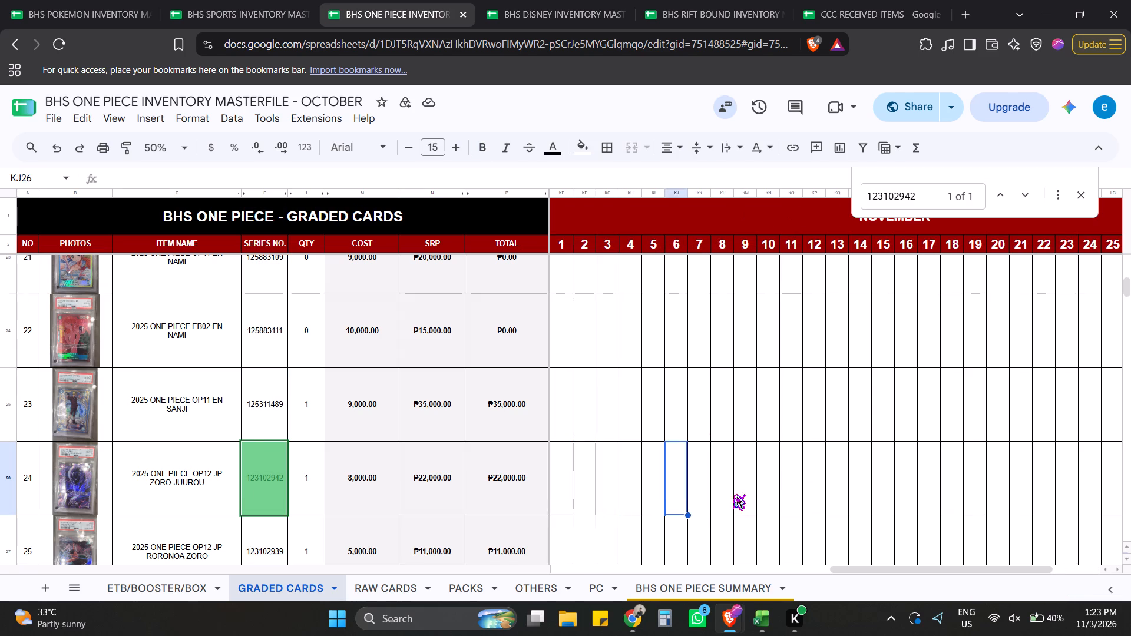
{"action": "key", "text": "Left"}
{"action": "key", "text": "Left"}
{"action": "key", "text": "Left"}
{"action": "key", "text": "Left"}
{"action": "key", "text": "Left"}
{"action": "key", "text": "Left"}
{"action": "key", "text": "Left"}
{"action": "key", "text": "Left"}
{"action": "key", "text": "Left"}
{"action": "key", "text": "Left"}
{"action": "key", "text": "Left"}
{"action": "key", "text": "Left"}
{"action": "key", "text": "Left"}
{"action": "key", "text": "Left"}
{"action": "key", "text": "Left"}
{"action": "key", "text": "Left"}
{"action": "key", "text": "Left"}
{"action": "key", "text": "Left"}
{"action": "key", "text": "Left"}
{"action": "key", "text": "Left"}
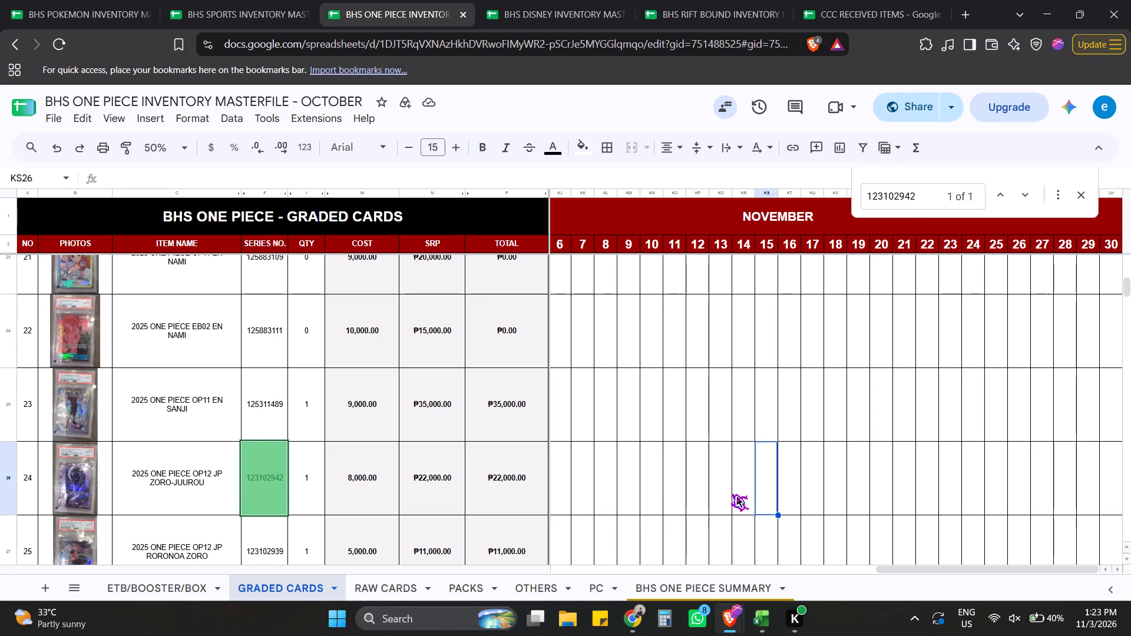
{"action": "key", "text": "Right"}
{"action": "key", "text": "Right"}
{"action": "key", "text": "Right"}
{"action": "key", "text": "Right"}
{"action": "key", "text": "Right"}
{"action": "key", "text": "Right"}
{"action": "key", "text": "Right"}
{"action": "key", "text": "Right"}
{"action": "key", "text": "Right"}
{"action": "key", "text": "Right"}
{"action": "key", "text": "Right"}
{"action": "key", "text": "Right"}
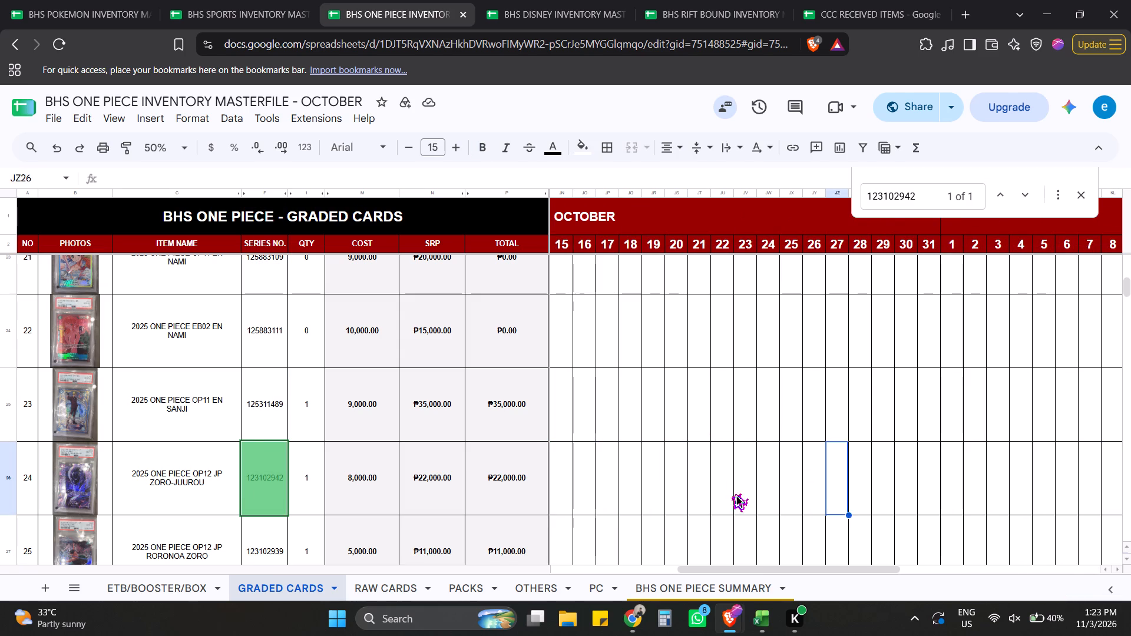
{"action": "key", "text": "Right"}
{"action": "key", "text": "Right"}
{"action": "key", "text": "Right"}
{"action": "key", "text": "Right"}
{"action": "key", "text": "1"}
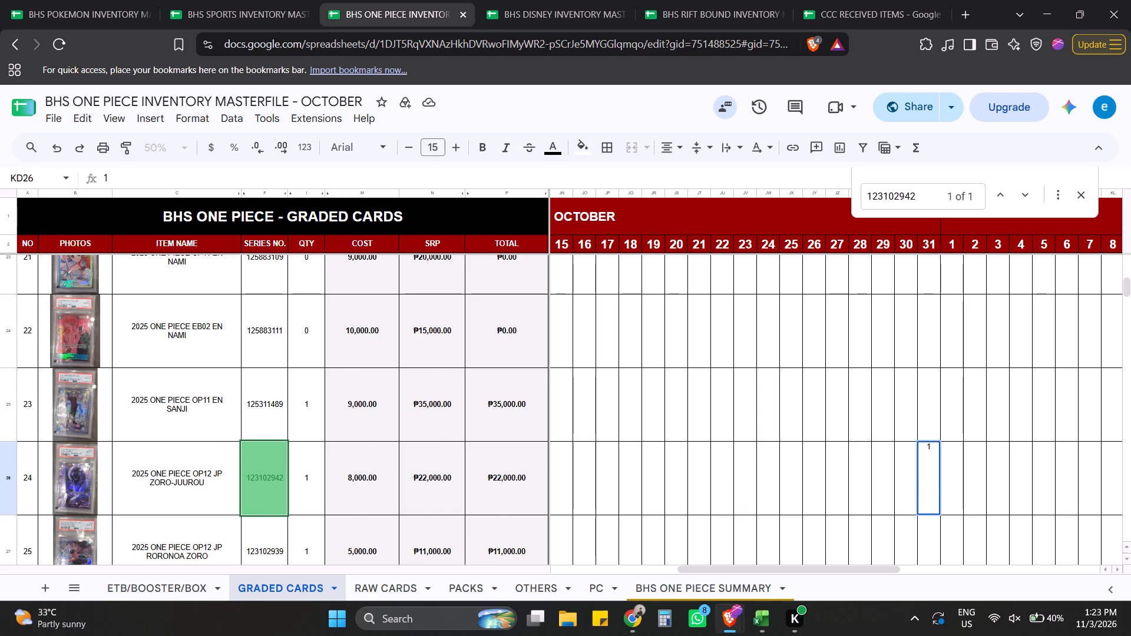
{"action": "key", "text": "Return"}
{"action": "key", "text": "Up"}
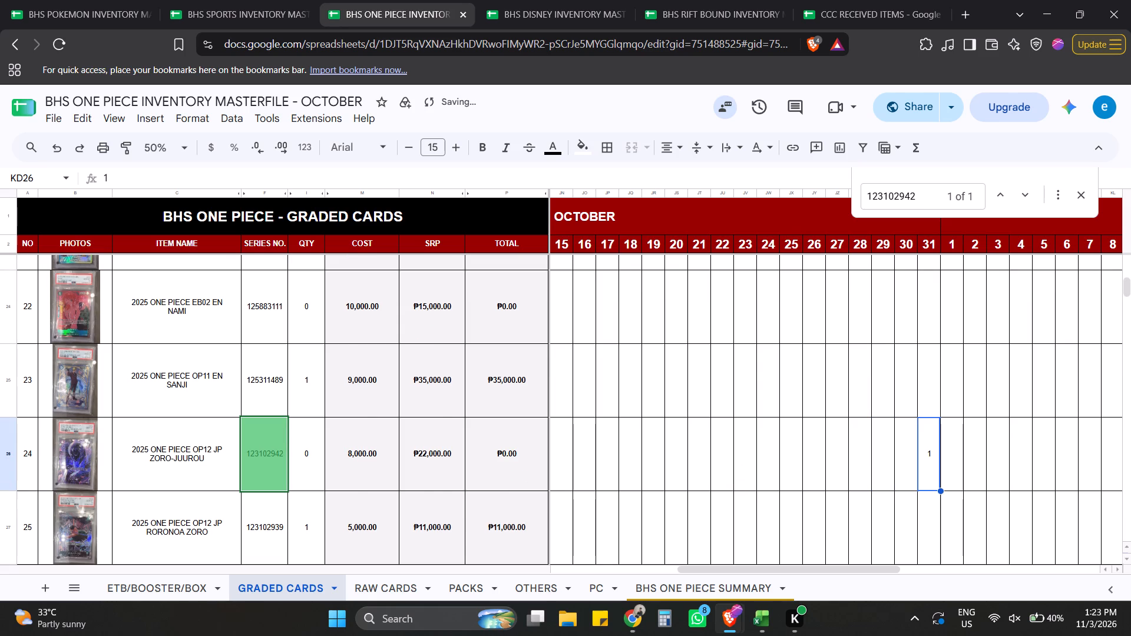
Set the SRP of 2025 ONE PIECE OP12 JP ZORO-JUUROU to 16000.
{"action": "key", "text": "Left"}
{"action": "key", "text": "Left"}
{"action": "key", "text": "Left"}
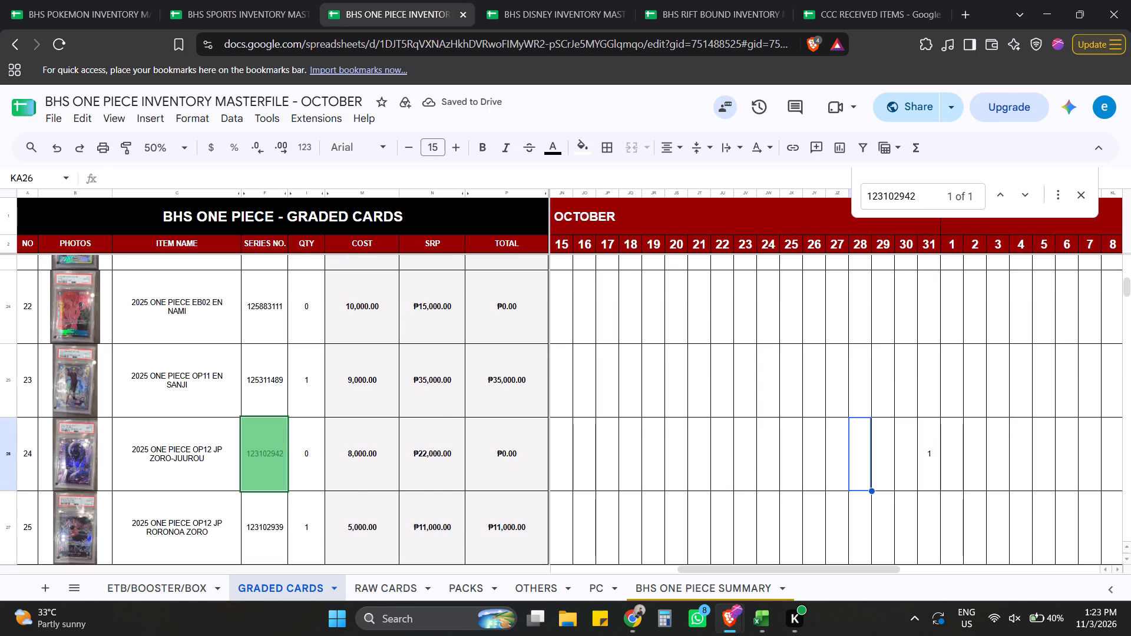
{"action": "left_click", "coordinate": [445, 463]}
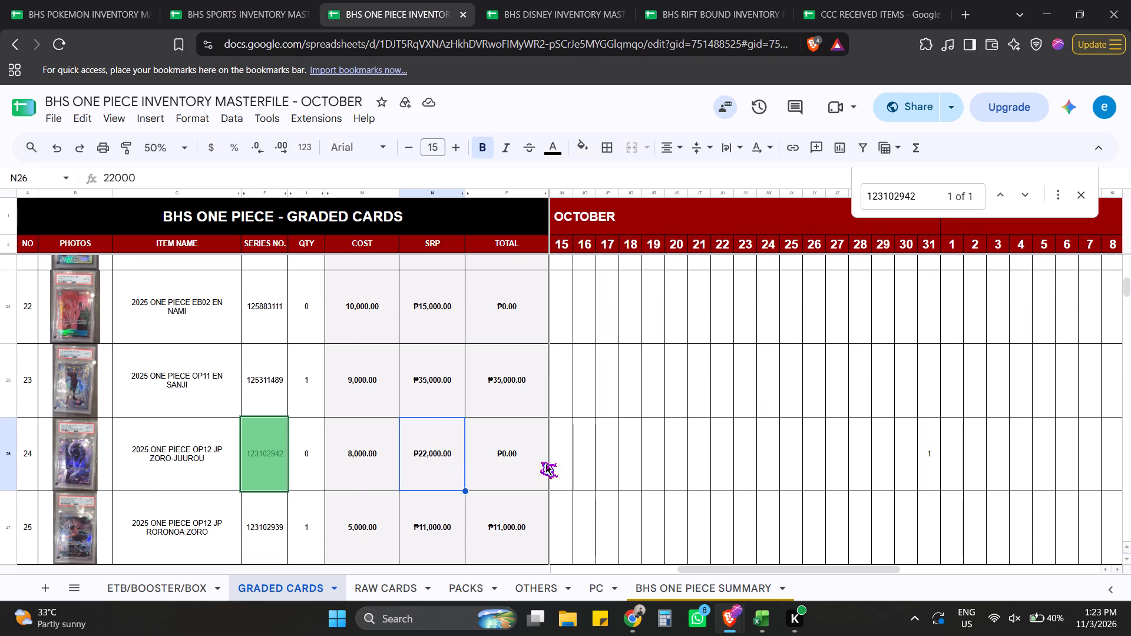
{"action": "type", "text": "16000"}
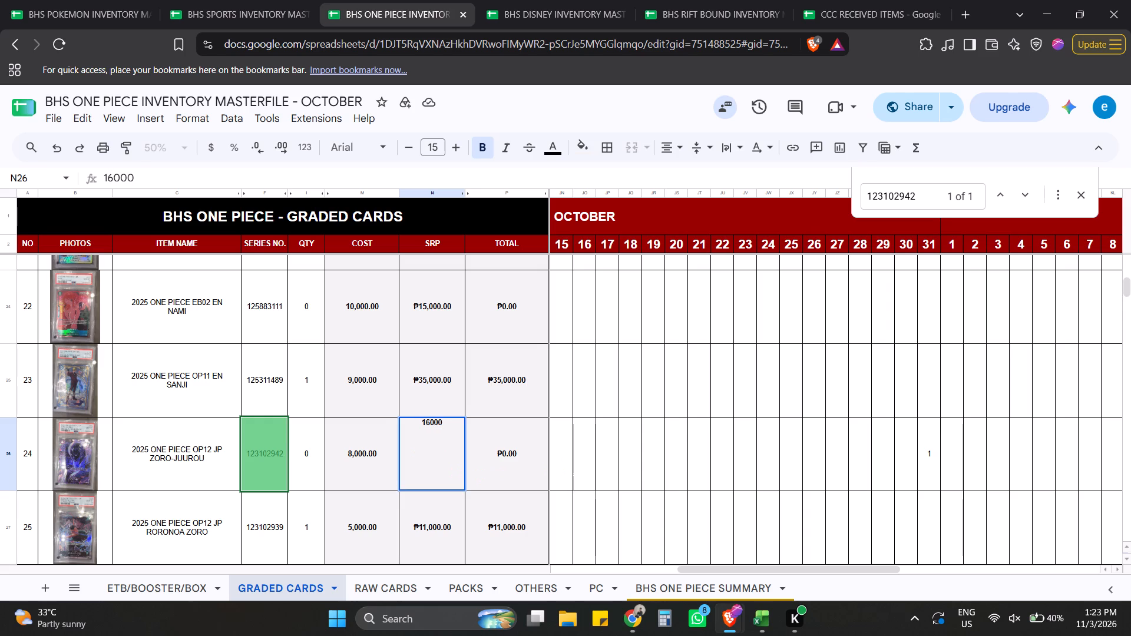
{"action": "key", "text": "Return"}
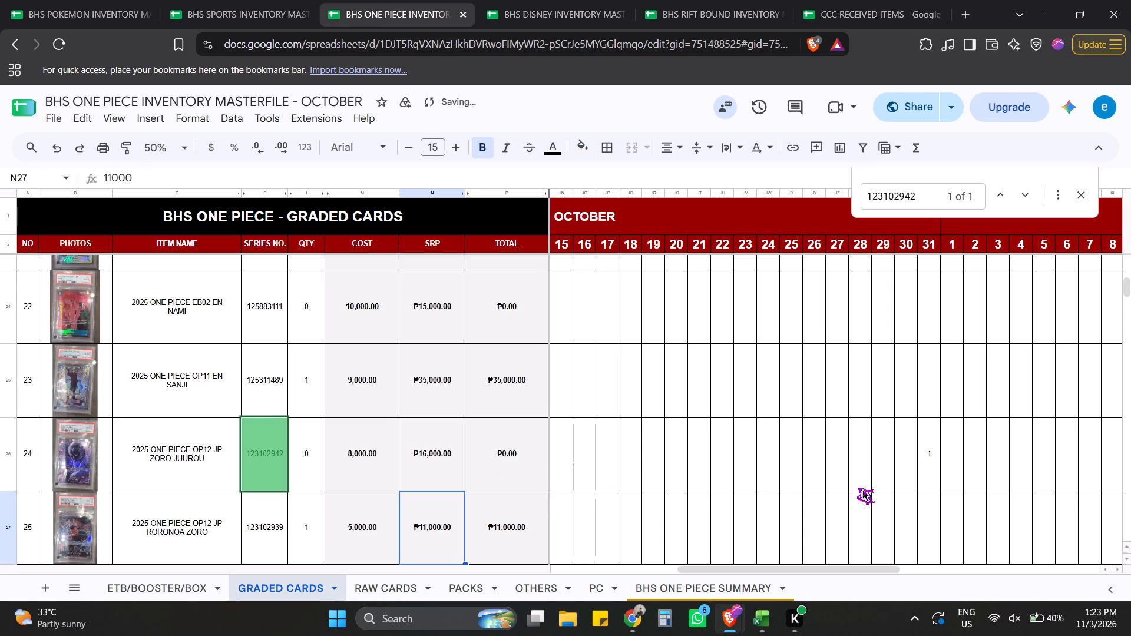
Check the ZORO-JUUROU October 31 entry against the graded card sale in the BHS detailed daily sales.
{"action": "left_click", "coordinate": [924, 529]}
{"action": "left_click", "coordinate": [927, 462]}
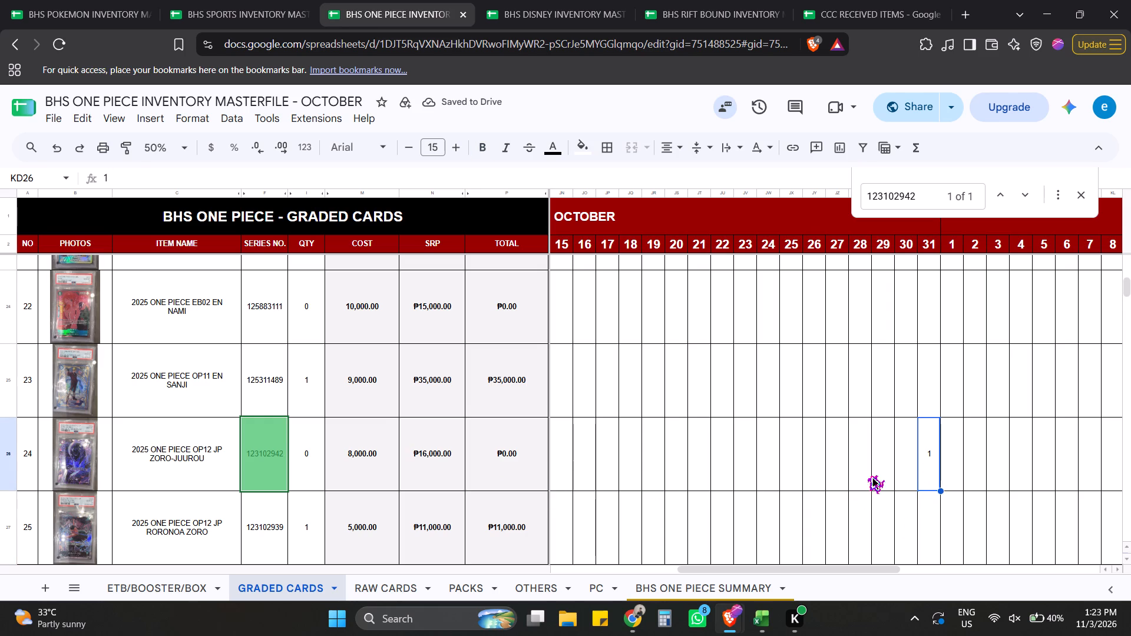
{"action": "left_click", "coordinate": [806, 478]}
{"action": "key", "text": "alt+Tab"}
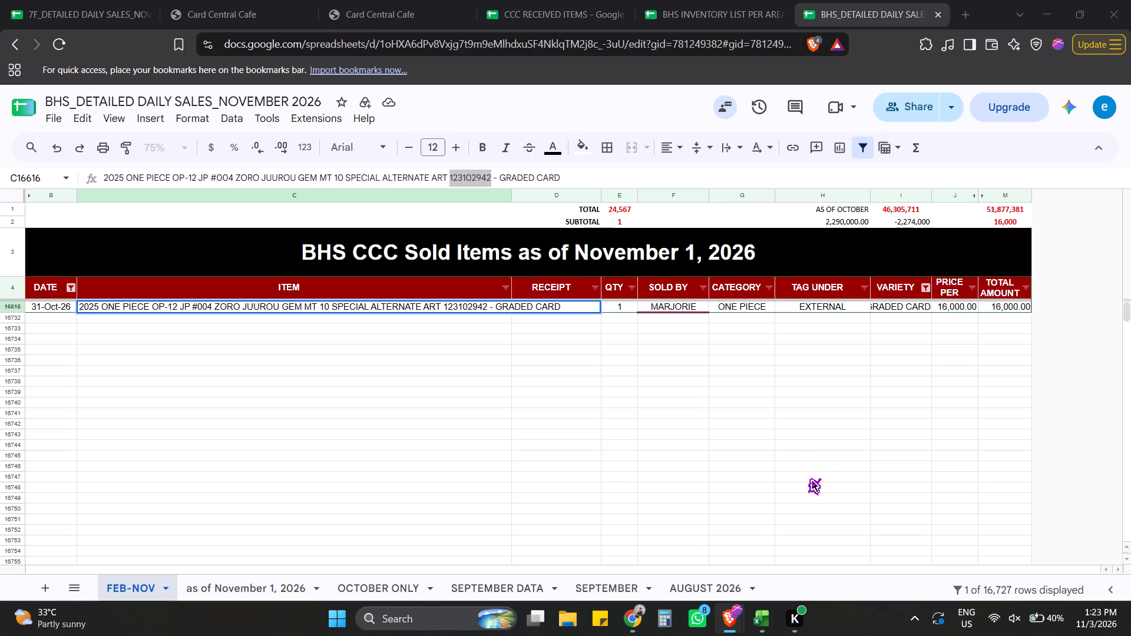
{"action": "scroll", "coordinate": [717, 456], "scroll_direction": "up", "scroll_amount": 8}
{"action": "key", "text": "alt+Tab"}
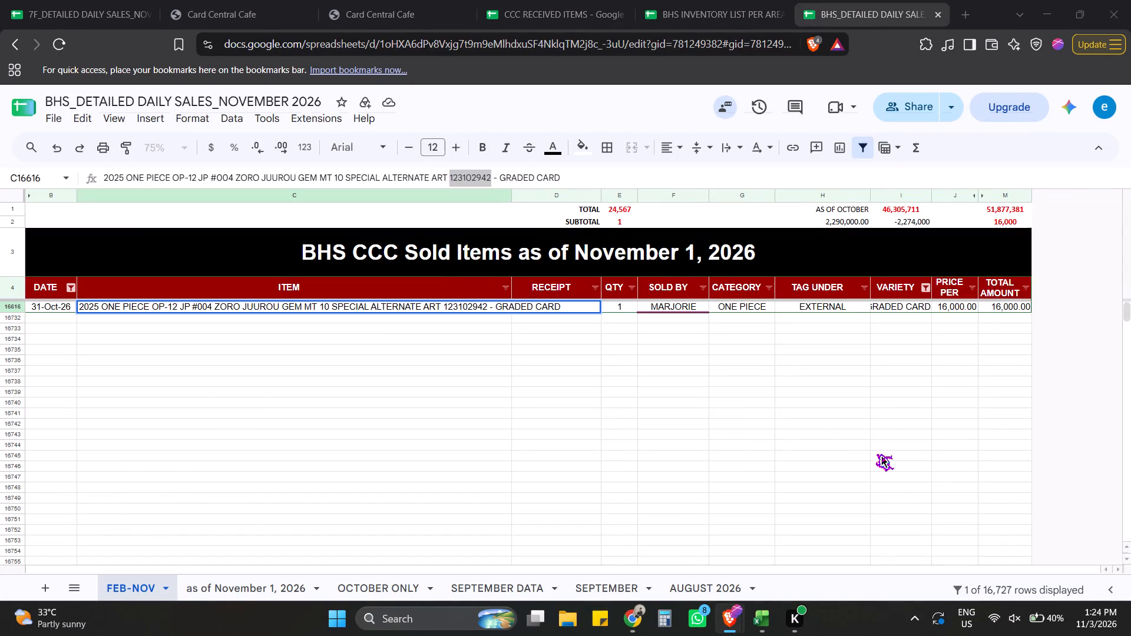
{"action": "left_click", "coordinate": [895, 495]}
{"action": "left_click", "coordinate": [960, 483]}
{"action": "left_click", "coordinate": [931, 521]}
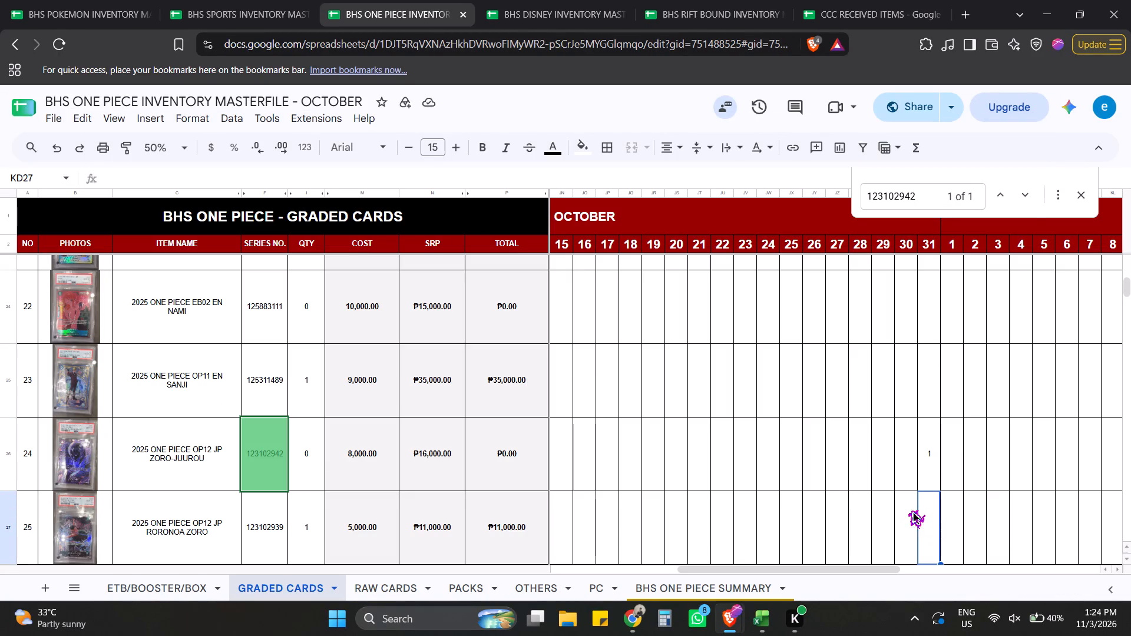
Switch to the BHS detailed daily sales and deselect GRADED CARDS in the VARIETY filter.
{"action": "key", "text": "alt+Tab"}
{"action": "left_click", "coordinate": [928, 291]}
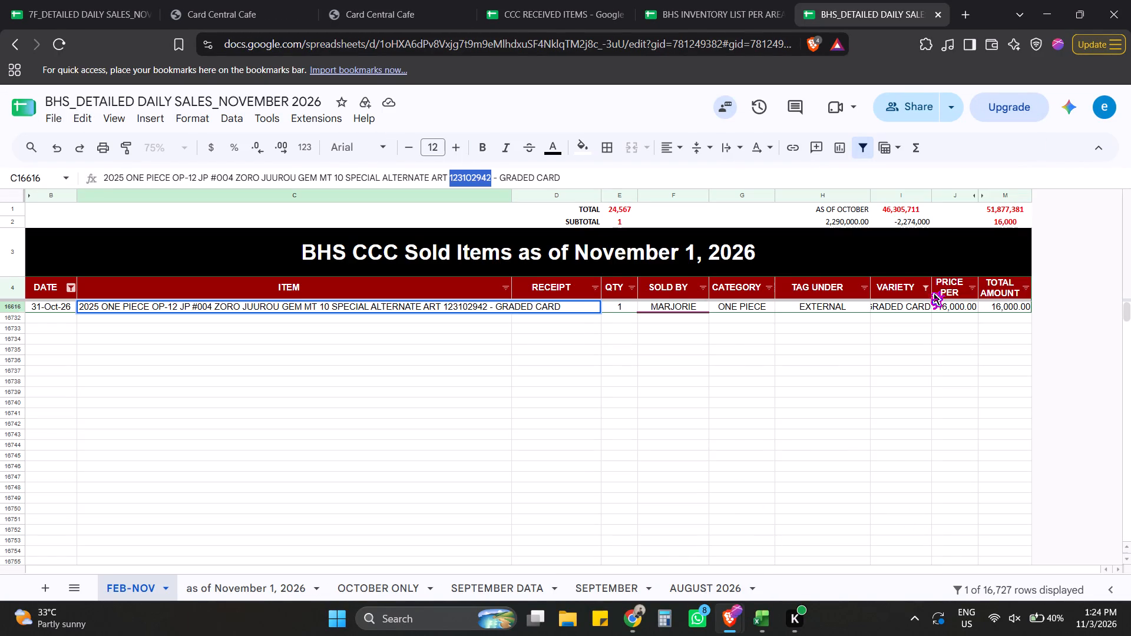
{"action": "scroll", "coordinate": [868, 489], "scroll_direction": "down", "scroll_amount": 5}
{"action": "left_click", "coordinate": [822, 461]}
{"action": "scroll", "coordinate": [828, 500], "scroll_direction": "down", "scroll_amount": 9}
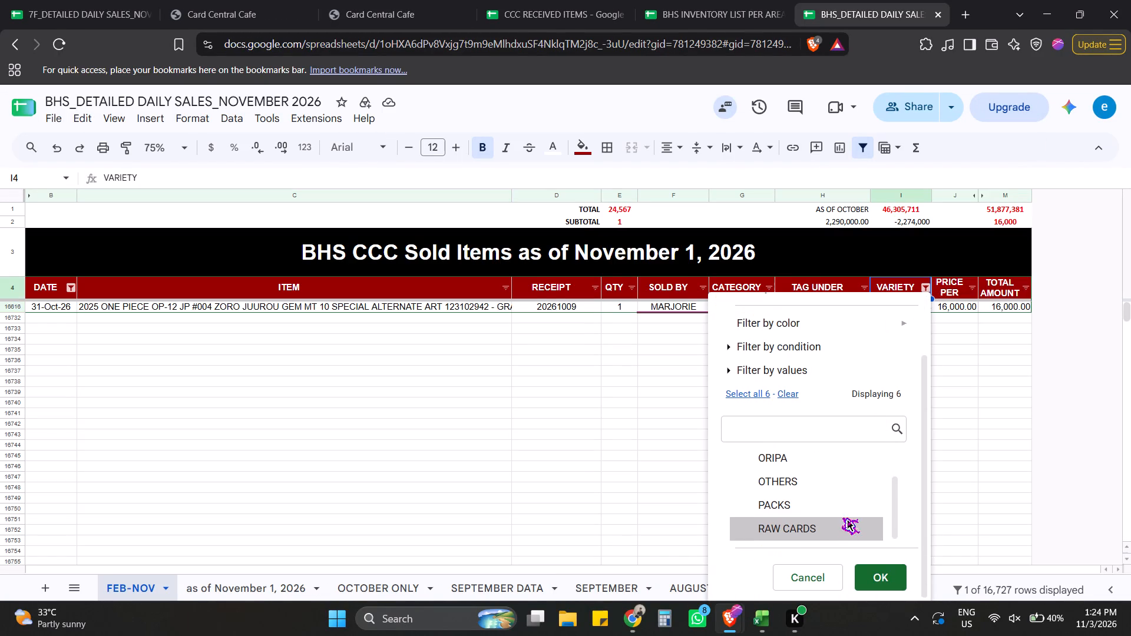
{"action": "scroll", "coordinate": [837, 516], "scroll_direction": "down", "scroll_amount": 1}
{"action": "scroll", "coordinate": [811, 455], "scroll_direction": "up", "scroll_amount": 1}
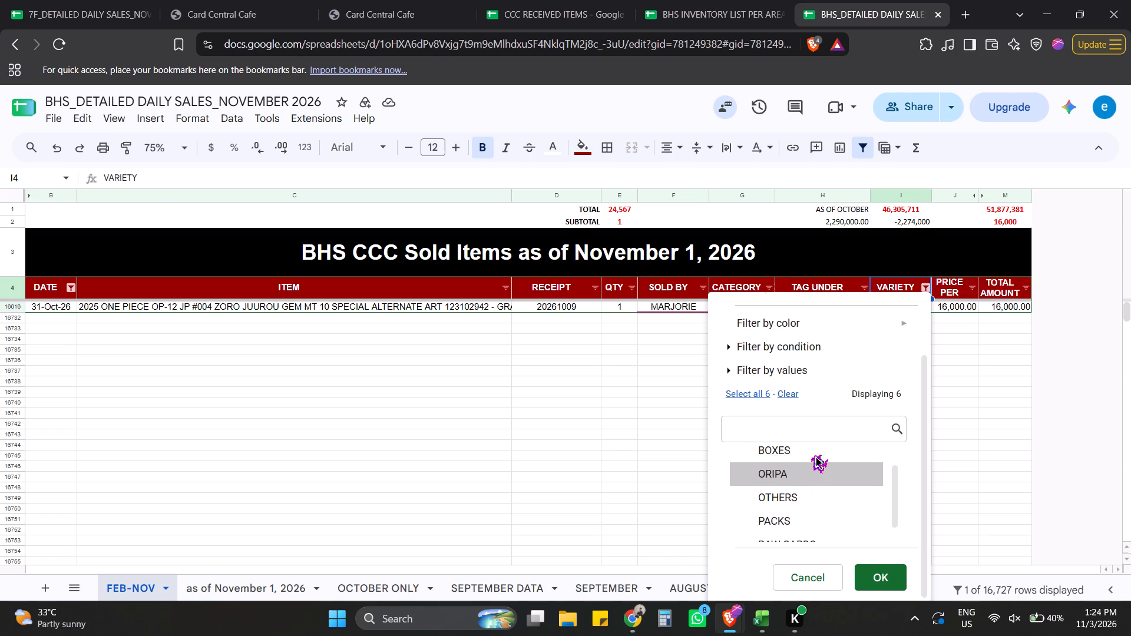
{"action": "scroll", "coordinate": [817, 468], "scroll_direction": "up", "scroll_amount": 2}
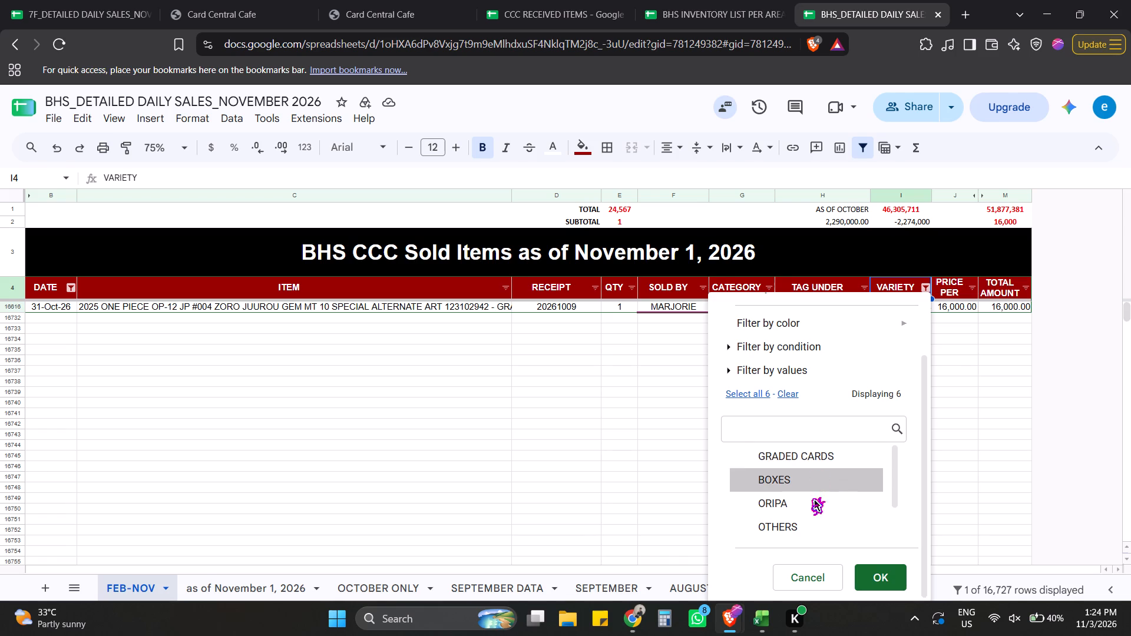
{"action": "scroll", "coordinate": [826, 525], "scroll_direction": "down", "scroll_amount": 2}
{"action": "left_click", "coordinate": [869, 577]}
{"action": "left_click", "coordinate": [729, 420]}
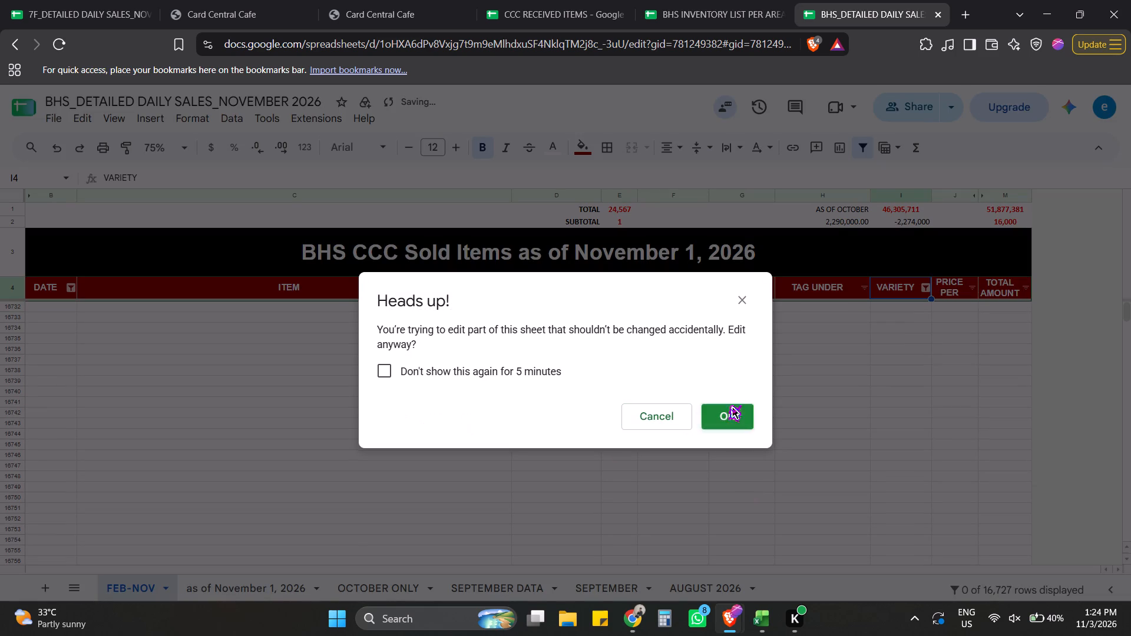
Search the DATE filter for 01-NOV and select 01-Nov-26.
{"action": "scroll", "coordinate": [220, 381], "scroll_direction": "up", "scroll_amount": 4}
{"action": "left_click", "coordinate": [68, 285]}
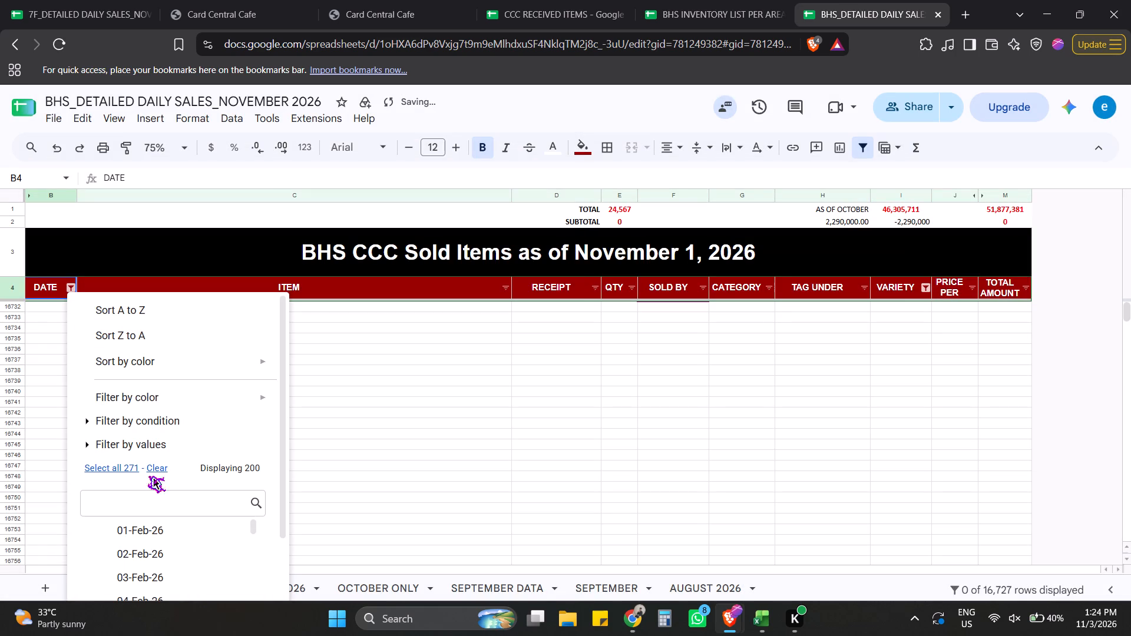
{"action": "triple_click", "coordinate": [148, 467]}
{"action": "left_click", "coordinate": [156, 468]}
{"action": "left_click", "coordinate": [154, 495]}
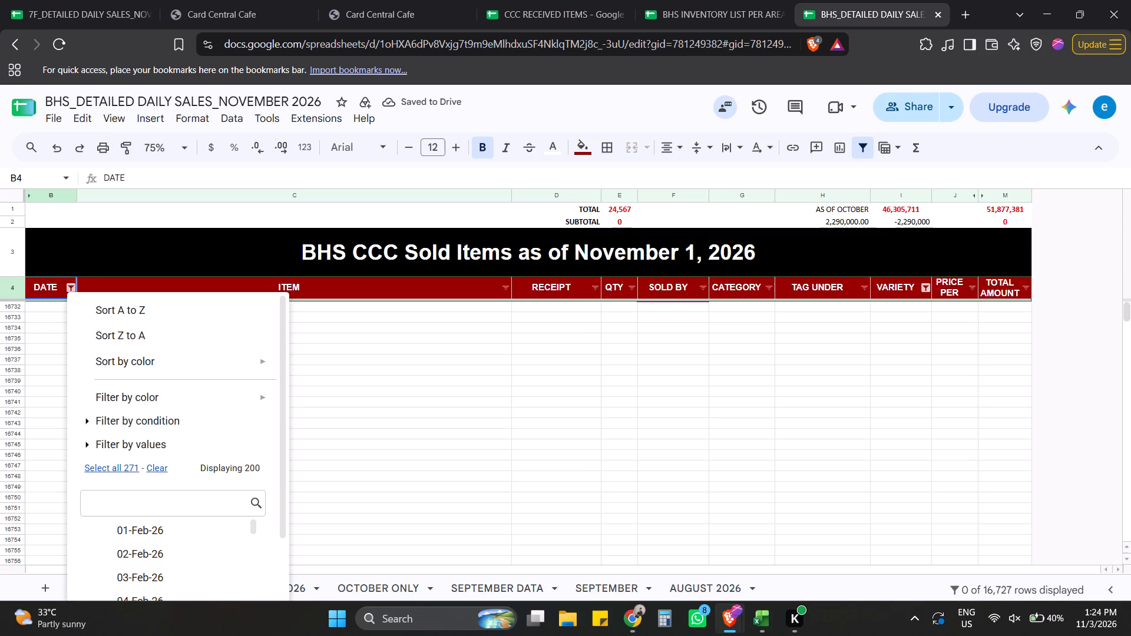
{"action": "type", "text": "01-"}
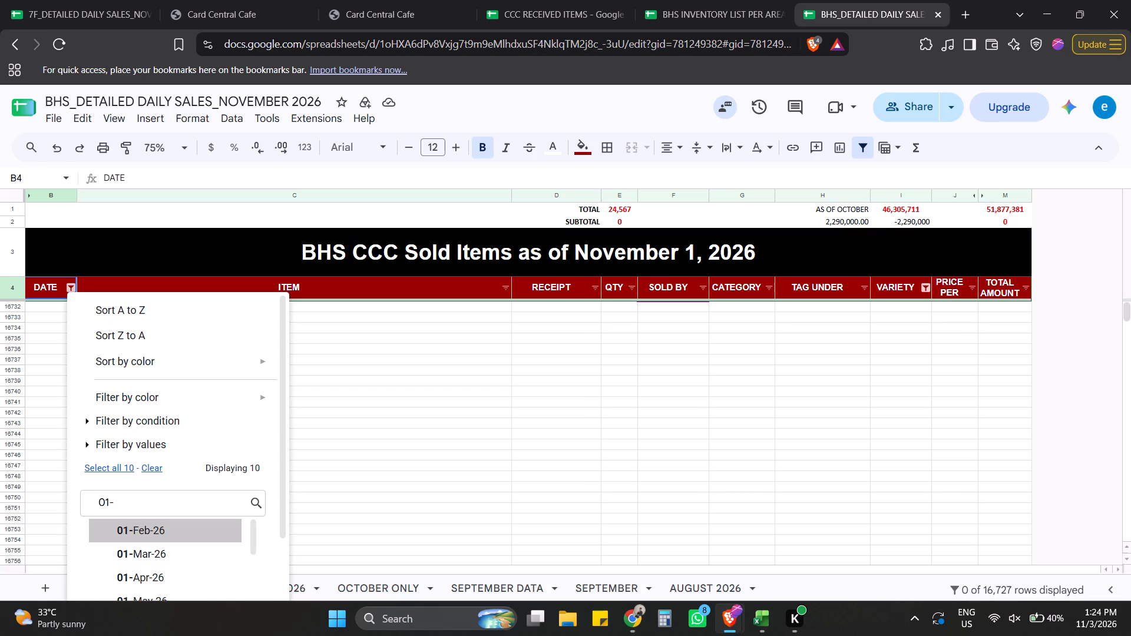
{"action": "type", "text": "NOV"}
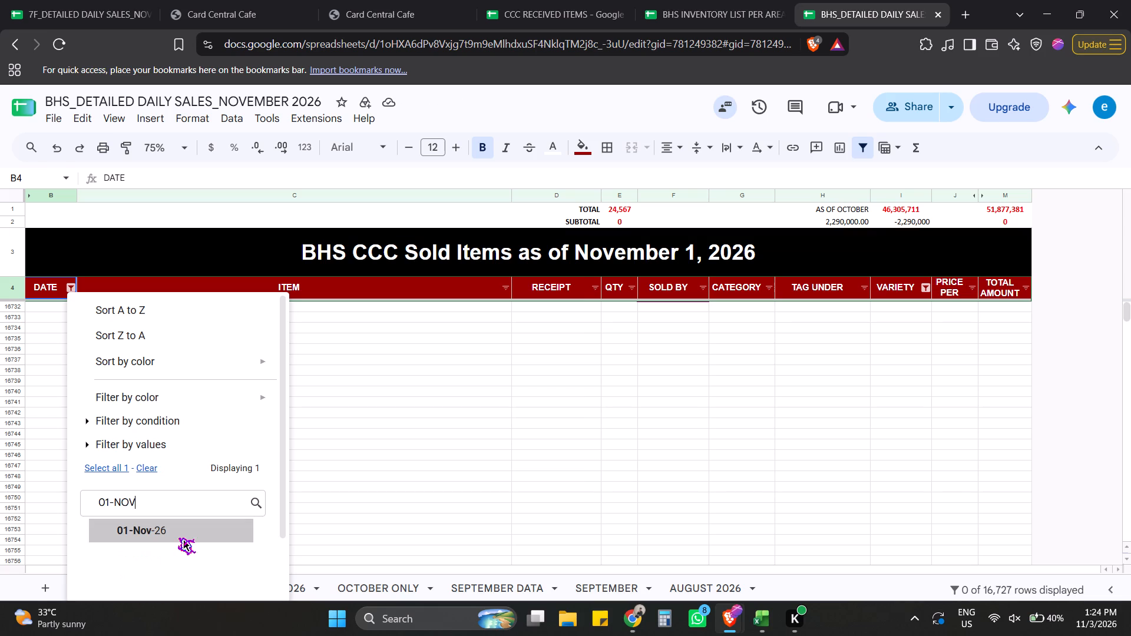
{"action": "left_click", "coordinate": [178, 537]}
{"action": "scroll", "coordinate": [273, 536], "scroll_direction": "down", "scroll_amount": 4}
{"action": "left_click", "coordinate": [250, 570]}
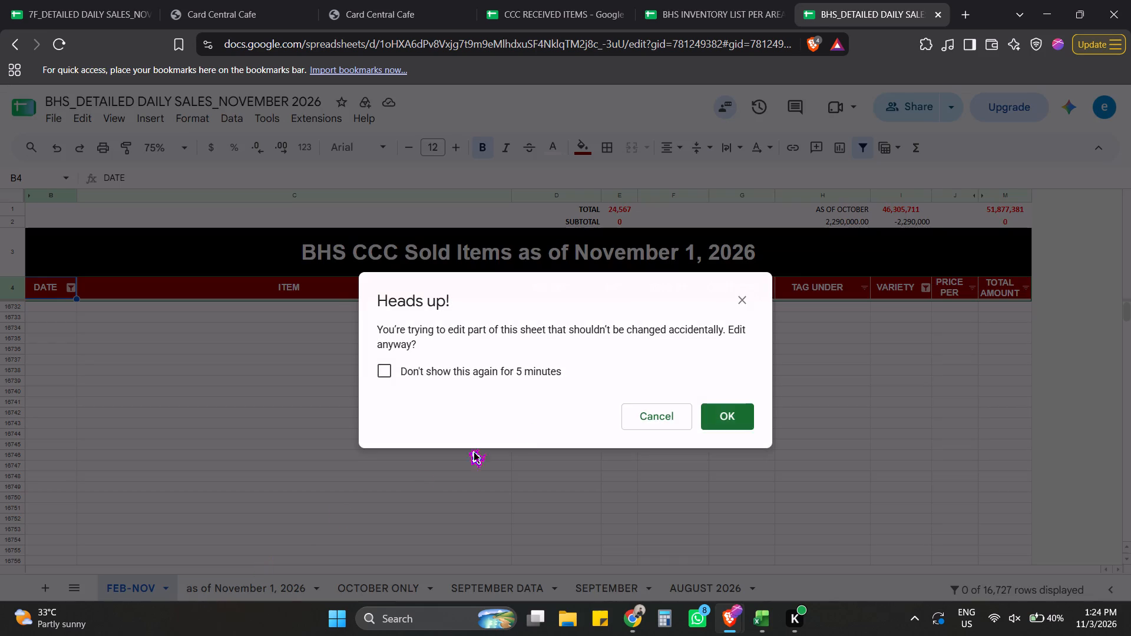
{"action": "left_click", "coordinate": [729, 414]}
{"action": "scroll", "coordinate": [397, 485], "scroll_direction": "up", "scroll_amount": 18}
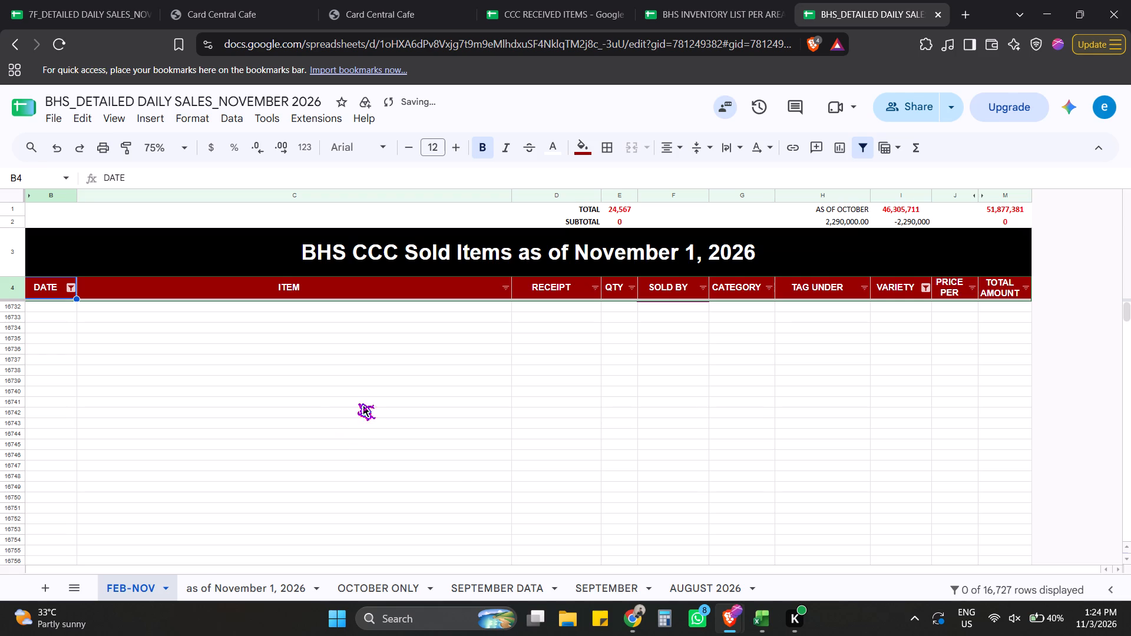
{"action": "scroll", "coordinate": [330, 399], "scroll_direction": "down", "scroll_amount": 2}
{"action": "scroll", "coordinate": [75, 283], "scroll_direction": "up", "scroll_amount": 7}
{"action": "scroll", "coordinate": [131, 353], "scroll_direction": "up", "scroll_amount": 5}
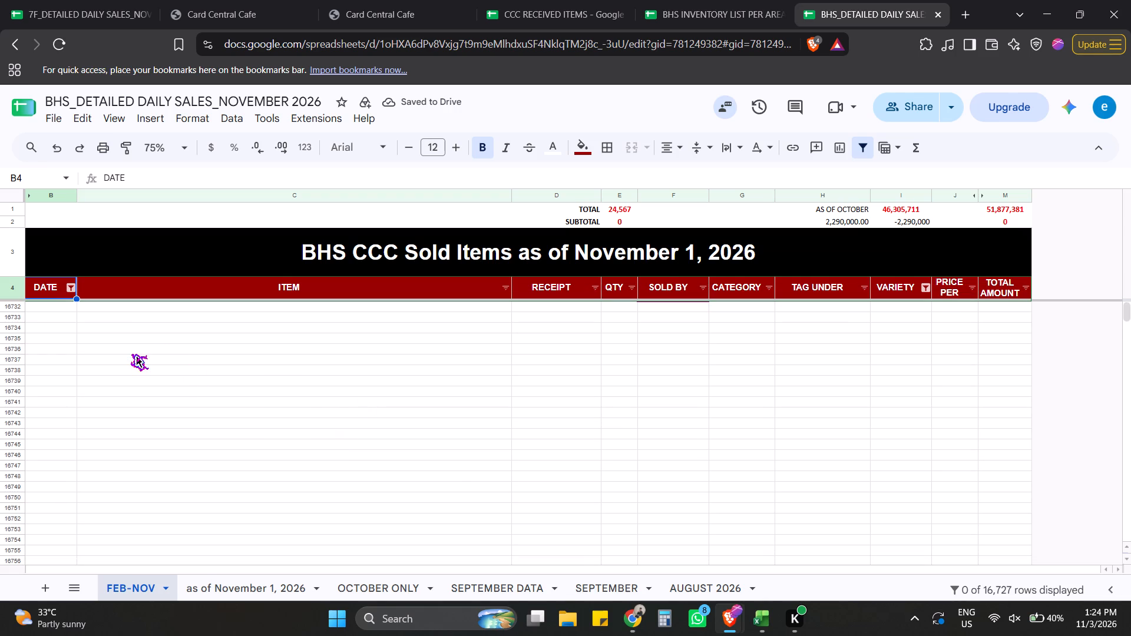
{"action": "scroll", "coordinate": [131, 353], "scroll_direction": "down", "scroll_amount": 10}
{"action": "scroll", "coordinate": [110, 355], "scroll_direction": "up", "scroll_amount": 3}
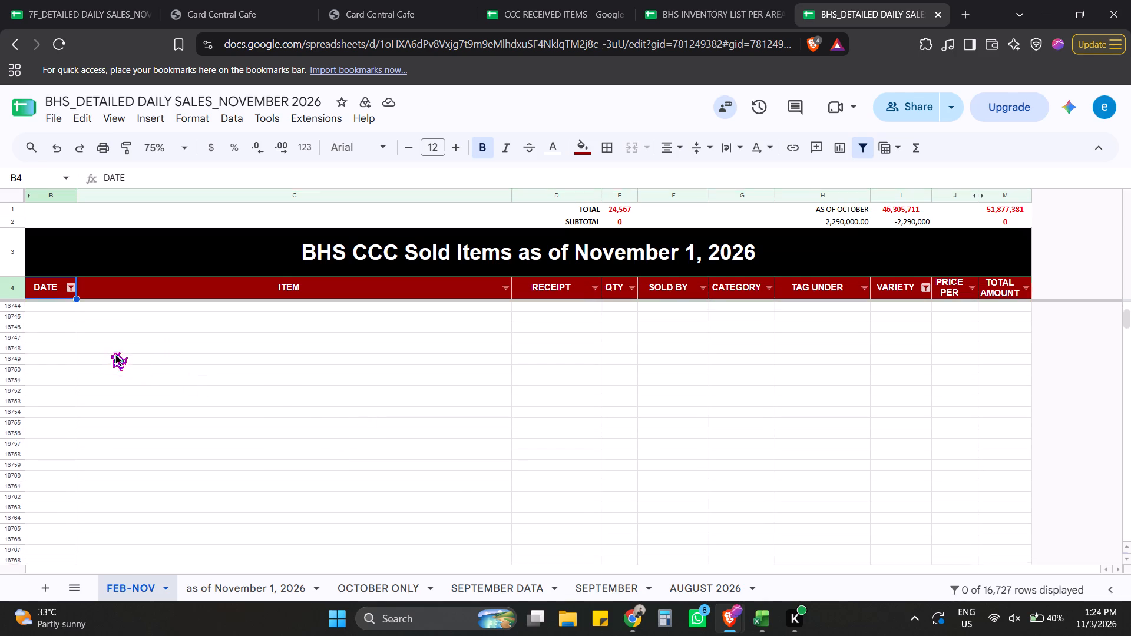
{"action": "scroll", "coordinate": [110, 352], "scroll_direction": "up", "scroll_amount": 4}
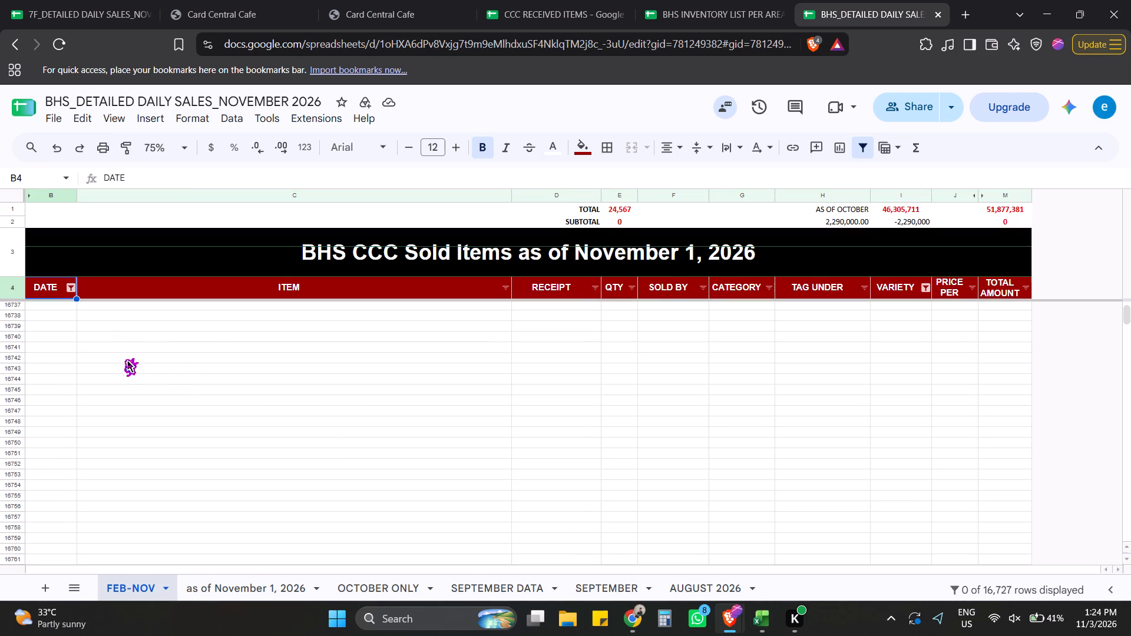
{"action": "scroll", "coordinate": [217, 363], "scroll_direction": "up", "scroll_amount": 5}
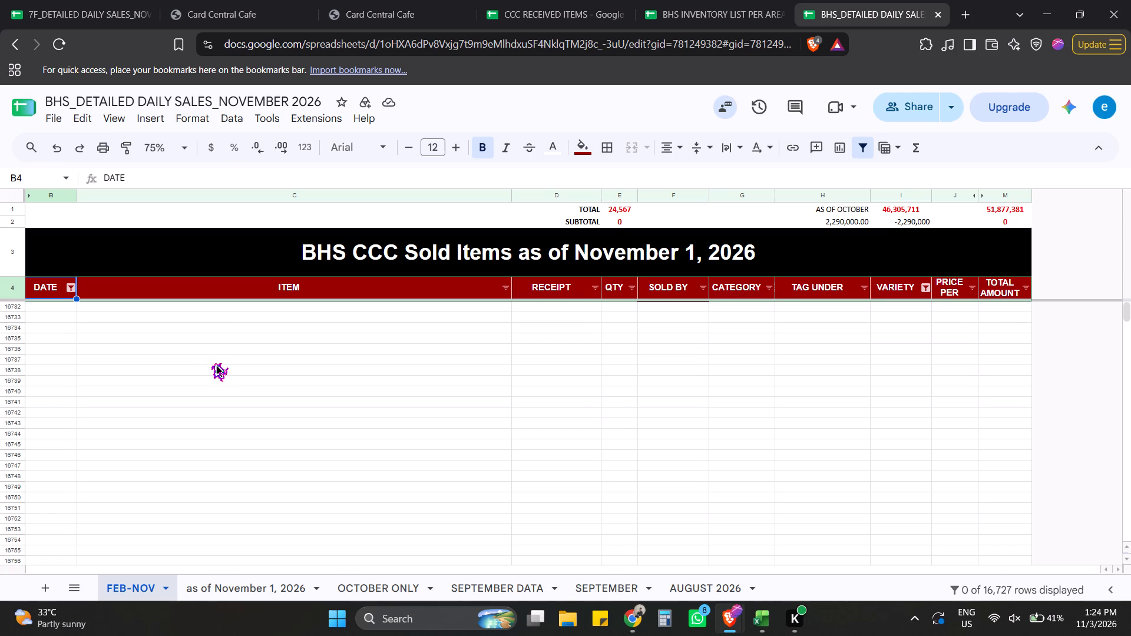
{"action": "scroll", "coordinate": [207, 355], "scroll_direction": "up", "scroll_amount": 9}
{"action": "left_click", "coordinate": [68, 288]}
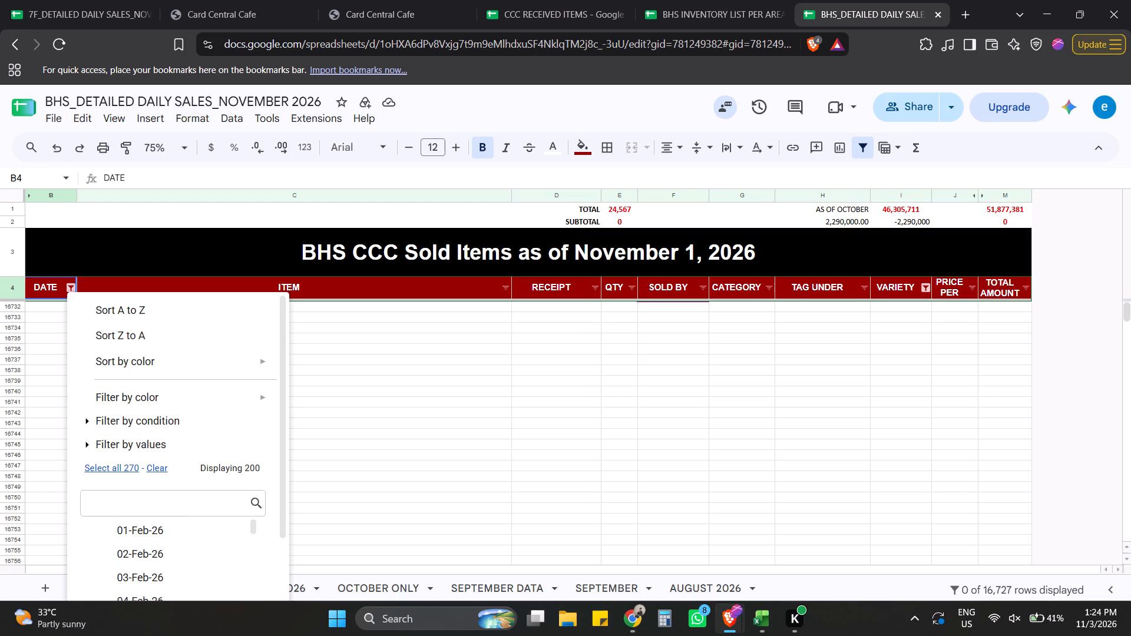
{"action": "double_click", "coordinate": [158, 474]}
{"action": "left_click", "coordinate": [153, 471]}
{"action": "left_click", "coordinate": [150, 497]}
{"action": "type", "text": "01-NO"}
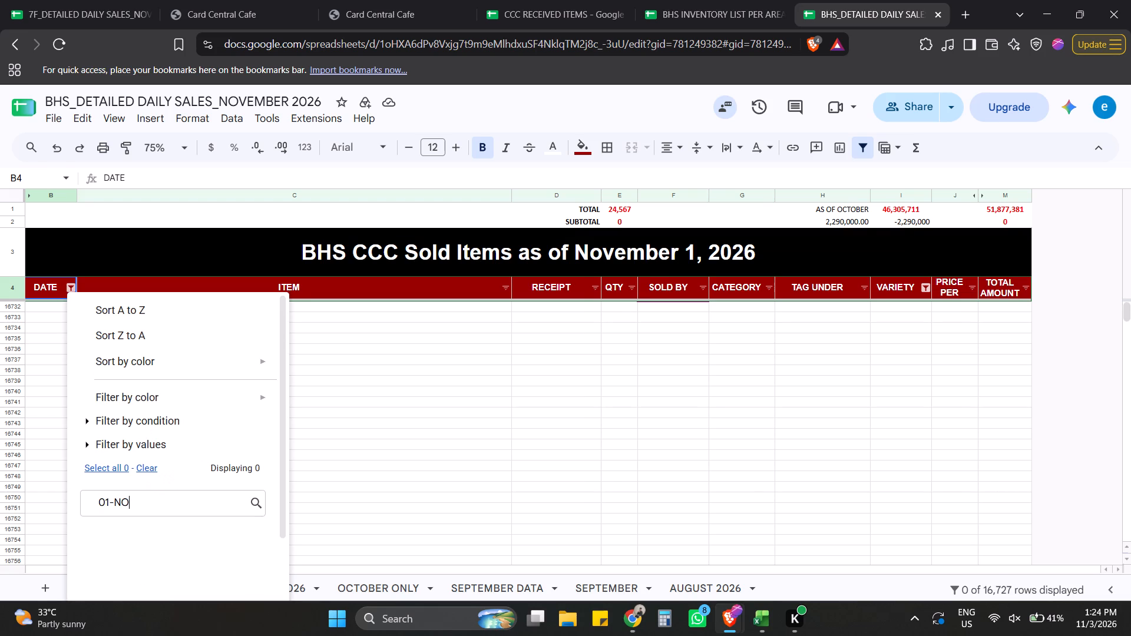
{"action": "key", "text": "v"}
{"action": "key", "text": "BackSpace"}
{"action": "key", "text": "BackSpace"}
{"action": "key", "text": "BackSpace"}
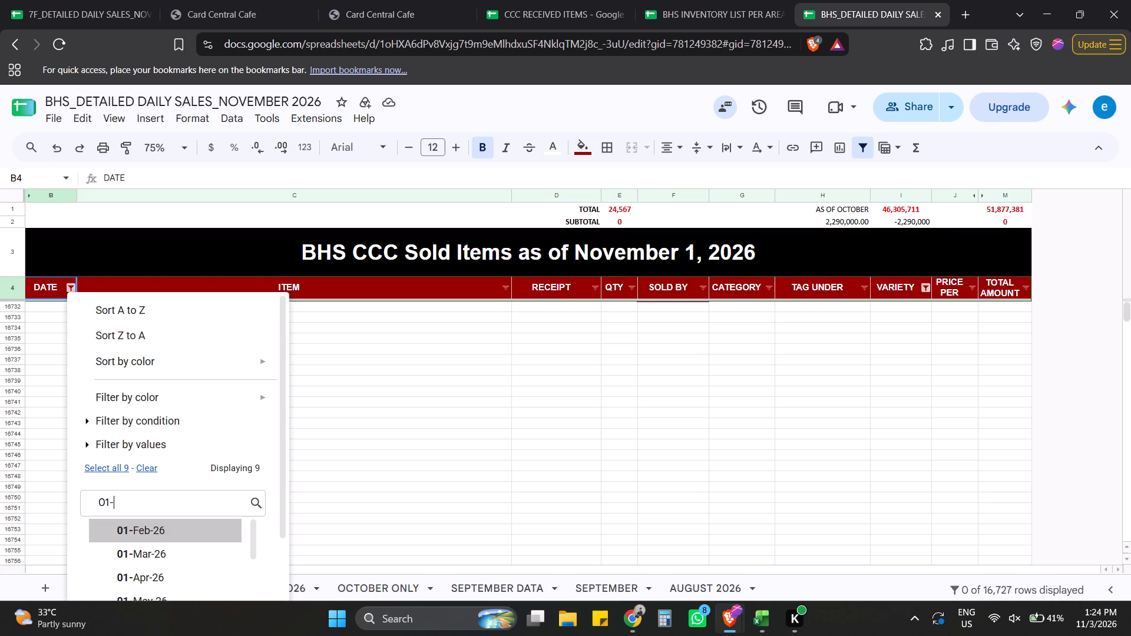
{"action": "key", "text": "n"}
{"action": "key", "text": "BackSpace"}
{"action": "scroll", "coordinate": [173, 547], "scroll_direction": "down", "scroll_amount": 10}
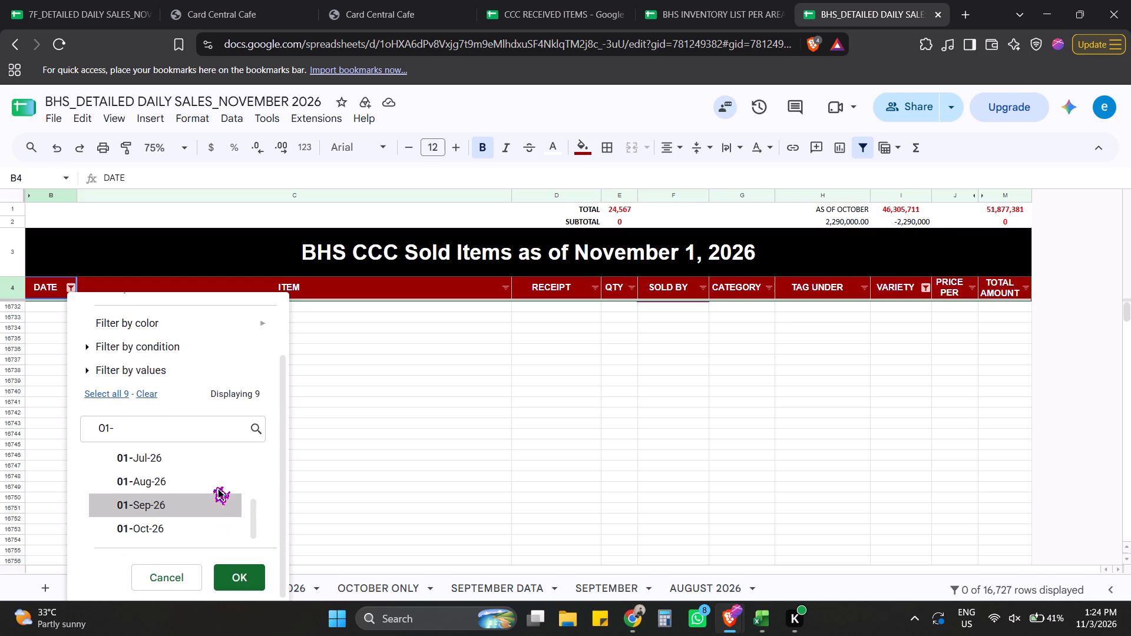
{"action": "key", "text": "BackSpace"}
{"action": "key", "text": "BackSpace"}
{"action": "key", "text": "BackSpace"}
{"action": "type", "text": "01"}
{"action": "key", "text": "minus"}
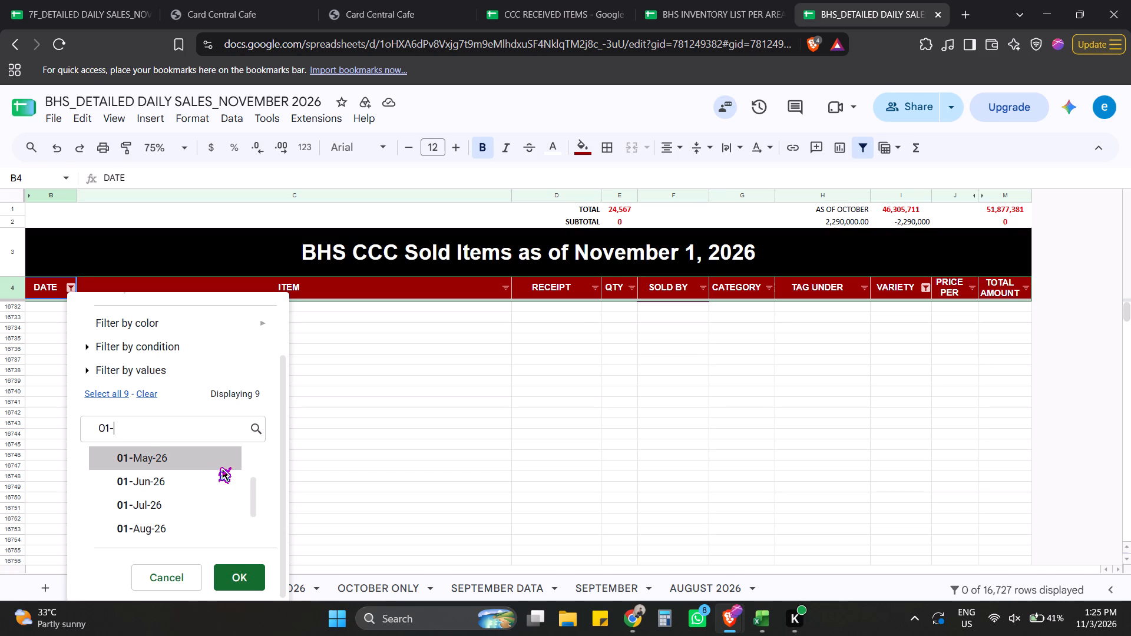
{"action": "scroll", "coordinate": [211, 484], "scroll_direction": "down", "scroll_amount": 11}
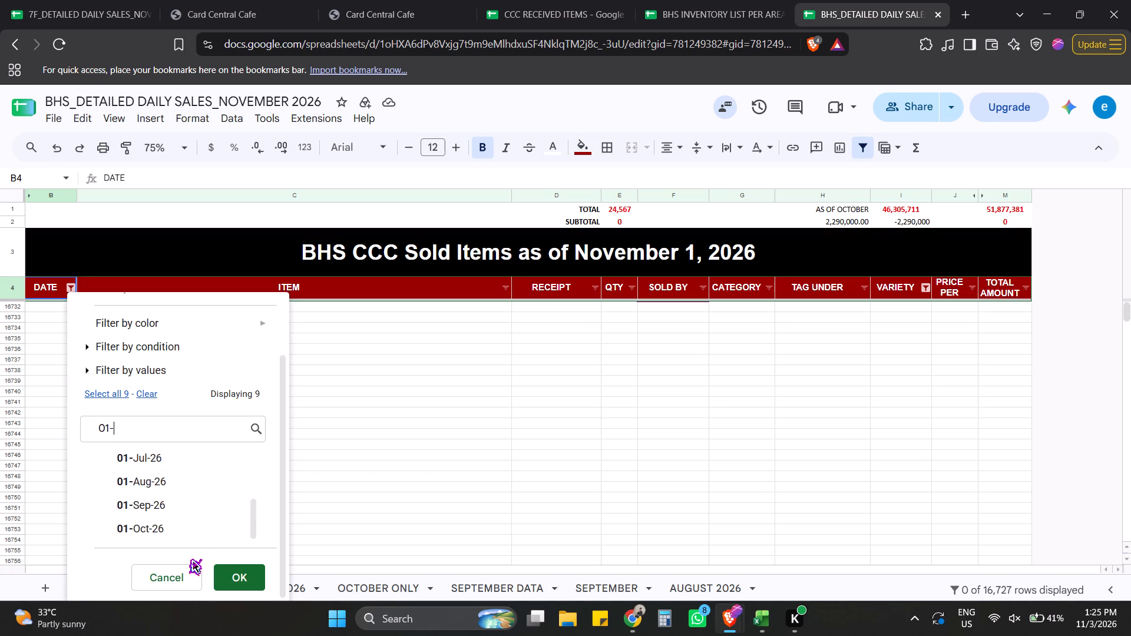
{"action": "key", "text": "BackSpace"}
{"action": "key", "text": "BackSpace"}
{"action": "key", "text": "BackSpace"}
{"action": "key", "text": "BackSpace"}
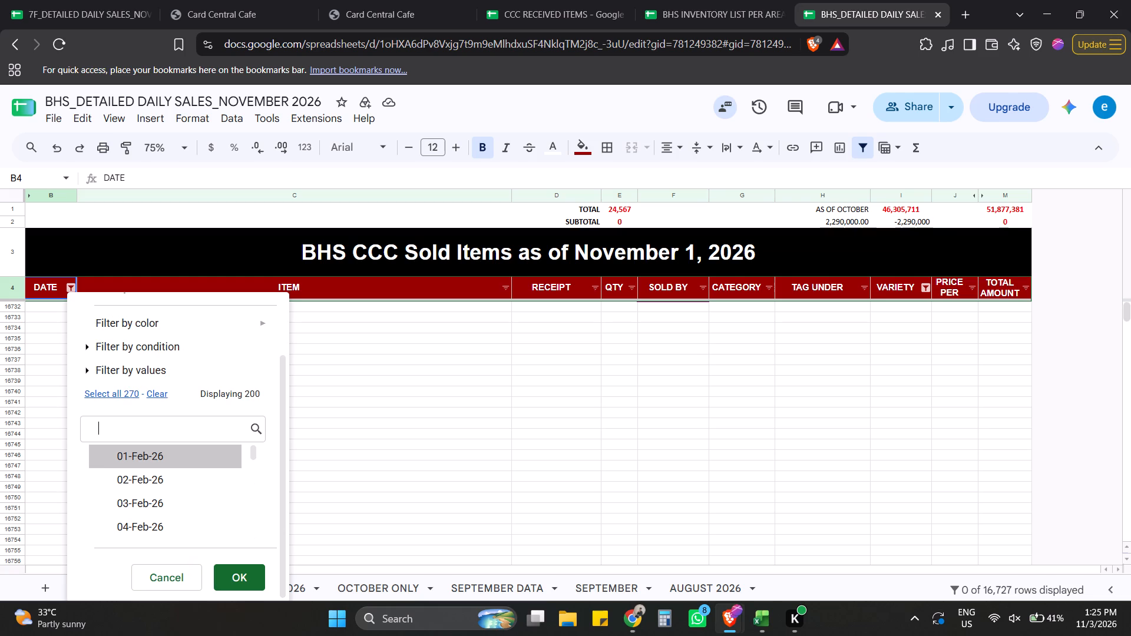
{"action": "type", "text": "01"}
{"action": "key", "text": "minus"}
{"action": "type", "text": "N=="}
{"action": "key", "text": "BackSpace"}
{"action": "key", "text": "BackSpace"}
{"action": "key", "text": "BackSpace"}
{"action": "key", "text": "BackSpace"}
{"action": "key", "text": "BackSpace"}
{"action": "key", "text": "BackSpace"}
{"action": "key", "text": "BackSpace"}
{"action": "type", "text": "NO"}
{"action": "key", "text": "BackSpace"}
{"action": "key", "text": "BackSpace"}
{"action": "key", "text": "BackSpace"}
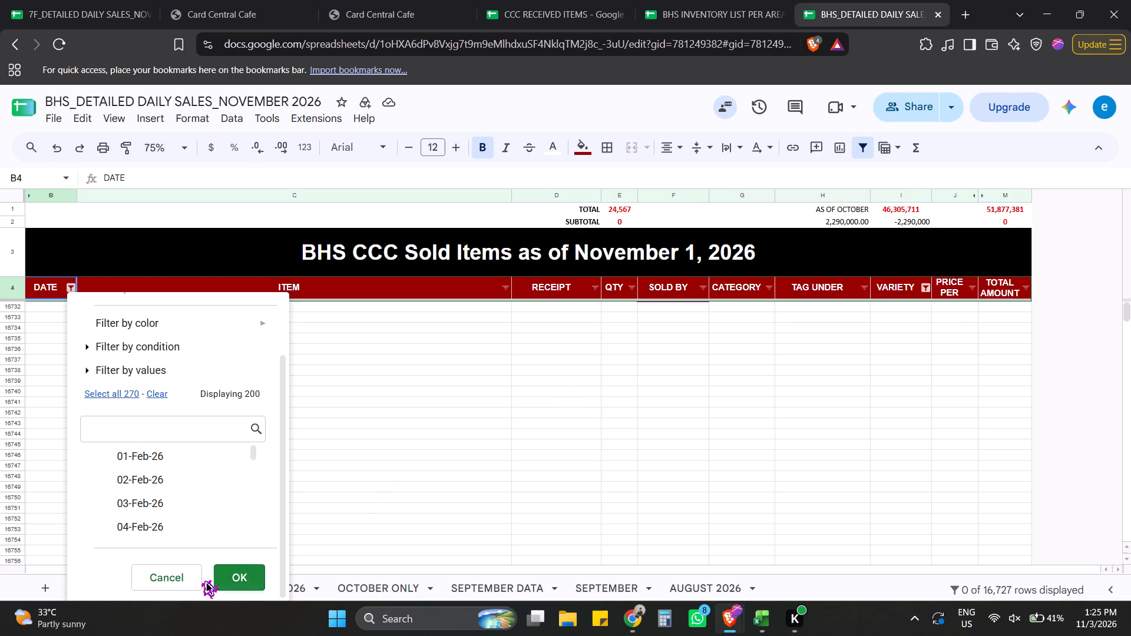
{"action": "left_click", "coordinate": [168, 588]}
Select all six varieties in the VARIETY filter of the FEB-NOV sheet.
{"action": "left_click", "coordinate": [925, 290]}
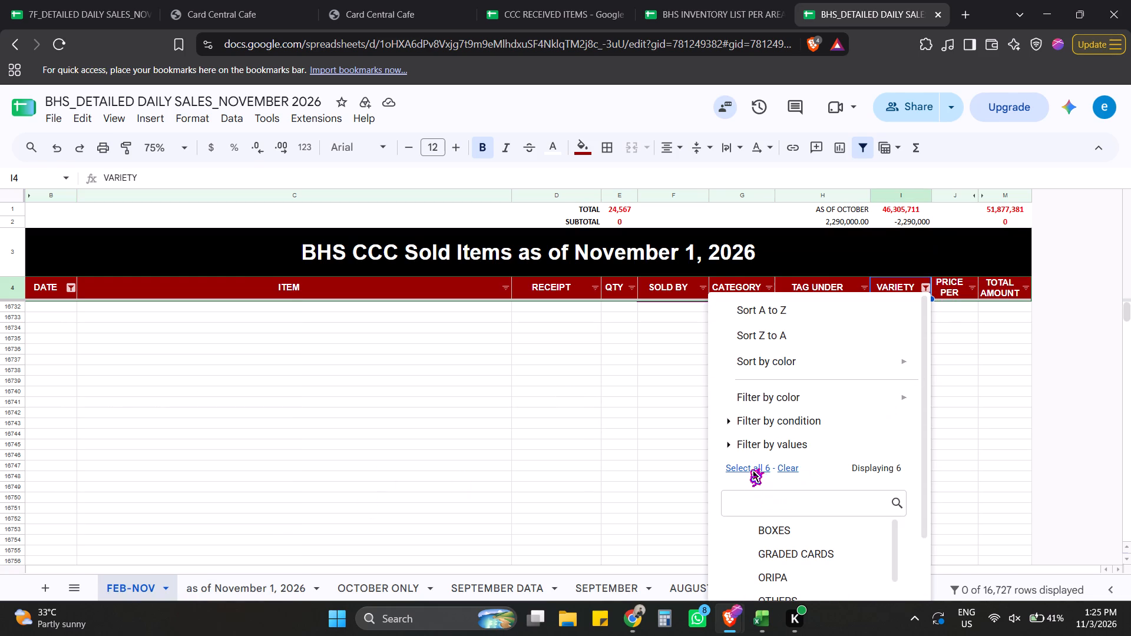
{"action": "left_click", "coordinate": [748, 468]}
{"action": "scroll", "coordinate": [889, 526], "scroll_direction": "down", "scroll_amount": 10}
{"action": "left_click", "coordinate": [892, 575]}
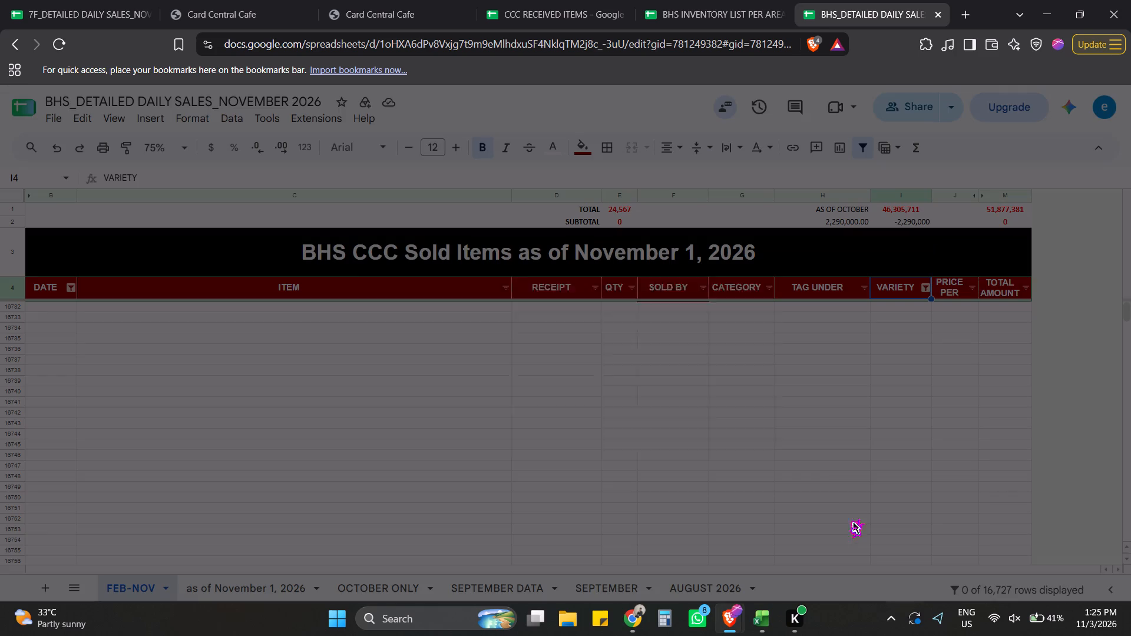
{"action": "left_click", "coordinate": [717, 410]}
Deselect 31-Oct-26 in the DATE filter and keep only 01-Nov-26 selected.
{"action": "scroll", "coordinate": [741, 439], "scroll_direction": "up", "scroll_amount": 10}
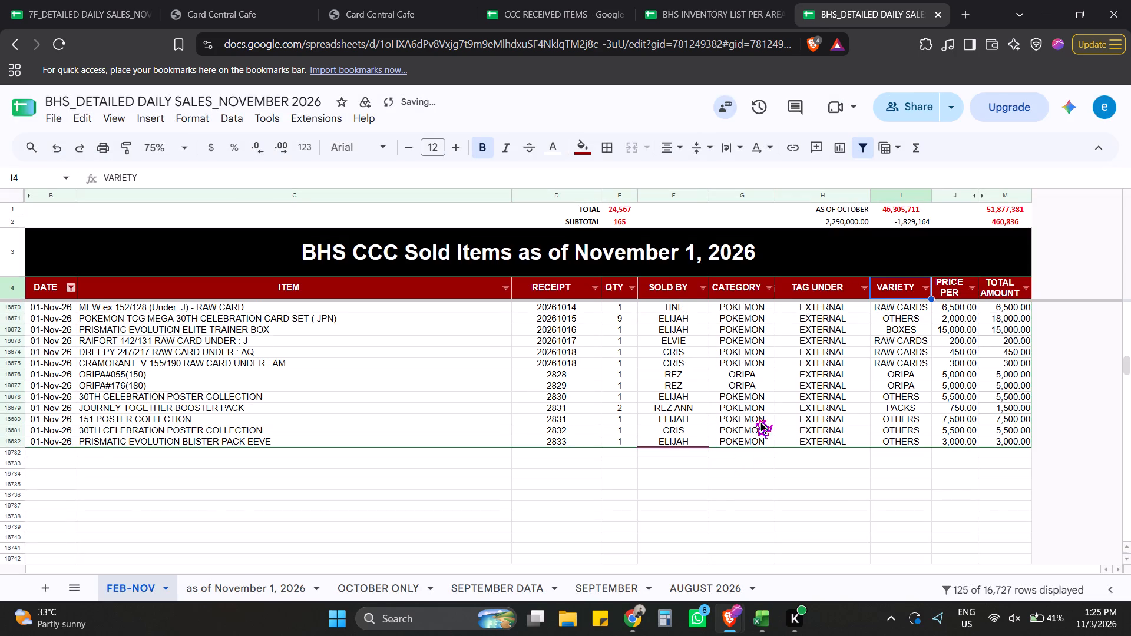
{"action": "scroll", "coordinate": [234, 332], "scroll_direction": "up", "scroll_amount": 20}
{"action": "scroll", "coordinate": [234, 332], "scroll_direction": "up", "scroll_amount": 18}
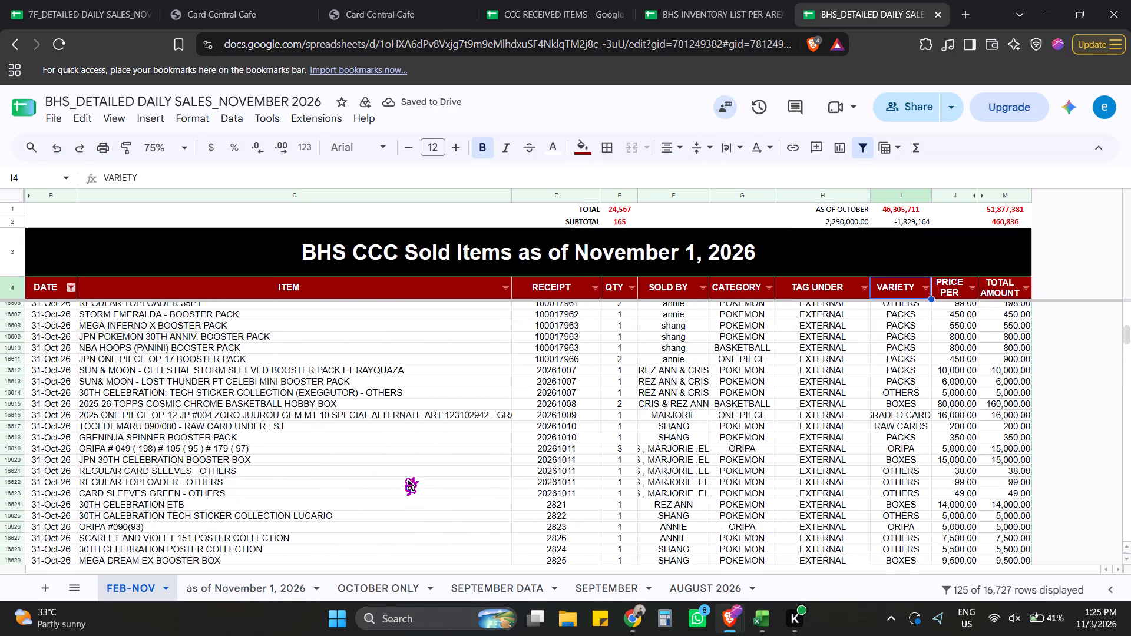
{"action": "left_click", "coordinate": [70, 284]}
{"action": "scroll", "coordinate": [148, 495], "scroll_direction": "down", "scroll_amount": 5}
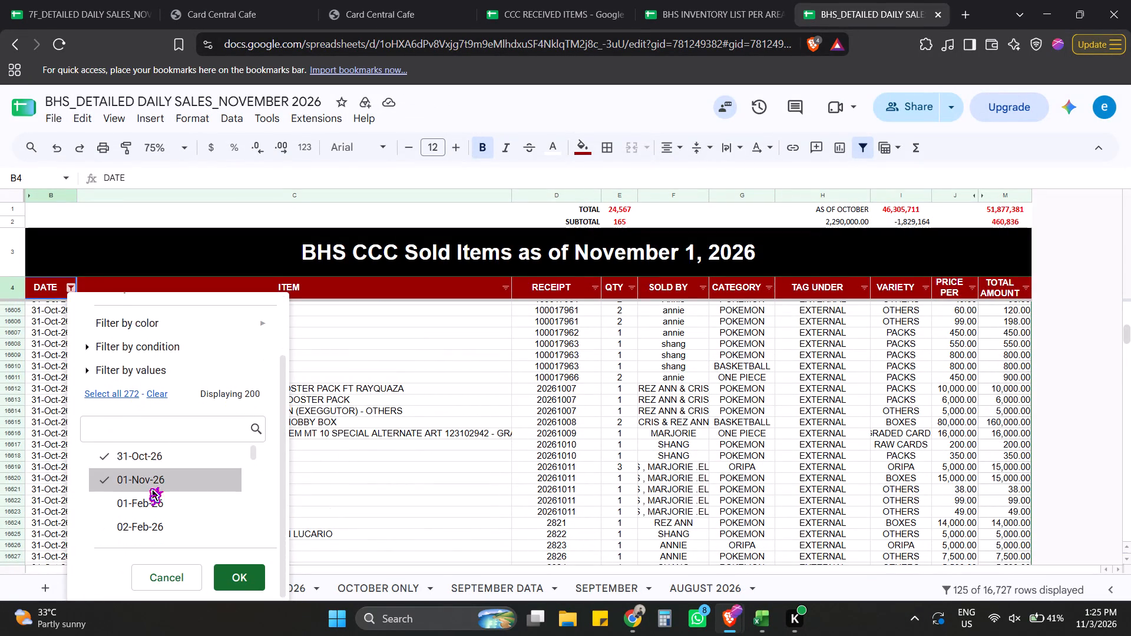
{"action": "left_click", "coordinate": [153, 464]}
{"action": "left_click", "coordinate": [229, 568]}
{"action": "left_click", "coordinate": [723, 426]}
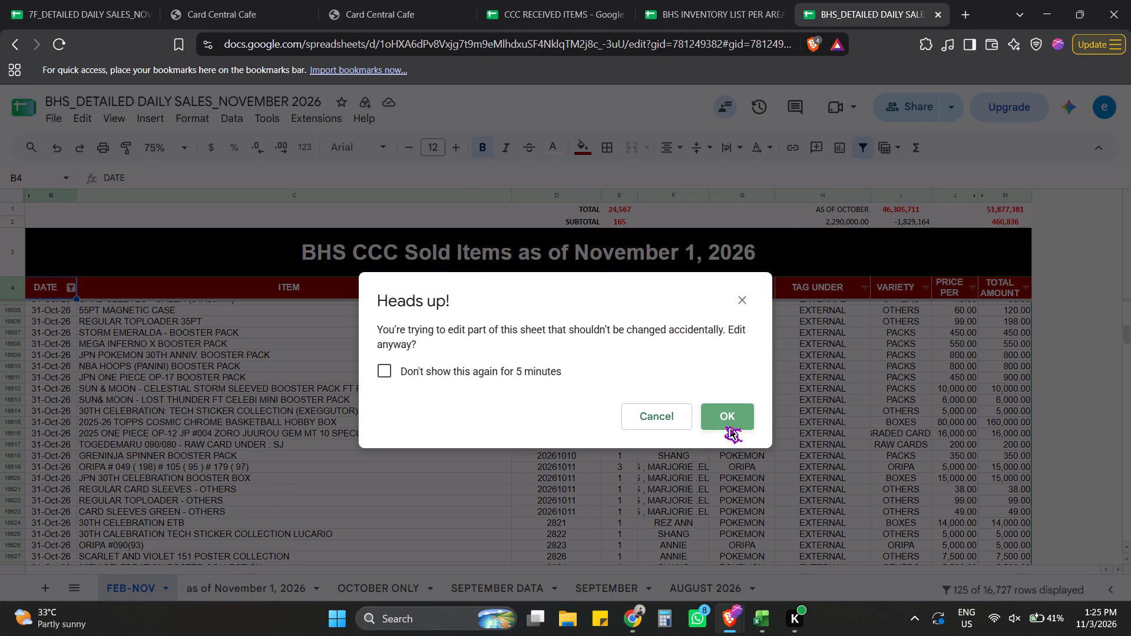
Filter the VARIETY column of the November 1 sales to show only BOXES.
{"action": "scroll", "coordinate": [579, 421], "scroll_direction": "down", "scroll_amount": 3}
{"action": "scroll", "coordinate": [749, 416], "scroll_direction": "up", "scroll_amount": 16}
{"action": "scroll", "coordinate": [745, 400], "scroll_direction": "up", "scroll_amount": 5}
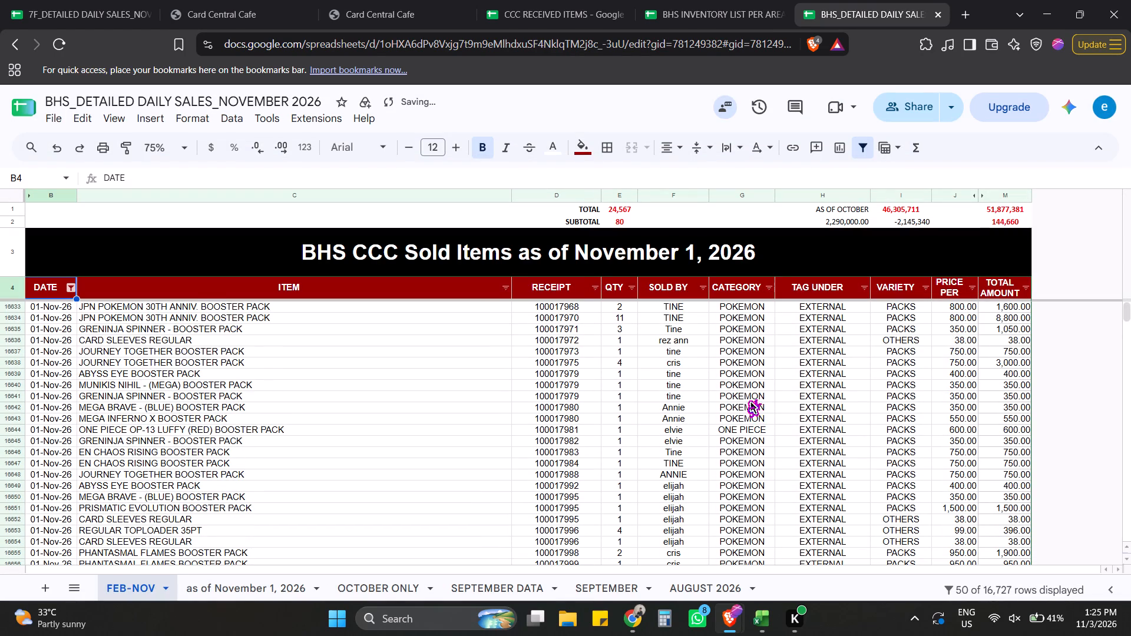
{"action": "left_click", "coordinate": [898, 349]}
{"action": "scroll", "coordinate": [848, 359], "scroll_direction": "down", "scroll_amount": 1}
{"action": "scroll", "coordinate": [632, 435], "scroll_direction": "up", "scroll_amount": 11}
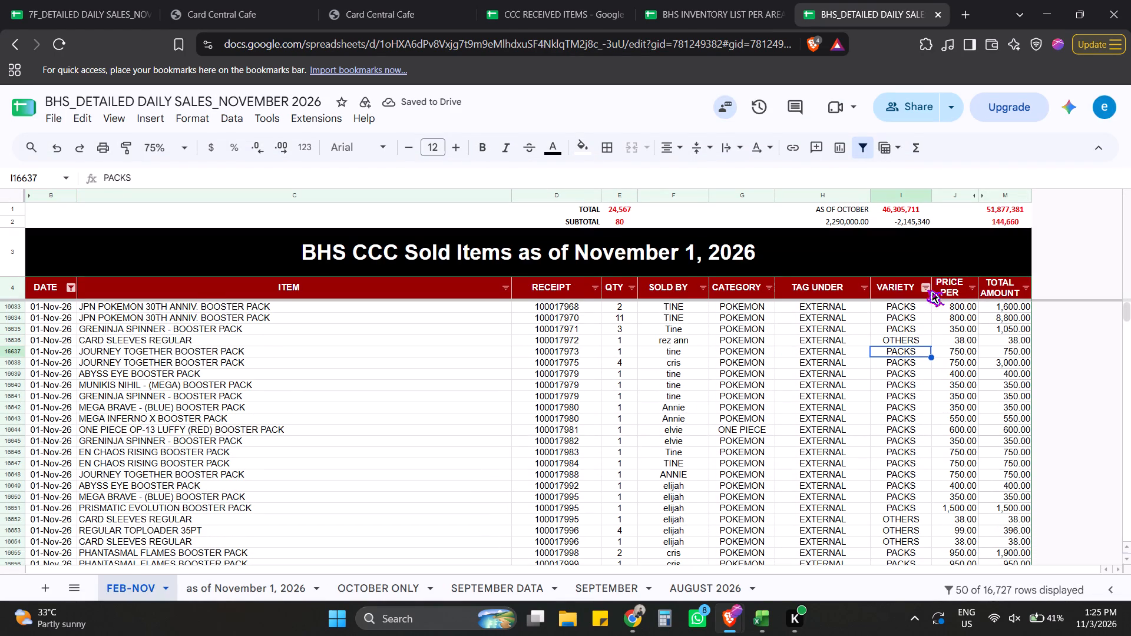
{"action": "left_click", "coordinate": [927, 289]}
{"action": "left_click", "coordinate": [781, 466]}
{"action": "left_click", "coordinate": [776, 535]}
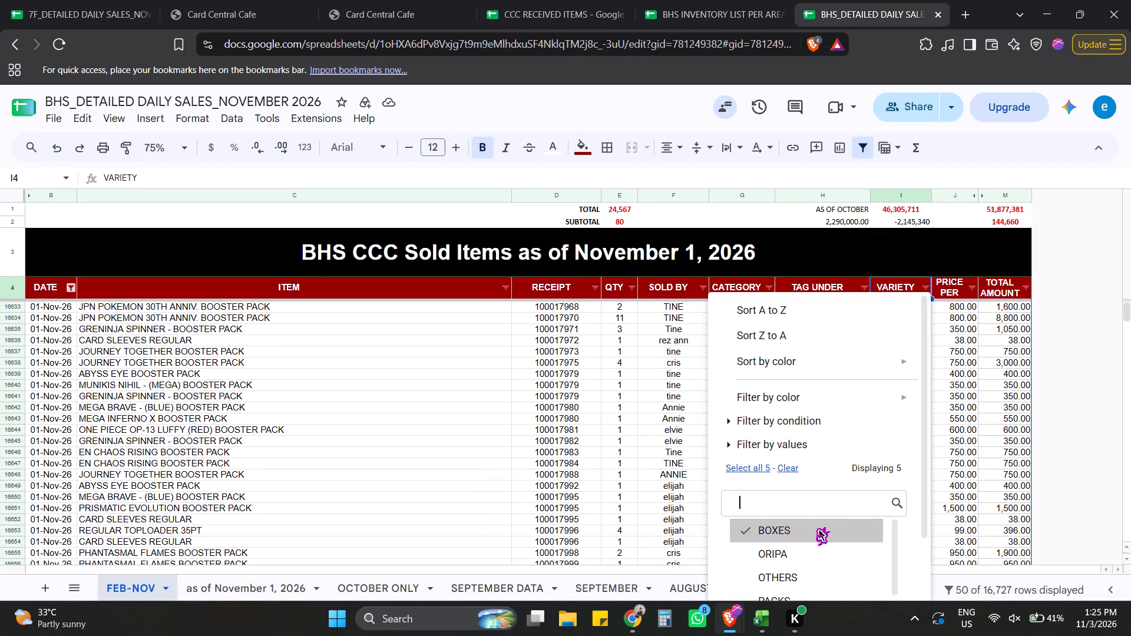
{"action": "scroll", "coordinate": [918, 548], "scroll_direction": "down", "scroll_amount": 10}
{"action": "left_click", "coordinate": [887, 578]}
{"action": "left_click", "coordinate": [723, 409]}
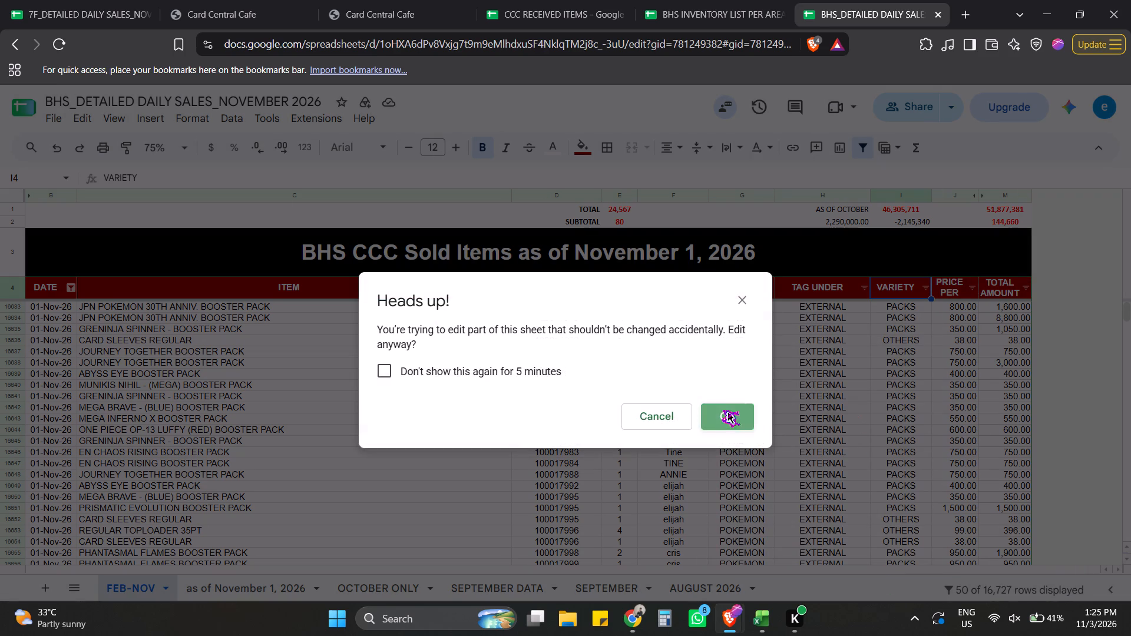
{"action": "scroll", "coordinate": [765, 419], "scroll_direction": "up", "scroll_amount": 12}
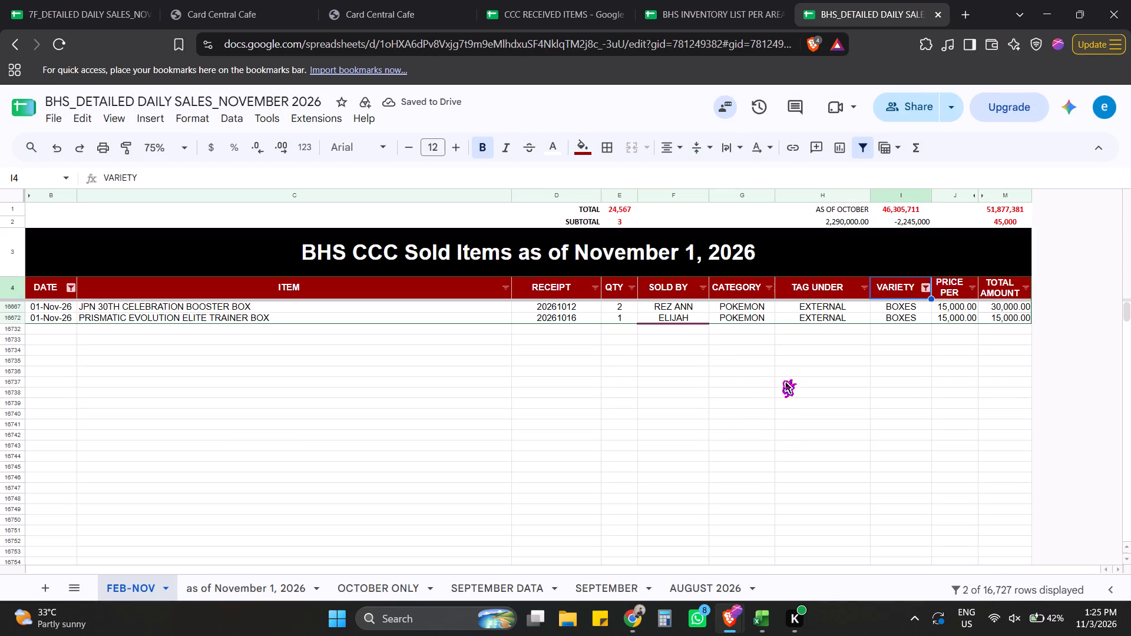
{"action": "scroll", "coordinate": [765, 364], "scroll_direction": "up", "scroll_amount": 3}
{"action": "scroll", "coordinate": [190, 355], "scroll_direction": "up", "scroll_amount": 4}
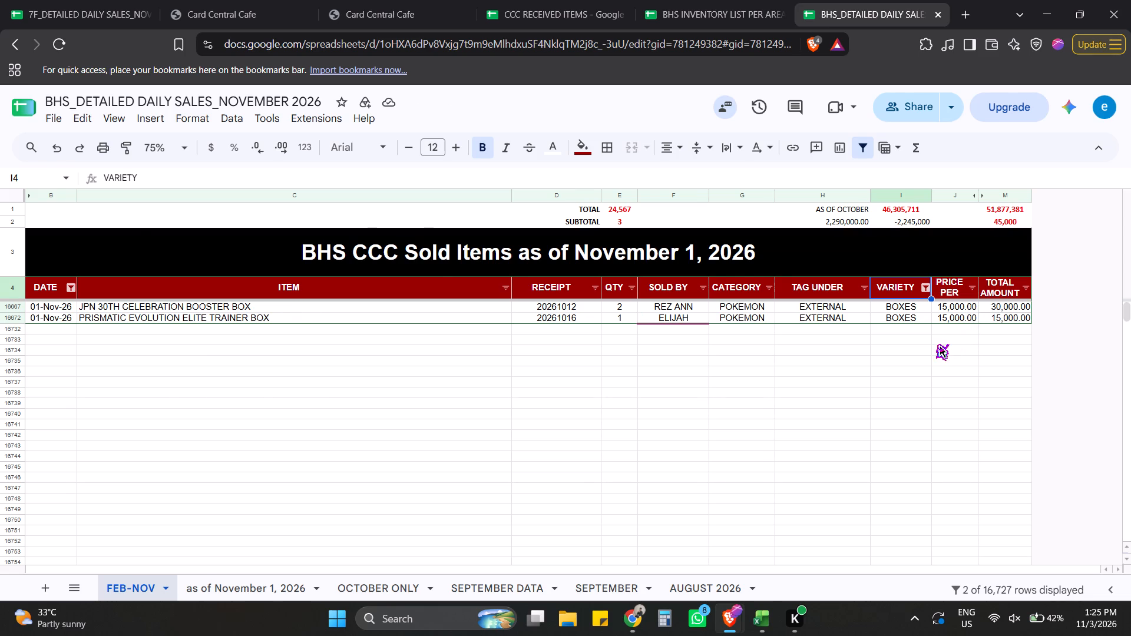
In the BHS Pokemon masterfile's ETB/BOOSTER/BOX sheet, search for 30TH and enter 1 under November 1 for 30TH CELEBRATION ETB.
{"action": "key", "text": "alt+Tab"}
{"action": "left_click", "coordinate": [121, 0]}
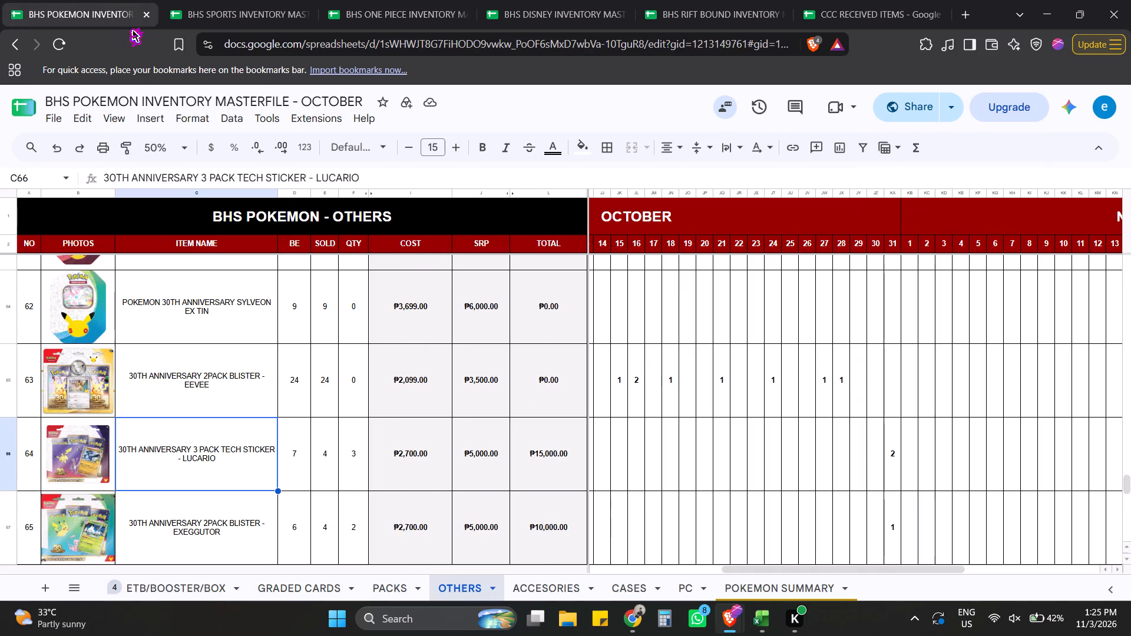
{"action": "left_click", "coordinate": [144, 586]}
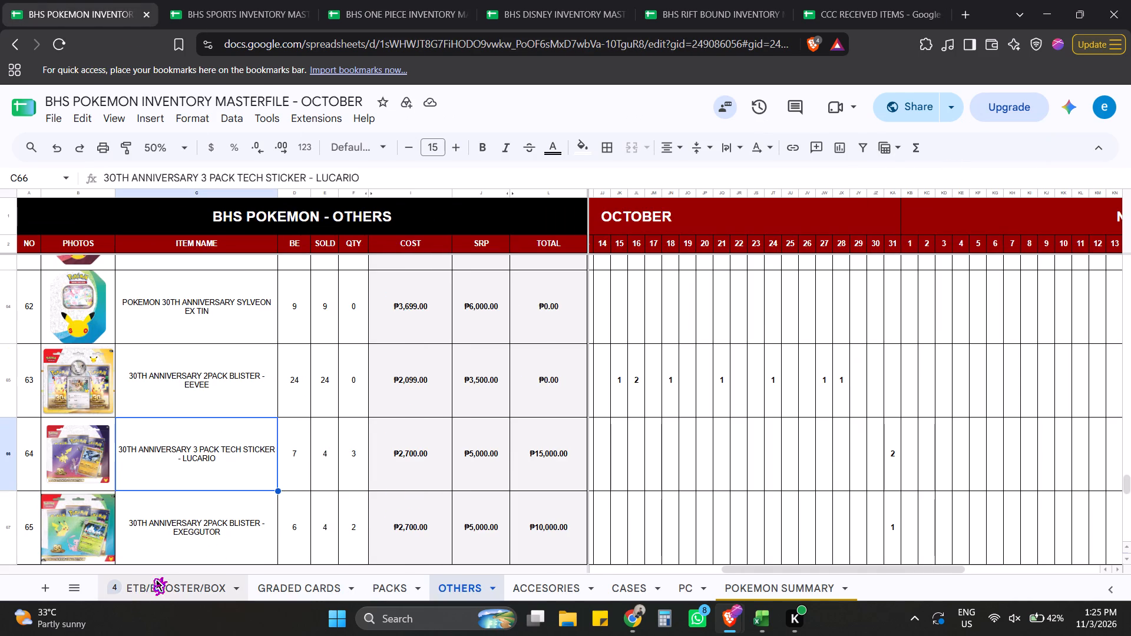
{"action": "key", "text": "ctrl+f"}
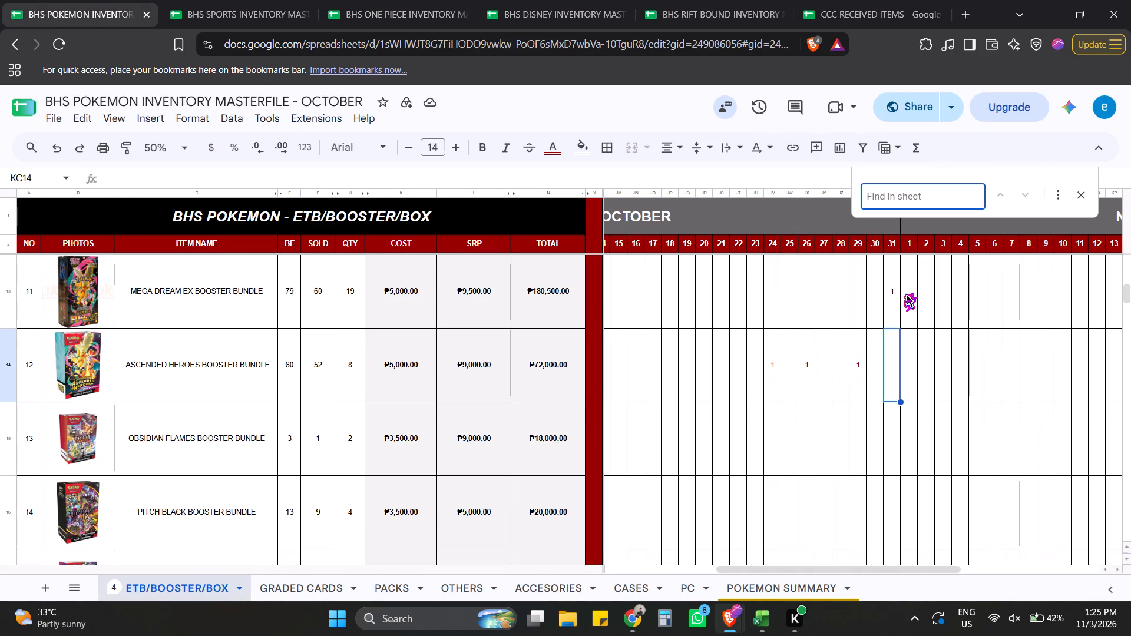
{"action": "type", "text": "30TH"}
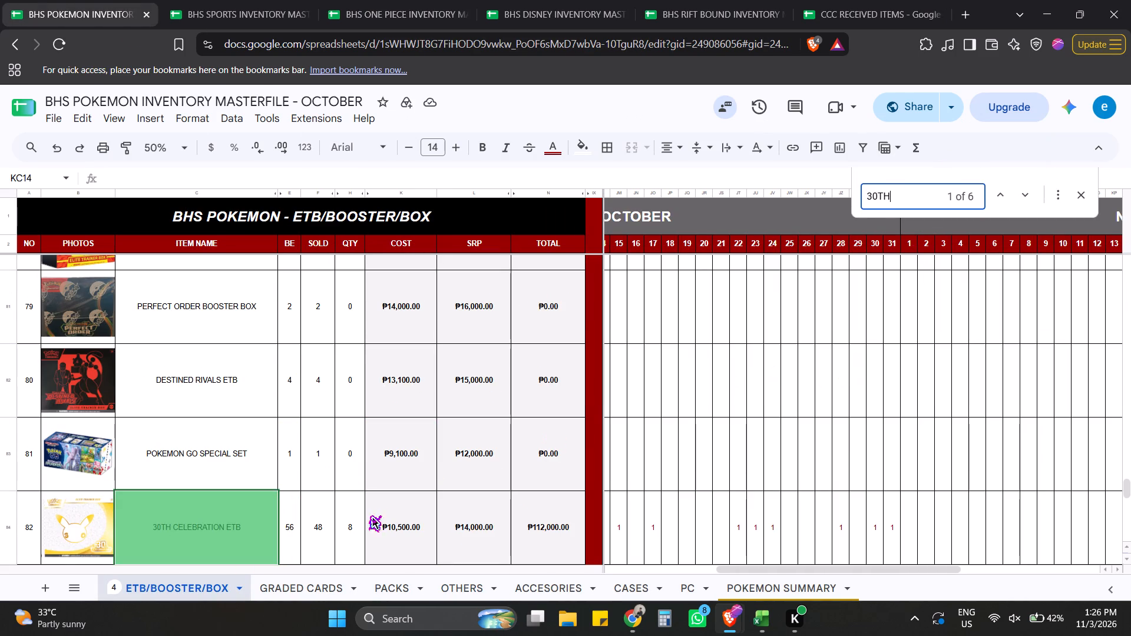
{"action": "left_click", "coordinate": [909, 539]}
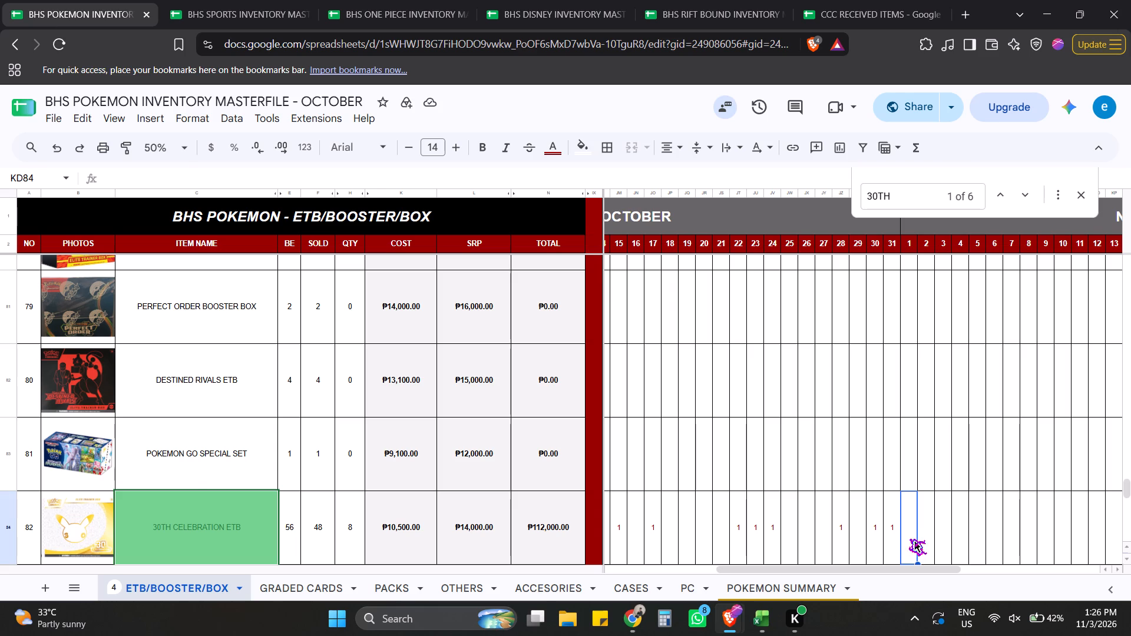
{"action": "key", "text": "1"}
{"action": "left_click", "coordinate": [952, 534]}
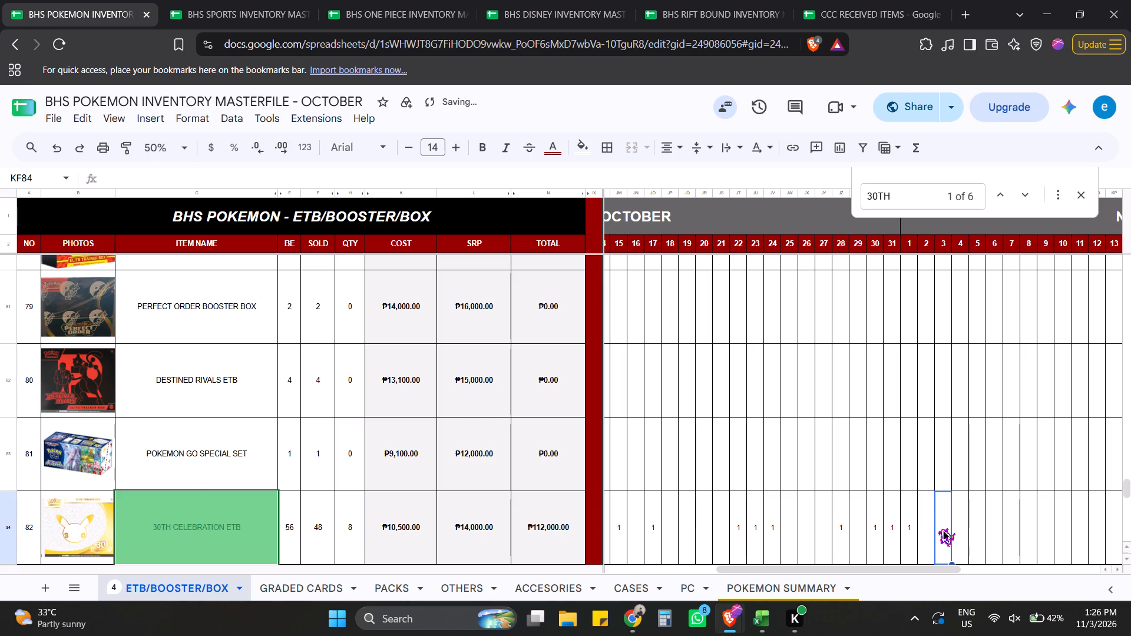
{"action": "left_click", "coordinate": [907, 535]}
{"action": "scroll", "coordinate": [881, 532], "scroll_direction": "down", "scroll_amount": 9}
{"action": "scroll", "coordinate": [899, 470], "scroll_direction": "down", "scroll_amount": 6}
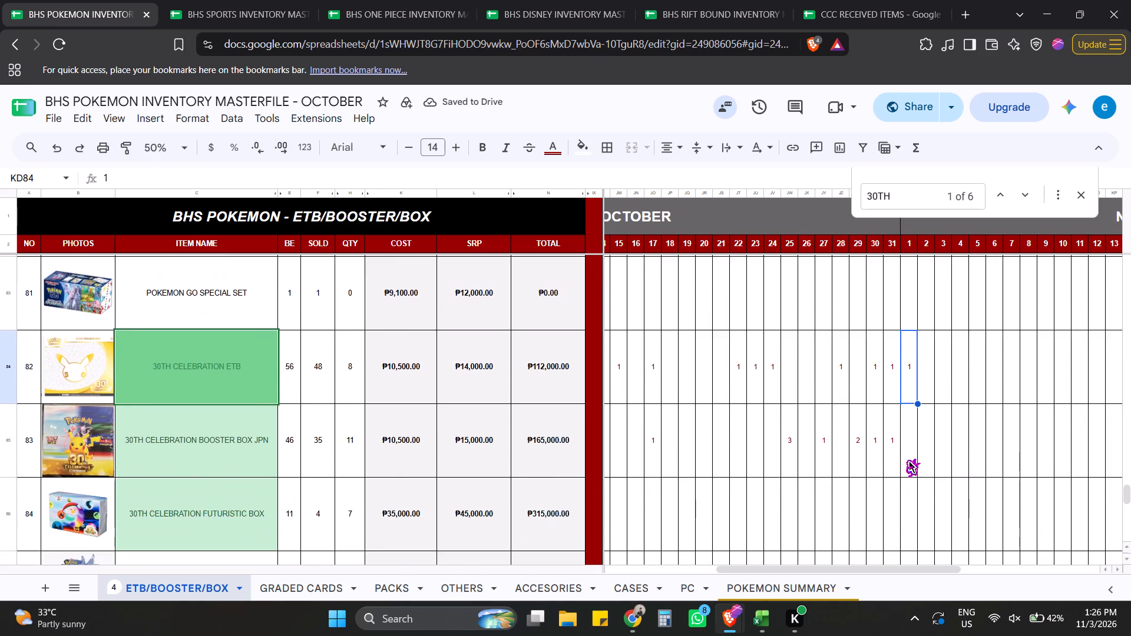
{"action": "scroll", "coordinate": [902, 449], "scroll_direction": "down", "scroll_amount": 5}
Check the boxes sales list, search the ETB/BOOSTER/BOX sheet for PRI, and enter 1 under November 1 for PRISMATIC ETB.
{"action": "key", "text": "alt+Tab"}
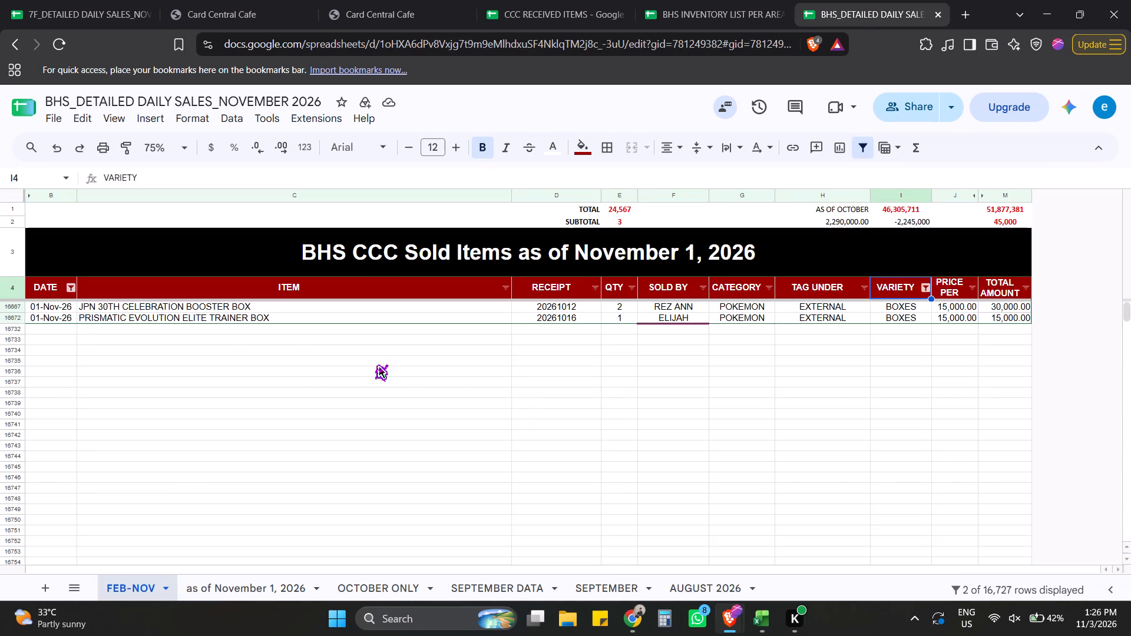
{"action": "scroll", "coordinate": [246, 337], "scroll_direction": "up", "scroll_amount": 1}
{"action": "key", "text": "alt+Tab"}
{"action": "left_click_drag", "start_coordinate": [905, 197], "coordinate": [768, 196]}
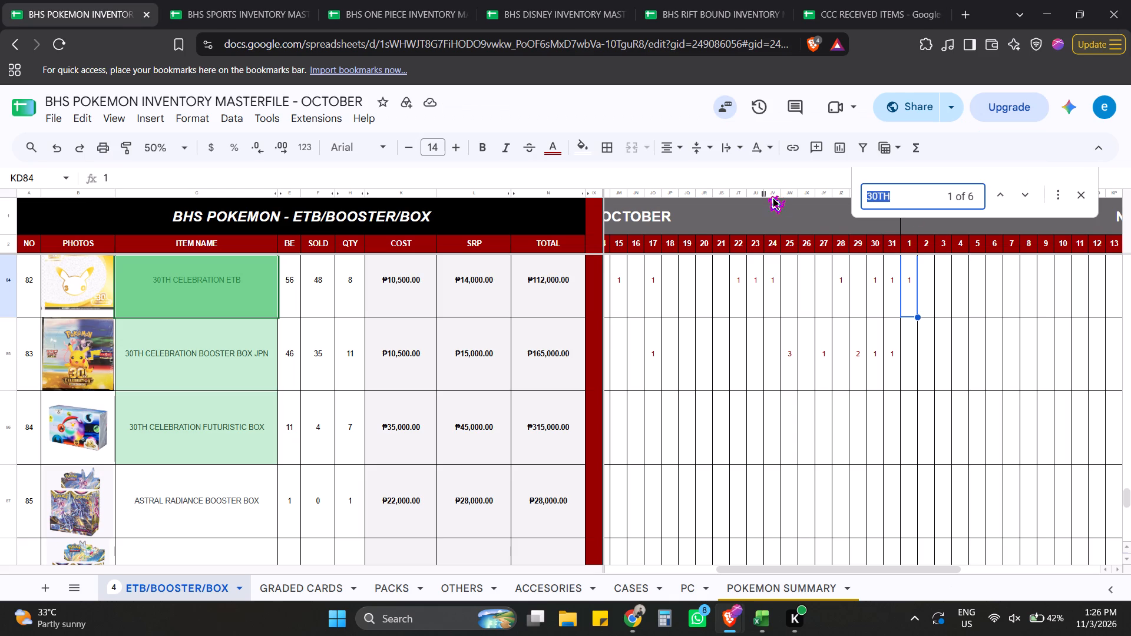
{"action": "type", "text": "PRI"}
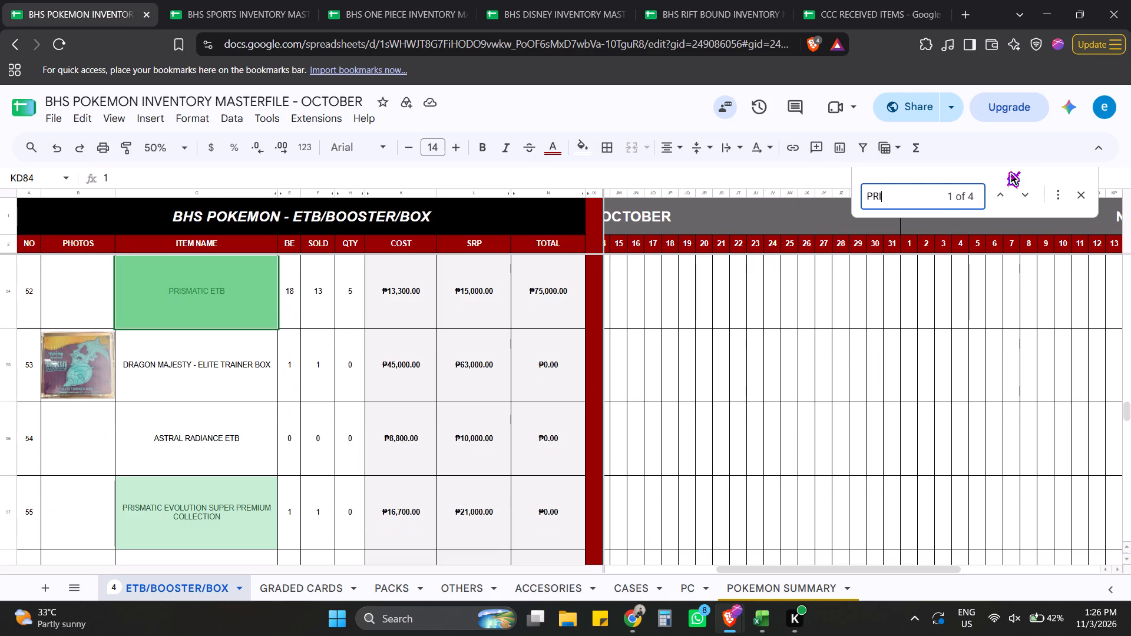
{"action": "left_click", "coordinate": [902, 303]}
{"action": "left_click", "coordinate": [906, 308]}
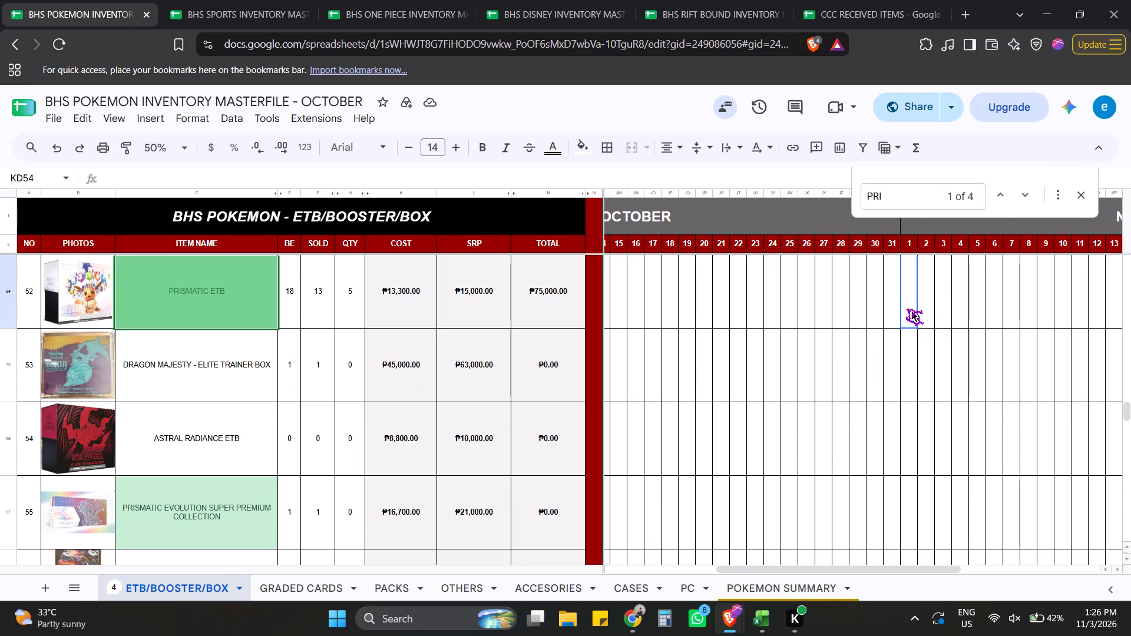
{"action": "key", "text": "1"}
{"action": "left_click", "coordinate": [909, 361]}
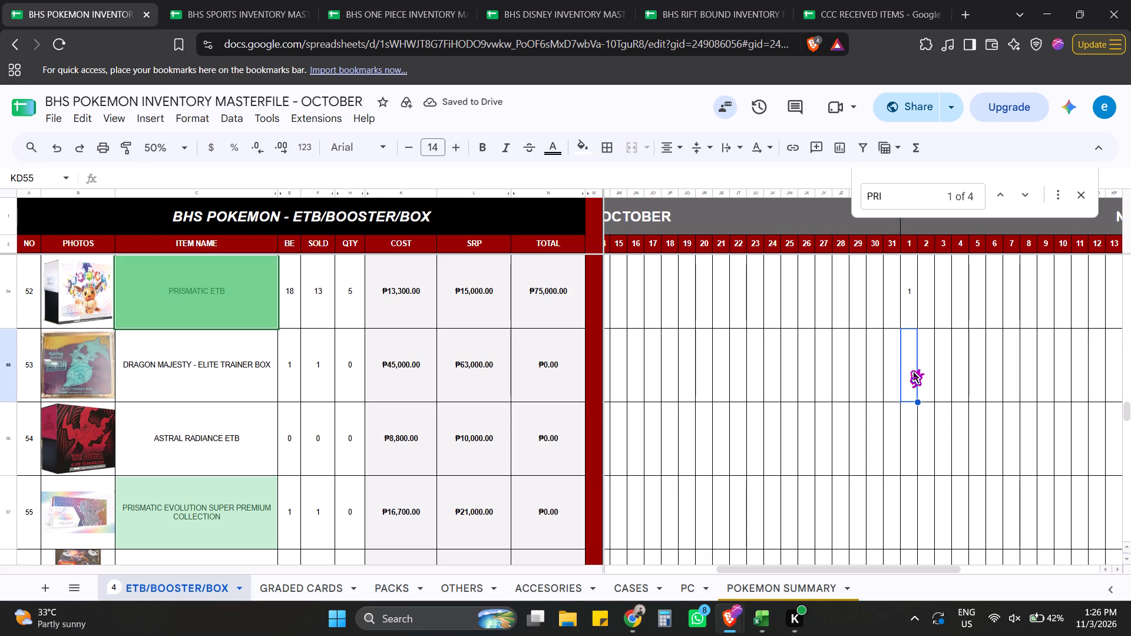
{"action": "left_click", "coordinate": [908, 408]}
Return to the BHS detailed daily sales and change the VARIETY filter from BOXES to OTHERS.
{"action": "key", "text": "alt+Tab"}
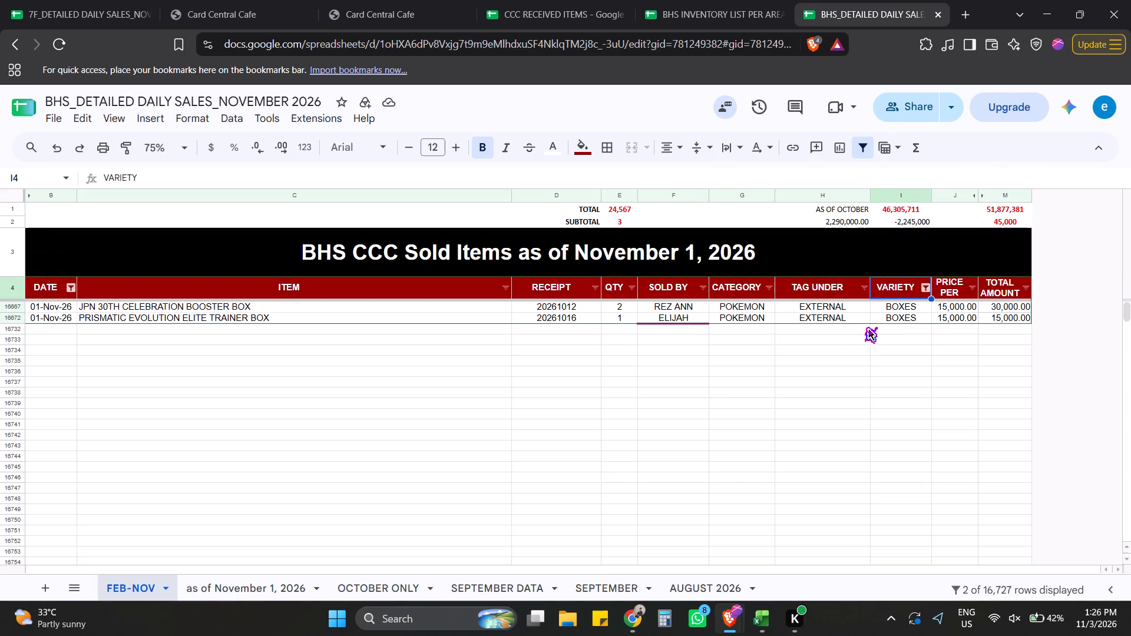
{"action": "scroll", "coordinate": [859, 328], "scroll_direction": "down", "scroll_amount": 2}
{"action": "scroll", "coordinate": [932, 319], "scroll_direction": "up", "scroll_amount": 10}
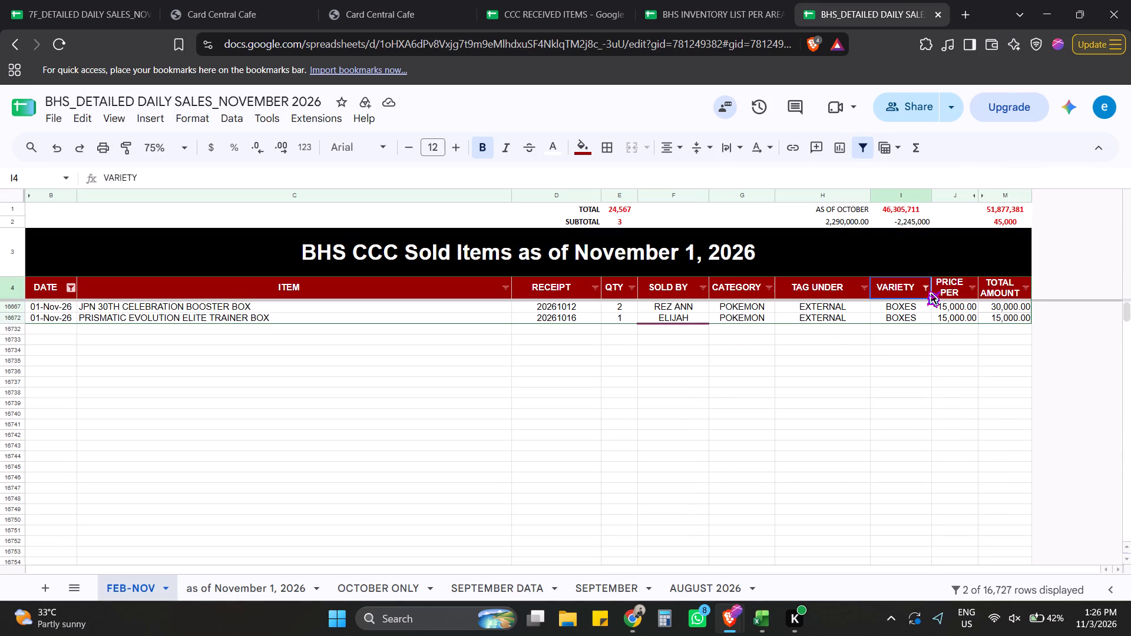
{"action": "left_click", "coordinate": [926, 290]}
{"action": "left_click", "coordinate": [798, 523]}
{"action": "scroll", "coordinate": [811, 535], "scroll_direction": "down", "scroll_amount": 3}
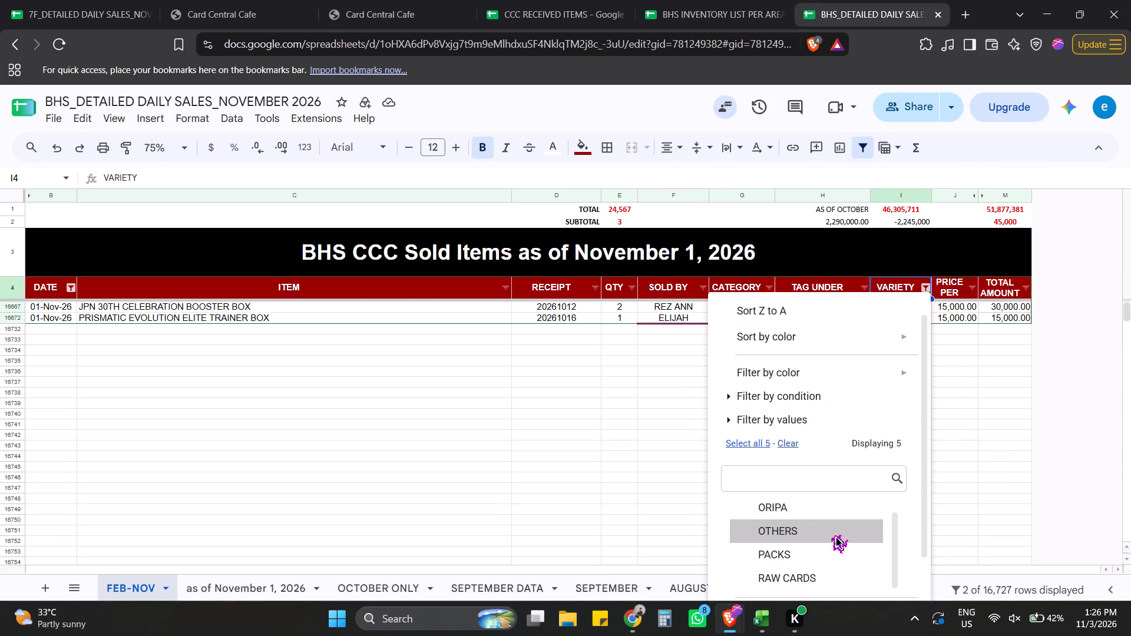
{"action": "left_click", "coordinate": [832, 531]}
{"action": "scroll", "coordinate": [911, 546], "scroll_direction": "down", "scroll_amount": 5}
{"action": "left_click", "coordinate": [888, 569]}
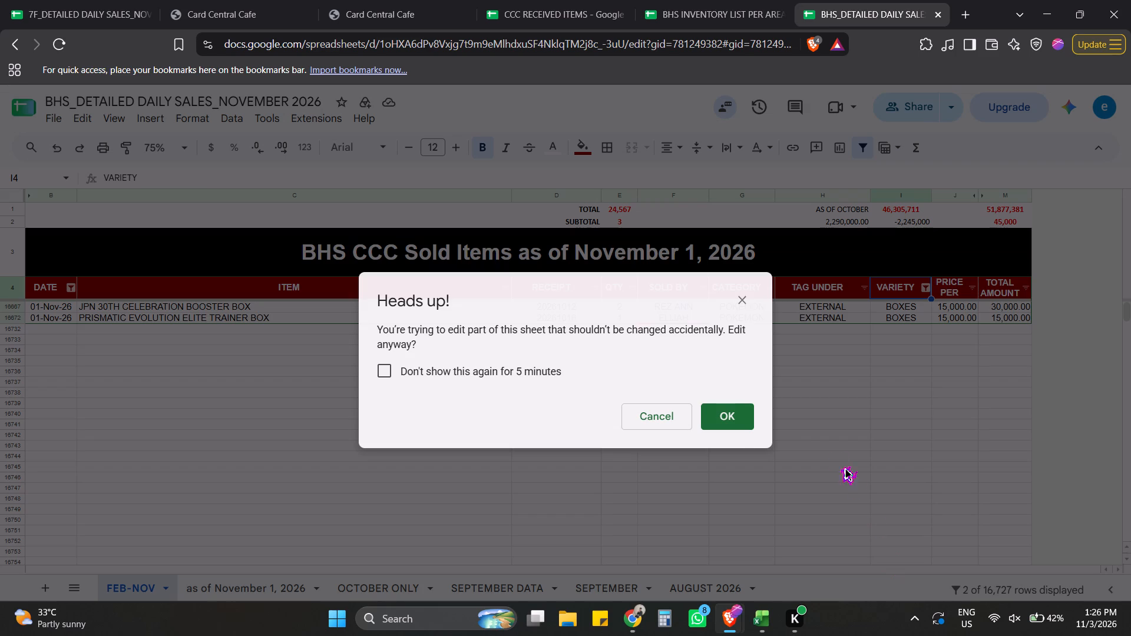
{"action": "left_click", "coordinate": [736, 426]}
{"action": "scroll", "coordinate": [630, 461], "scroll_direction": "up", "scroll_amount": 18}
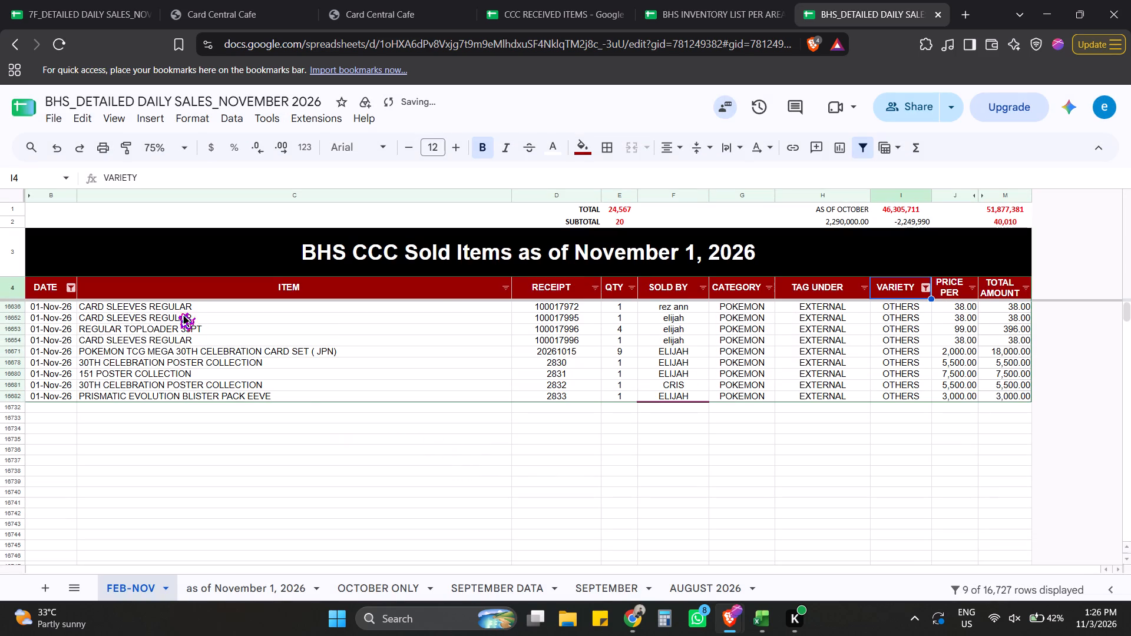
Transfer the POKEMON TCG MEGA card set sale by entering 9 under November 1 for 30TH CELEBRATION CARD SET OF 9 JAPANESE in the Pokemon OTHERS sheet.
{"action": "left_click", "coordinate": [153, 304]}
{"action": "left_click", "coordinate": [146, 324]}
{"action": "left_click", "coordinate": [143, 343]}
{"action": "left_click", "coordinate": [142, 350]}
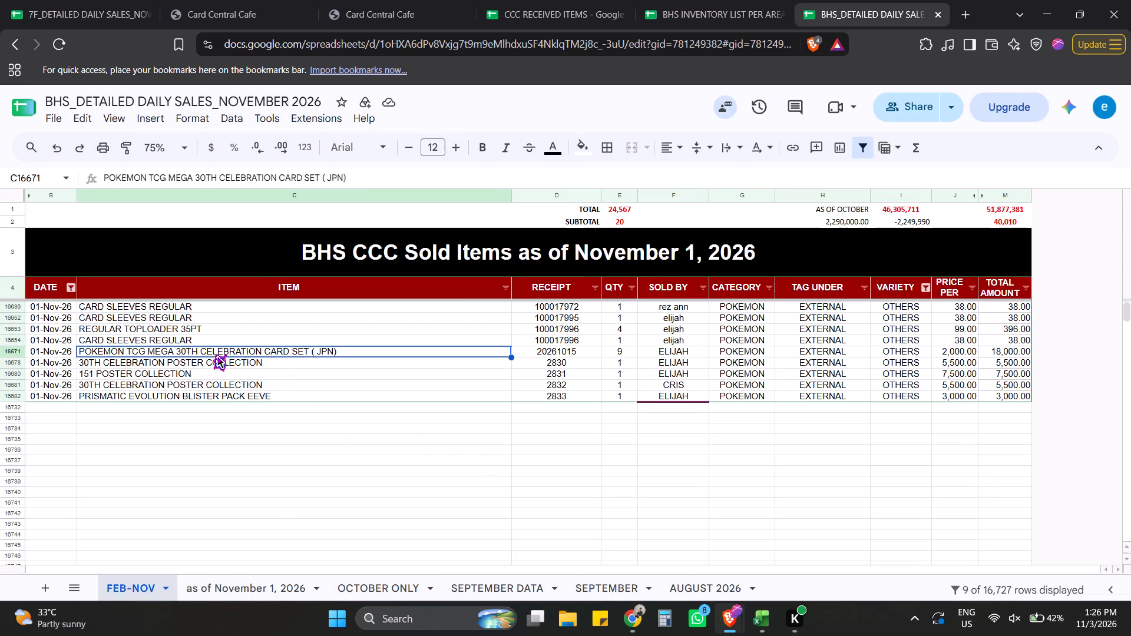
{"action": "key", "text": "alt+Tab"}
{"action": "left_click", "coordinate": [458, 585]}
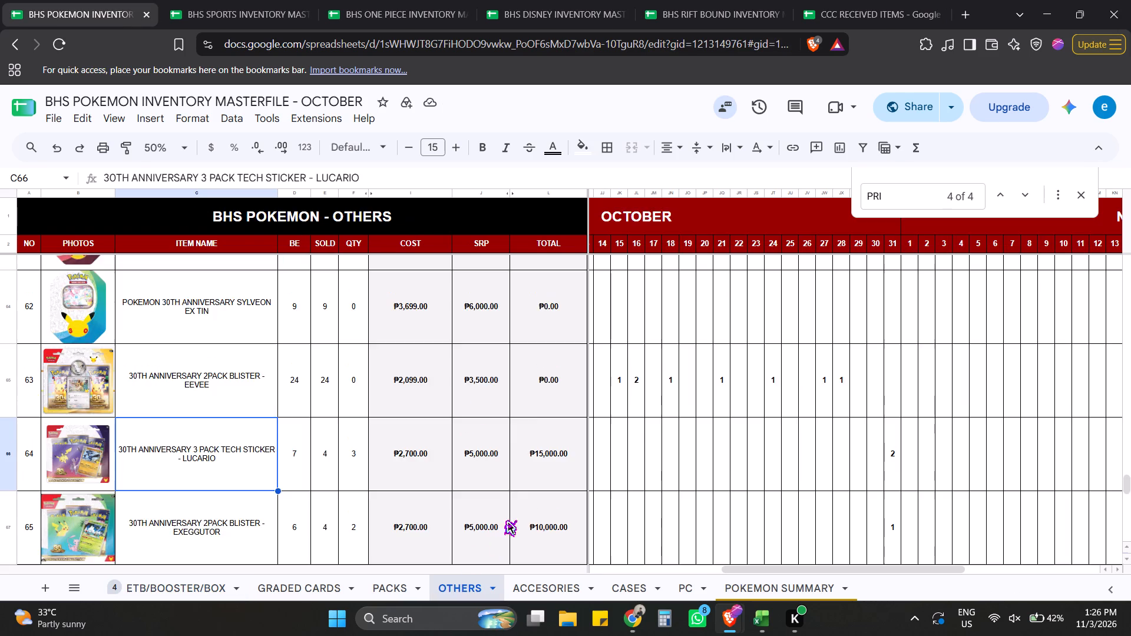
{"action": "scroll", "coordinate": [410, 390], "scroll_direction": "down", "scroll_amount": 20}
{"action": "scroll", "coordinate": [410, 390], "scroll_direction": "down", "scroll_amount": 20}
{"action": "scroll", "coordinate": [410, 390], "scroll_direction": "down", "scroll_amount": 8}
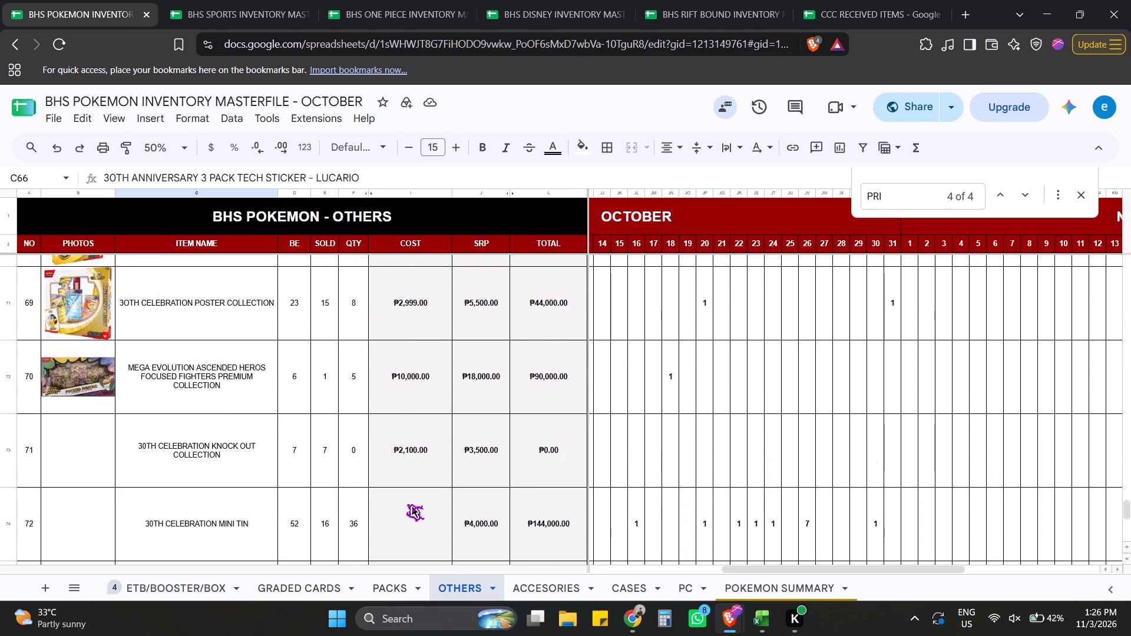
{"action": "scroll", "coordinate": [406, 503], "scroll_direction": "down", "scroll_amount": 20}
{"action": "scroll", "coordinate": [406, 503], "scroll_direction": "down", "scroll_amount": 9}
{"action": "left_click", "coordinate": [829, 478]}
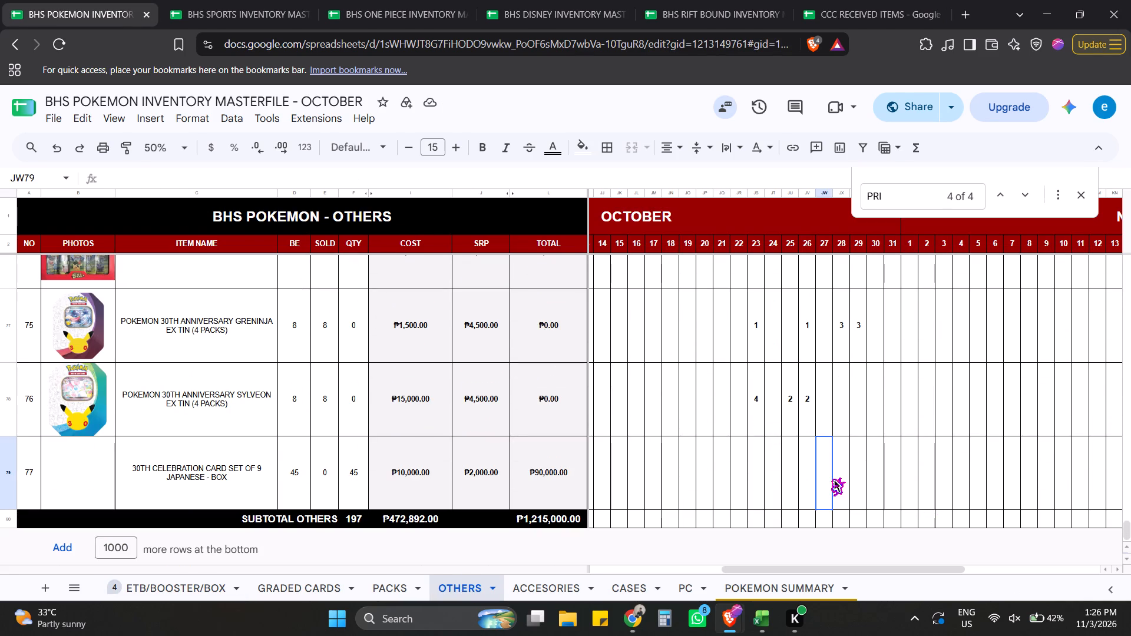
{"action": "left_click", "coordinate": [880, 480]}
{"action": "left_click", "coordinate": [846, 476]}
{"action": "left_click", "coordinate": [910, 471]}
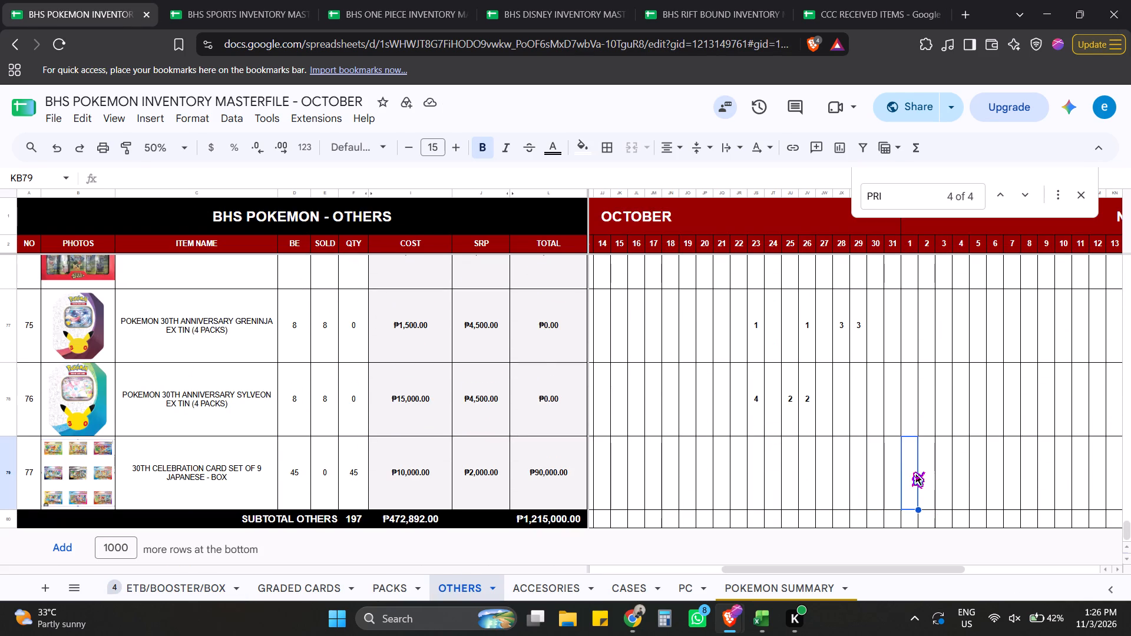
{"action": "key", "text": "9"}
{"action": "key", "text": "Return"}
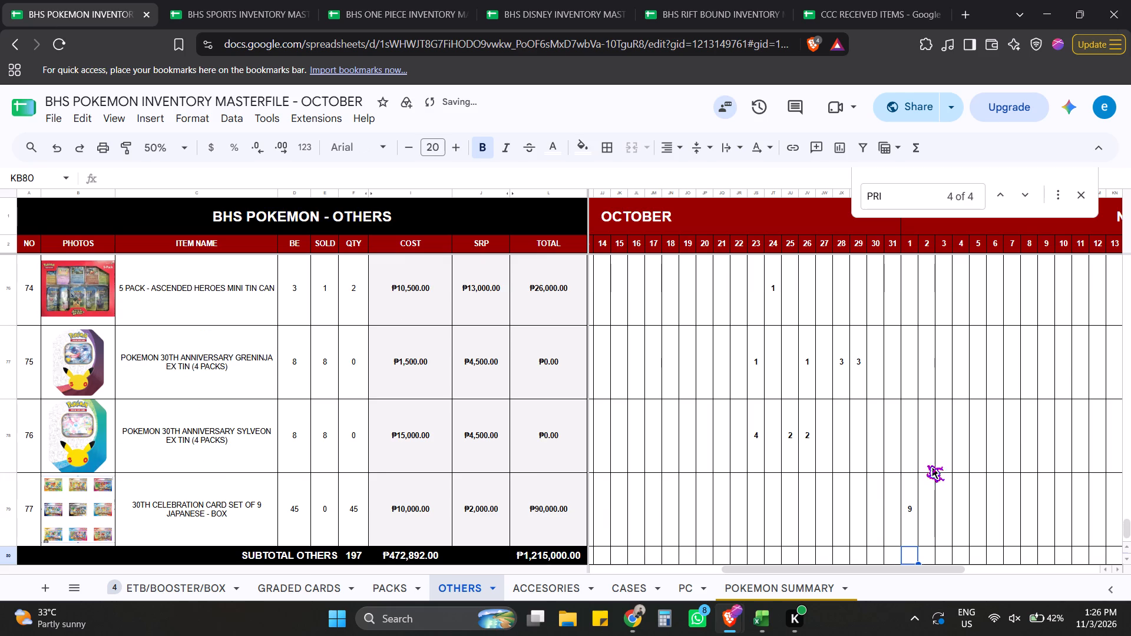
Check the 30TH CELEBRATION POSTER COLLECTION sale in the detailed daily sales and search the Pokemon masterfile's ETB/BOOSTER/BOX sheet for POSTER.
{"action": "key", "text": "alt+Tab"}
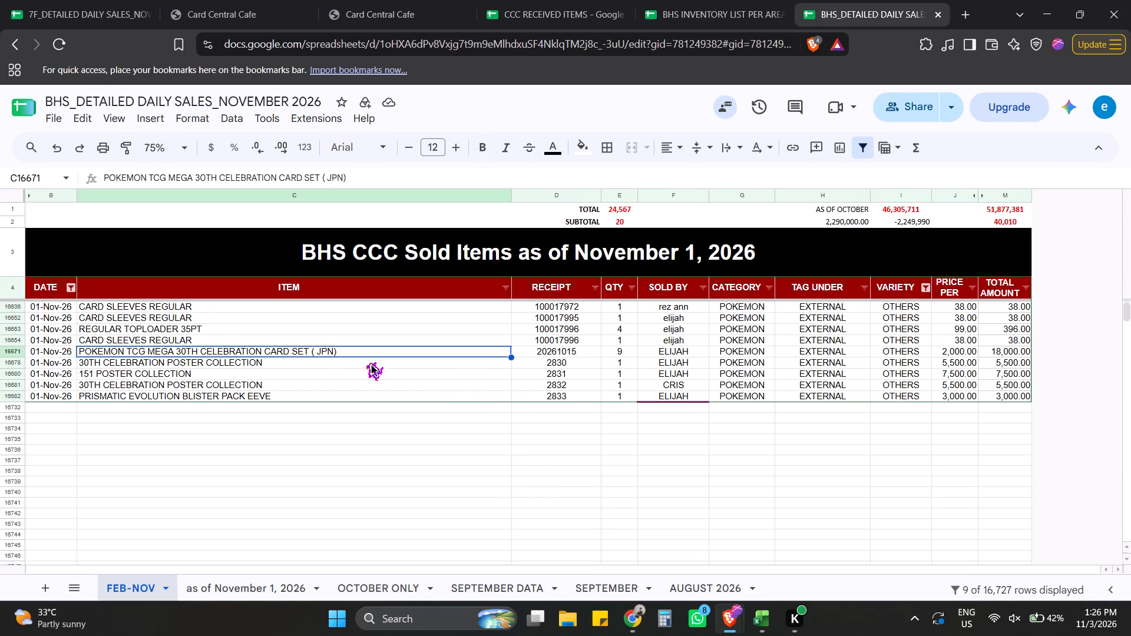
{"action": "left_click", "coordinate": [302, 365]}
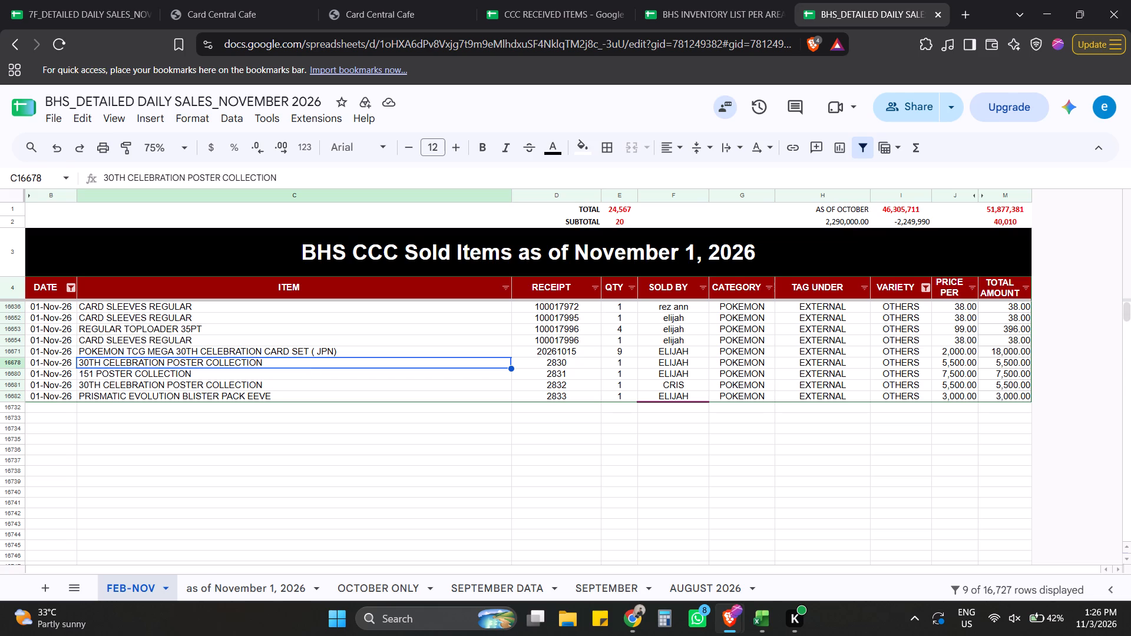
{"action": "key", "text": "alt+Tab"}
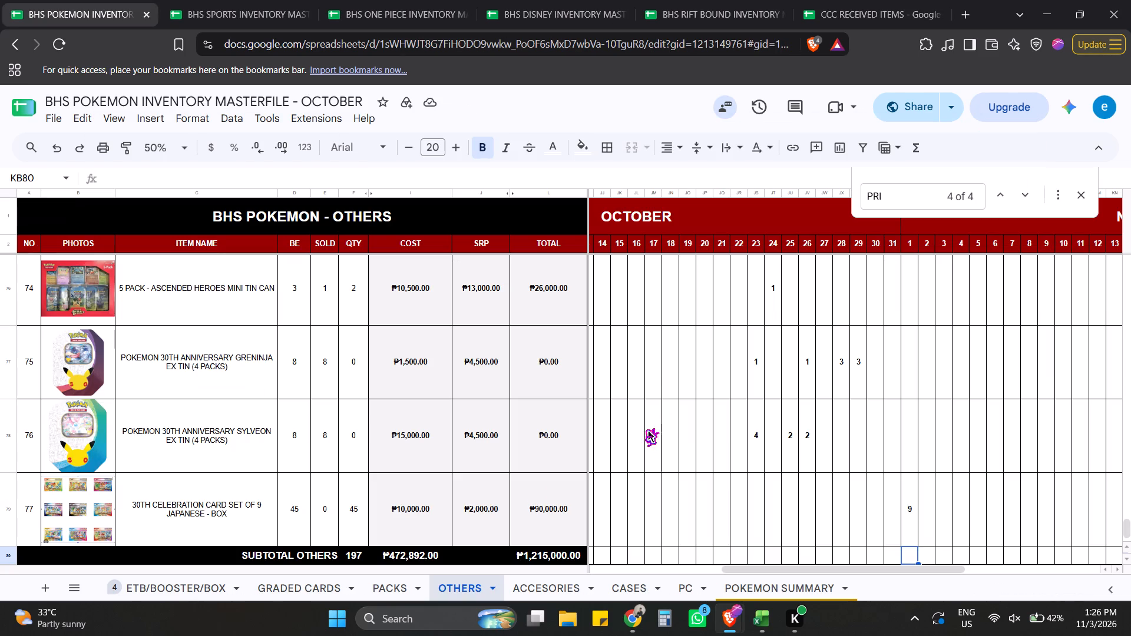
{"action": "left_click", "coordinate": [191, 581]}
{"action": "left_click_drag", "start_coordinate": [914, 204], "coordinate": [799, 201]}
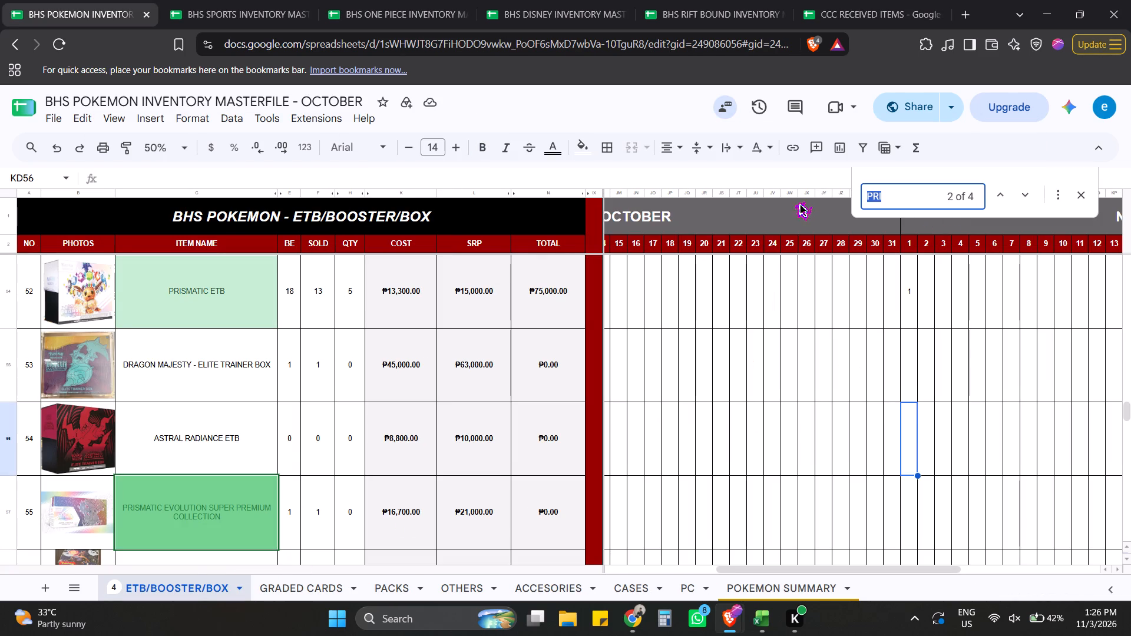
{"action": "type", "text": "POSTER"}
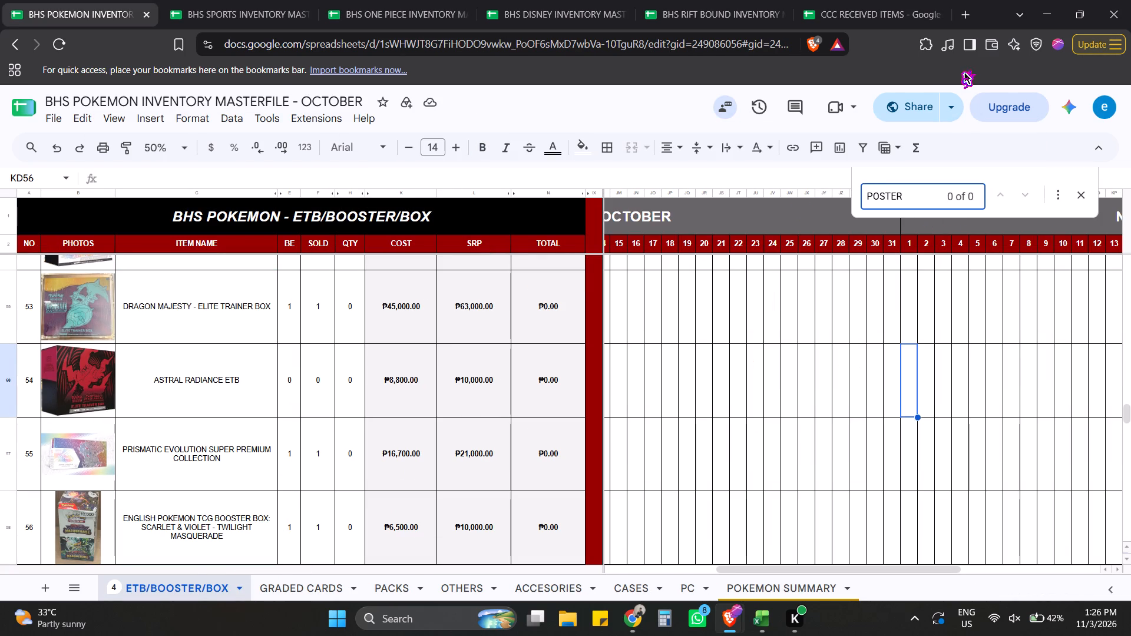
Search the ETB/BOOSTER/BOX sheet for 30TH and go through the matching items looking for the poster collection.
{"action": "key", "text": "BackSpace"}
{"action": "key", "text": "BackSpace"}
{"action": "key", "text": "BackSpace"}
{"action": "key", "text": "BackSpace"}
{"action": "key", "text": "BackSpace"}
{"action": "key", "text": "BackSpace"}
{"action": "type", "text": "39TTH"}
{"action": "key", "text": "BackSpace"}
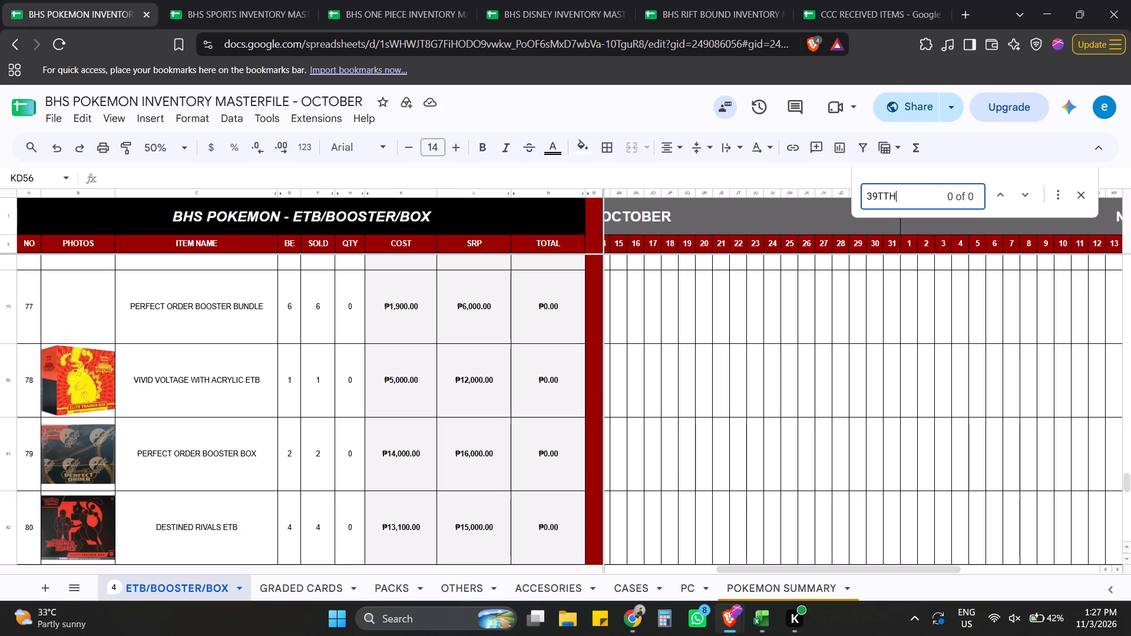
{"action": "key", "text": "BackSpace"}
{"action": "key", "text": "BackSpace"}
{"action": "key", "text": "BackSpace"}
{"action": "type", "text": "0TH"}
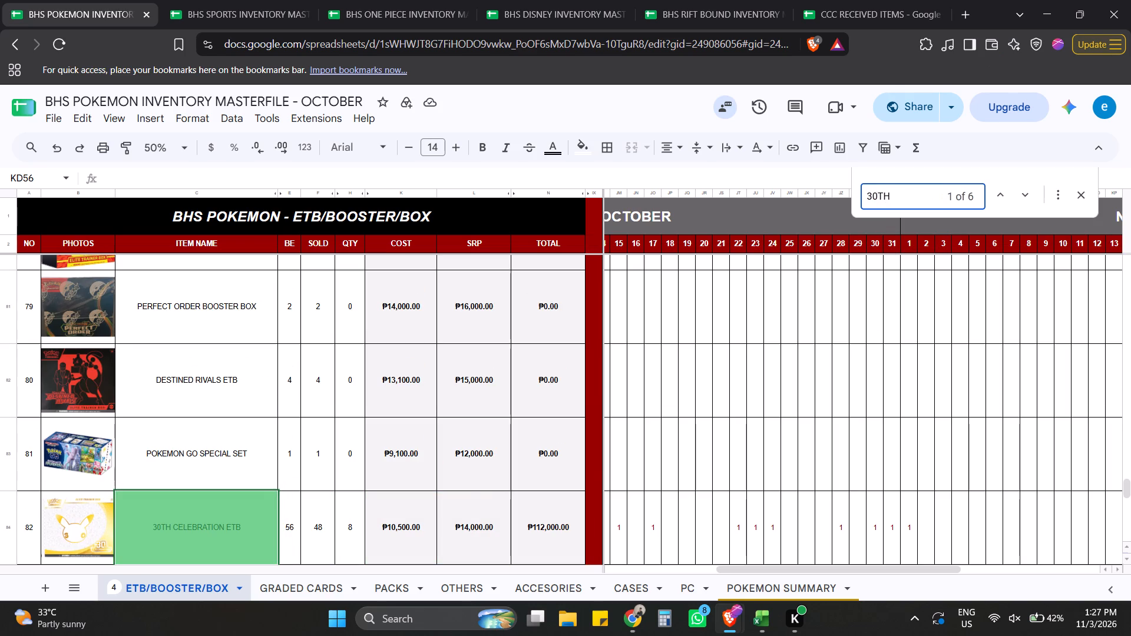
{"action": "left_click", "coordinate": [1029, 187]}
{"action": "left_click", "coordinate": [1027, 191]}
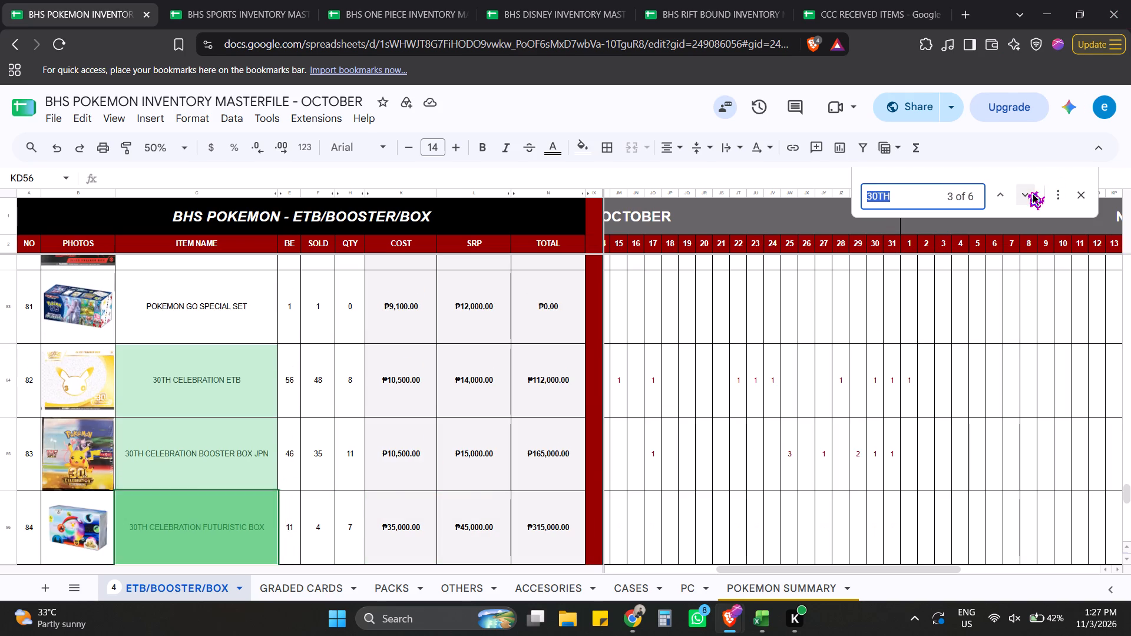
{"action": "left_click", "coordinate": [1027, 194]}
{"action": "left_click", "coordinate": [1027, 194]}
{"action": "left_click", "coordinate": [1027, 194]}
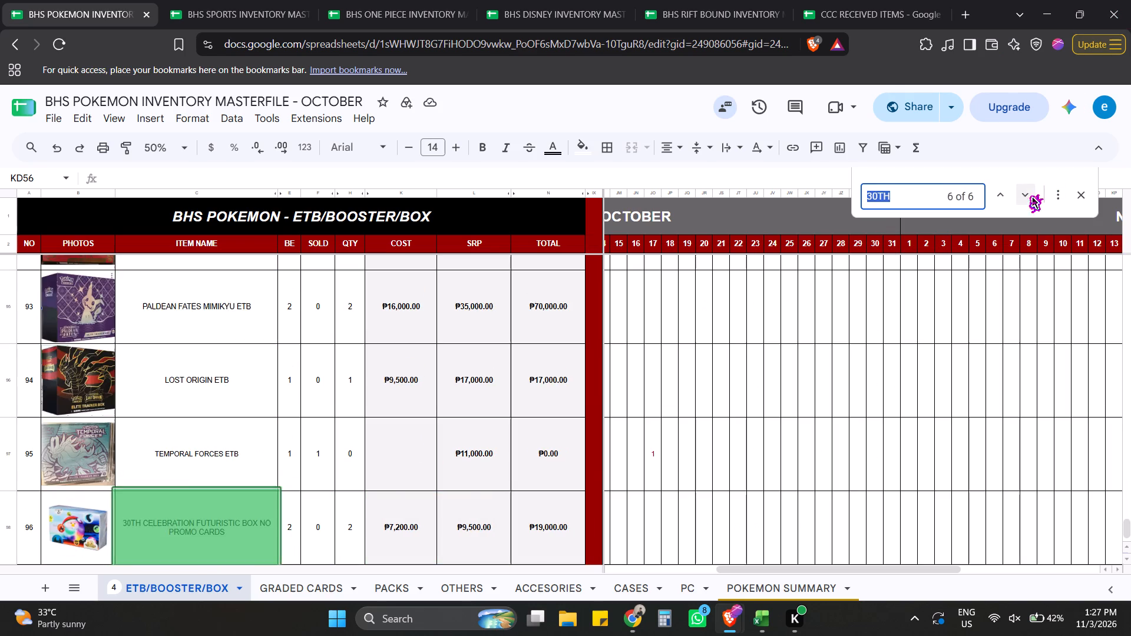
{"action": "left_click", "coordinate": [1027, 197]}
{"action": "left_click", "coordinate": [1027, 197]}
{"action": "left_click", "coordinate": [1027, 197]}
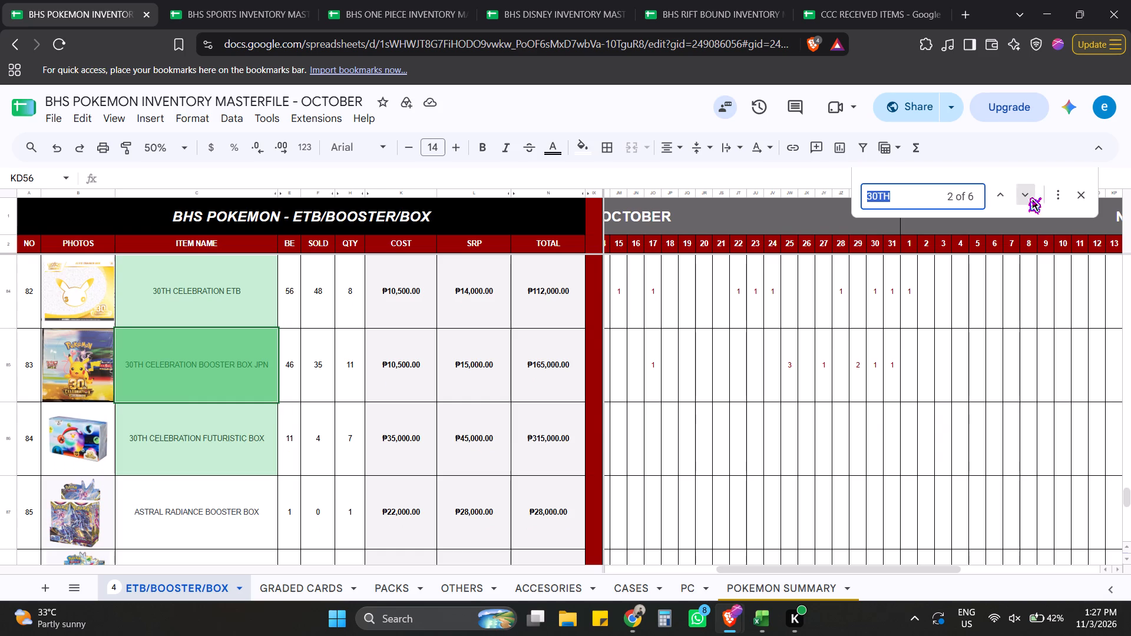
{"action": "left_click", "coordinate": [1027, 197]}
{"action": "left_click", "coordinate": [1027, 197]}
{"action": "left_click", "coordinate": [1027, 197]}
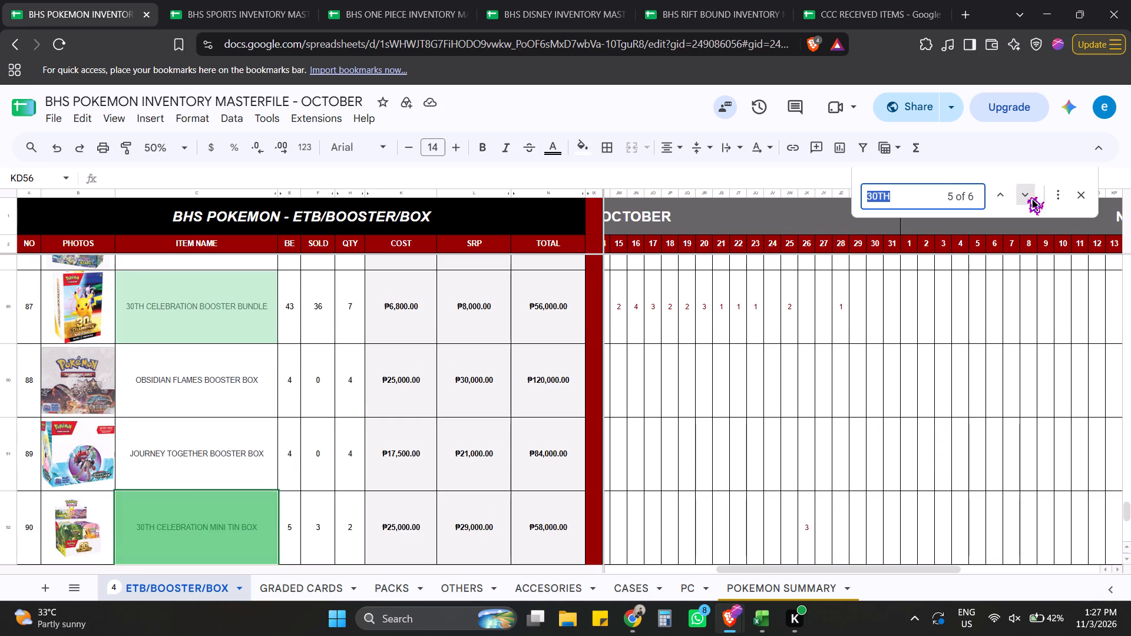
{"action": "left_click", "coordinate": [1027, 197]}
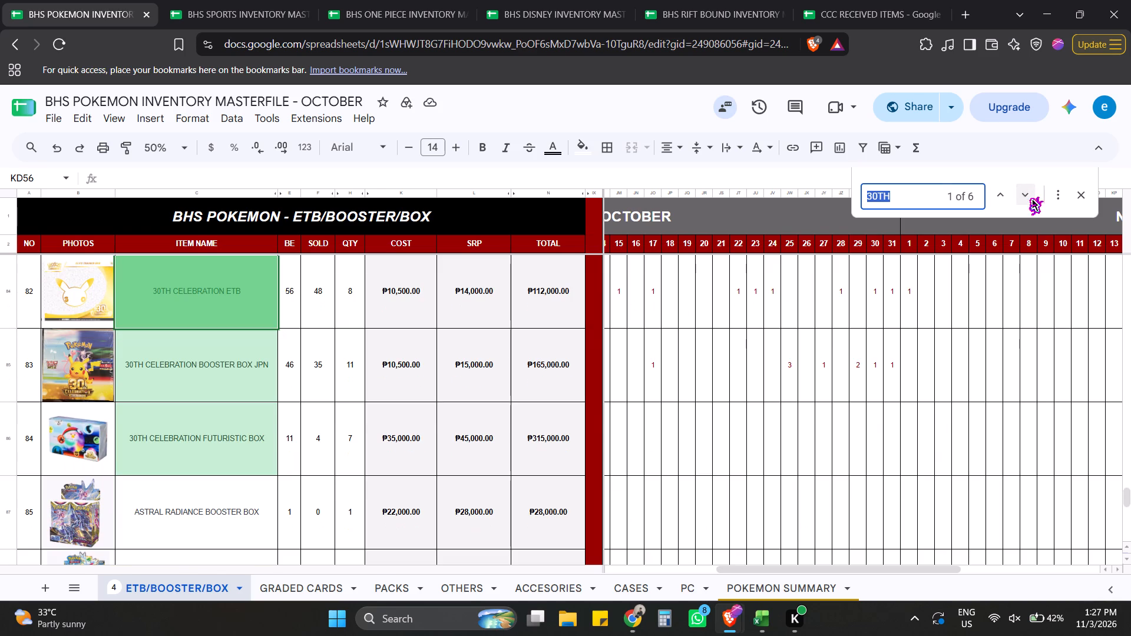
{"action": "left_click", "coordinate": [1027, 197]}
{"action": "left_click", "coordinate": [1027, 197]}
{"action": "left_click", "coordinate": [1026, 201]}
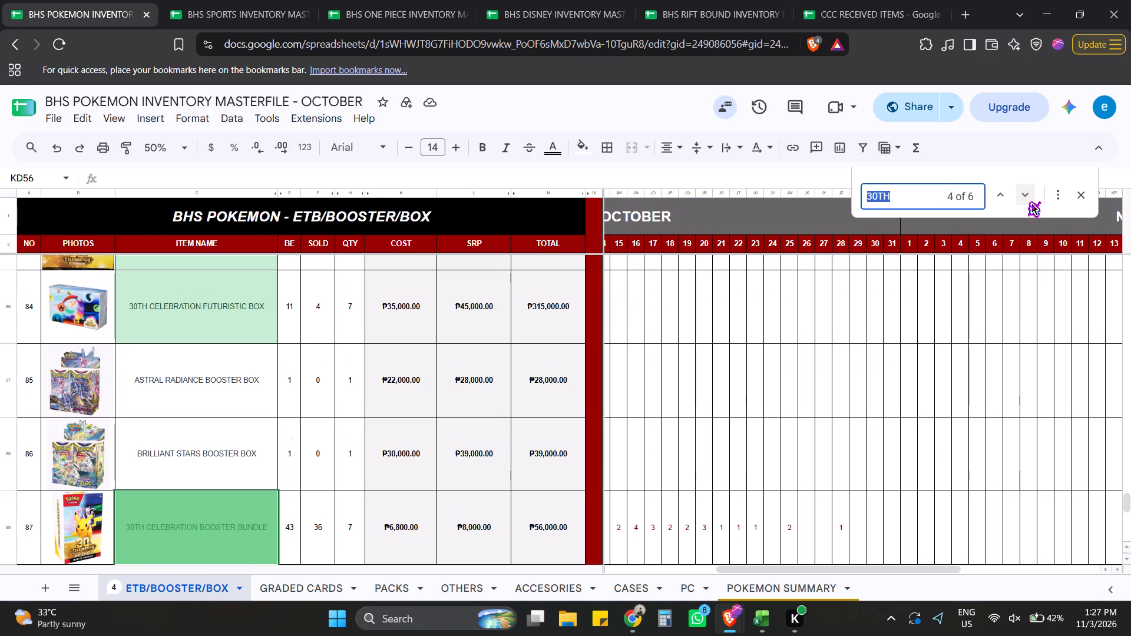
{"action": "left_click", "coordinate": [1026, 201]}
{"action": "left_click", "coordinate": [916, 200]}
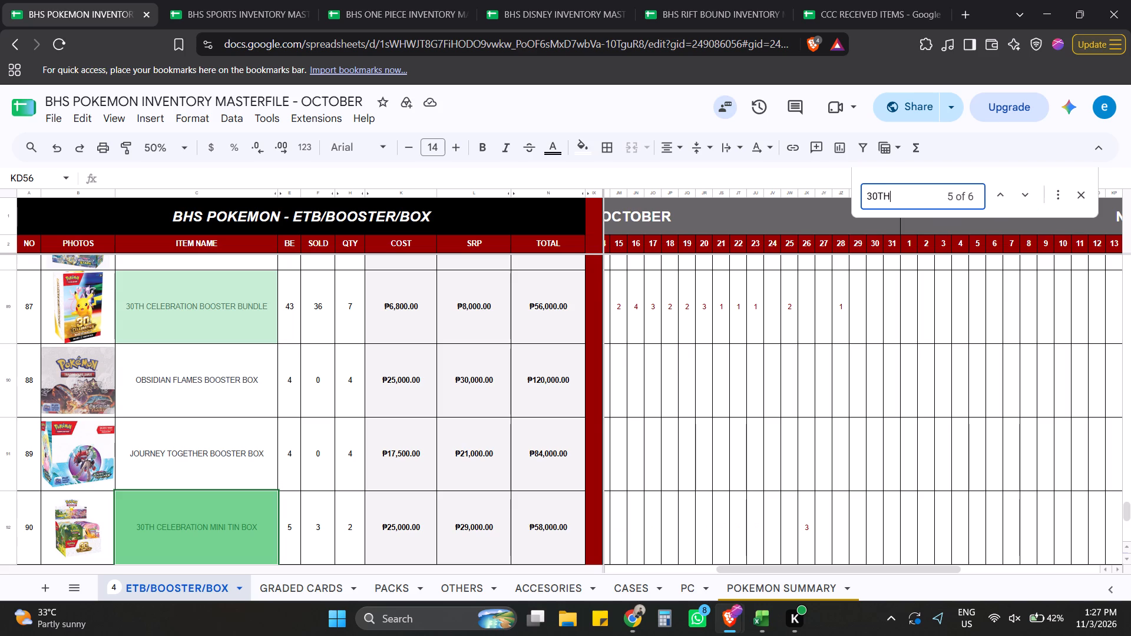
Go through the 30TH matches in the Pokemon OTHERS sheet looking for the poster collection.
{"action": "left_click", "coordinate": [454, 588]}
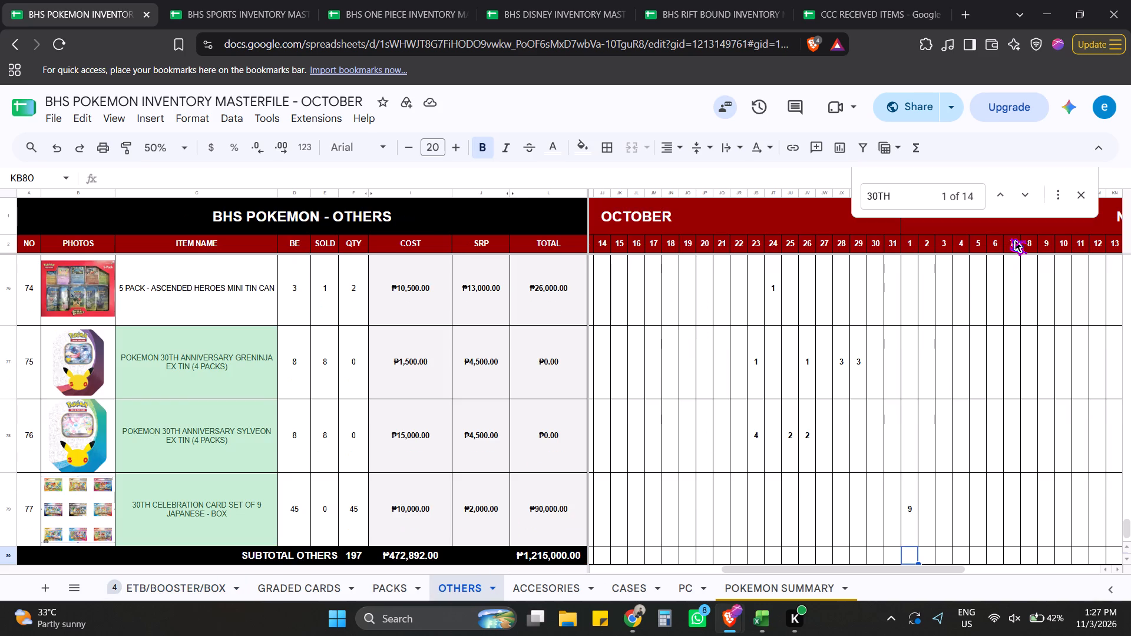
{"action": "left_click", "coordinate": [1018, 193]}
{"action": "left_click", "coordinate": [1018, 193]}
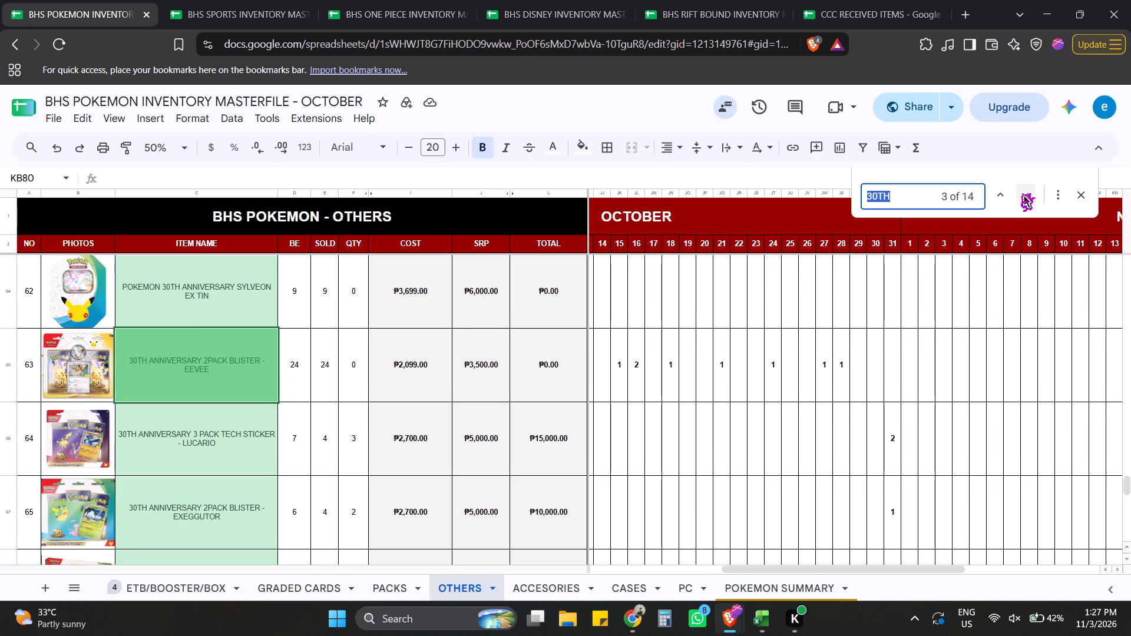
{"action": "left_click", "coordinate": [1020, 193]}
{"action": "left_click", "coordinate": [1020, 193]}
{"action": "left_click", "coordinate": [1020, 193]}
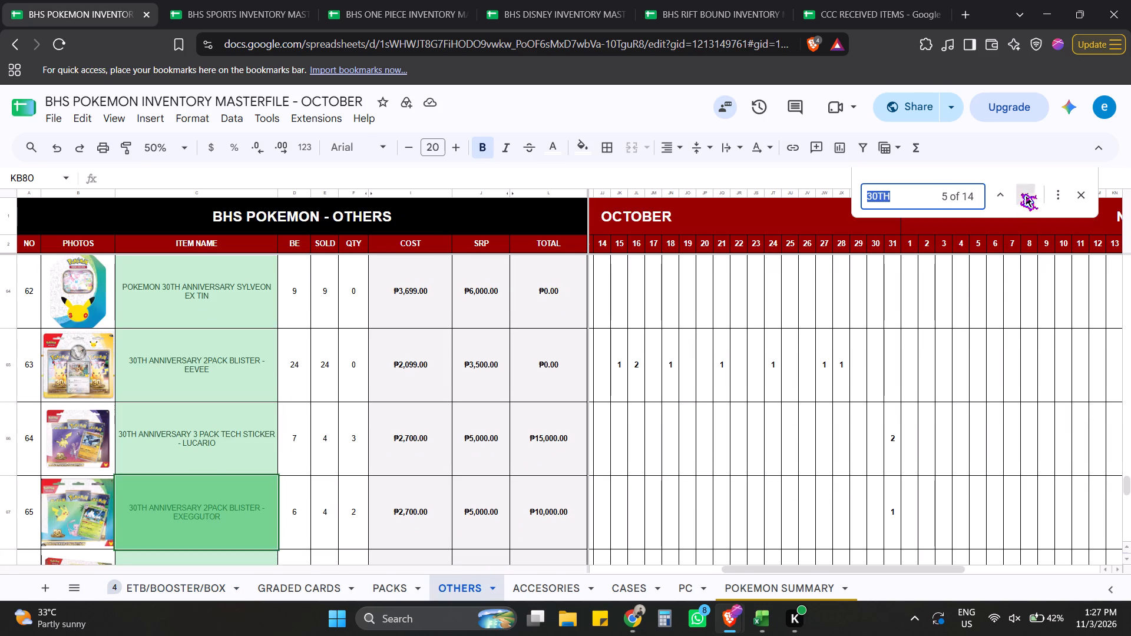
{"action": "left_click", "coordinate": [1020, 193]}
{"action": "left_click", "coordinate": [1020, 193]}
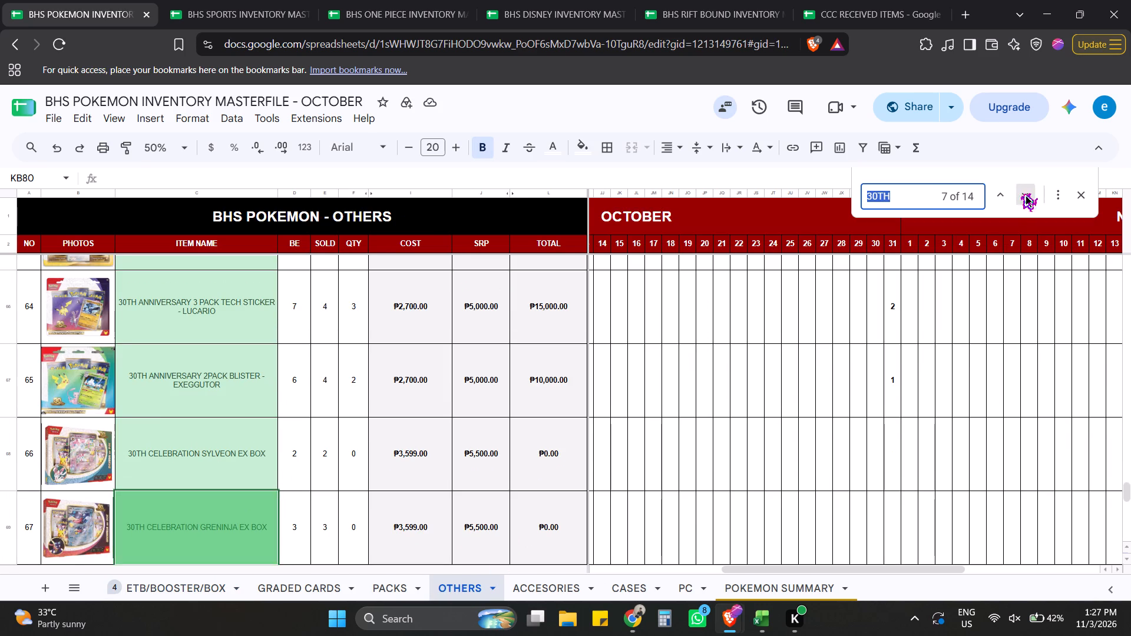
{"action": "left_click", "coordinate": [1020, 193]}
{"action": "left_click", "coordinate": [1020, 193]}
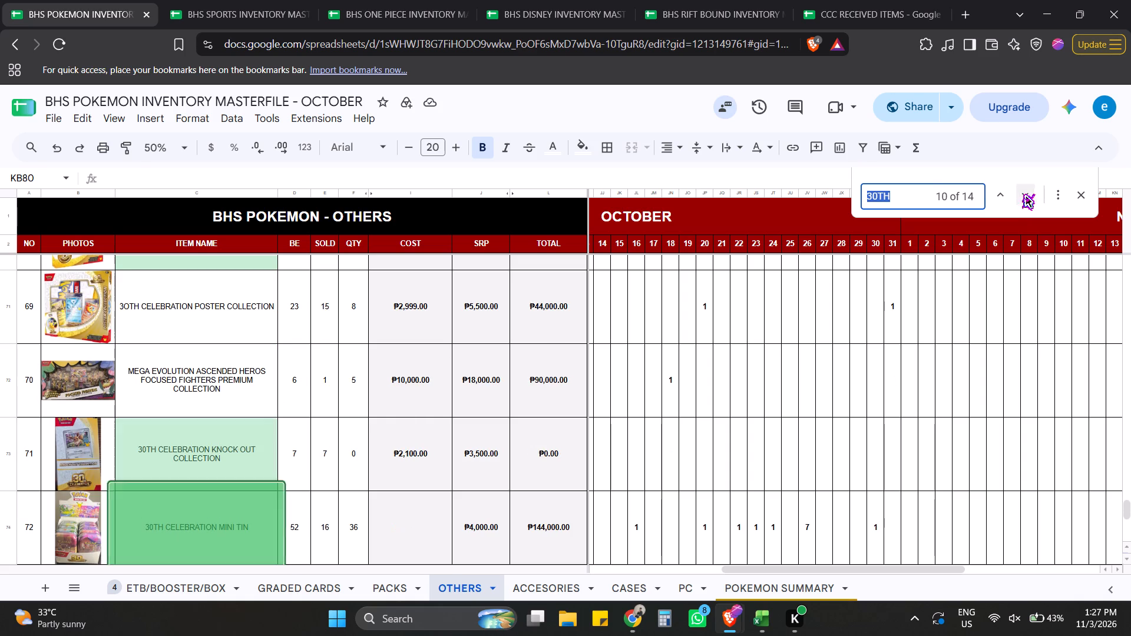
{"action": "left_click", "coordinate": [1020, 193]}
{"action": "left_click", "coordinate": [1020, 193]}
{"action": "left_click", "coordinate": [1020, 193]}
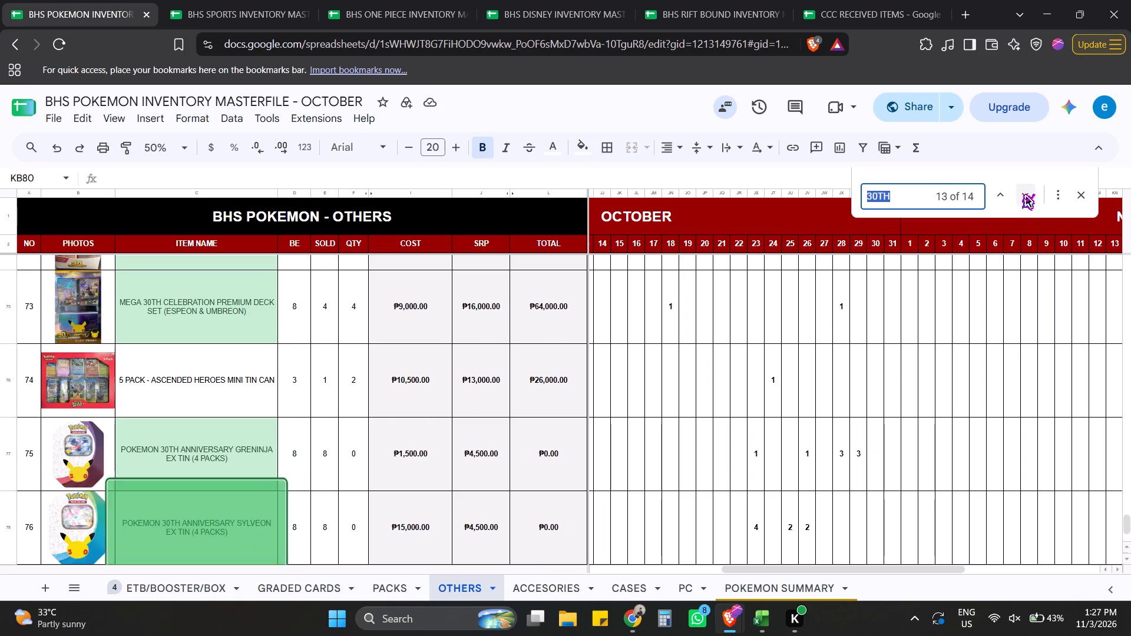
{"action": "left_click", "coordinate": [1020, 193]}
Go through the 30TH matches again, recheck the sales list, and enter 2 under November 1 for 30TH CELEBRATION BINDER COLLECTION.
{"action": "left_click", "coordinate": [1020, 193]}
{"action": "left_click", "coordinate": [1020, 193]}
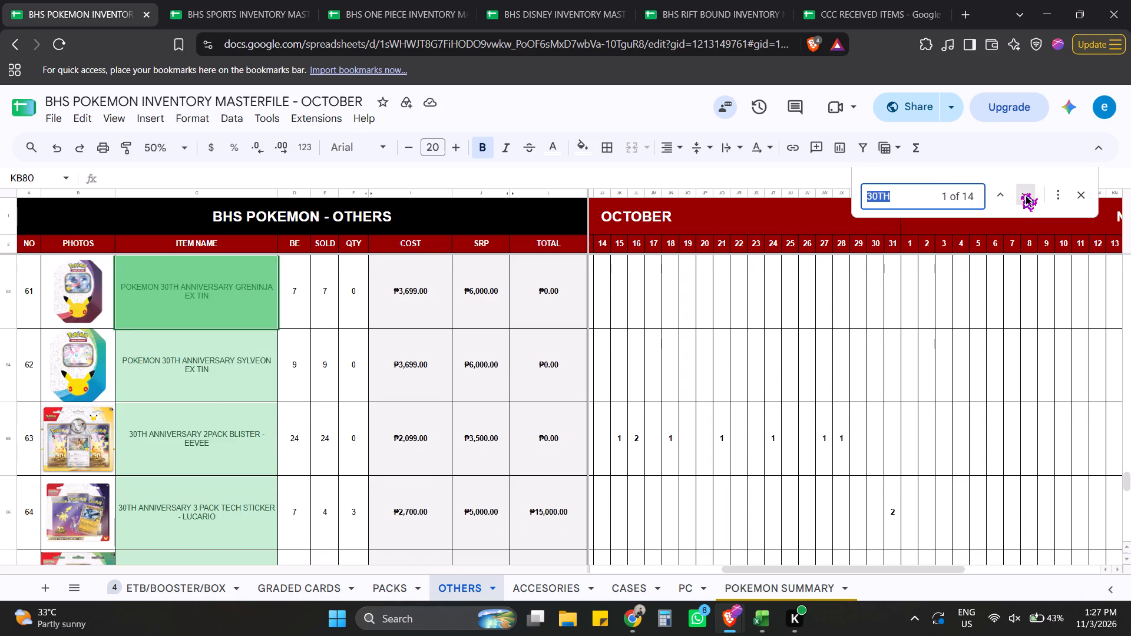
{"action": "left_click", "coordinate": [1020, 193]}
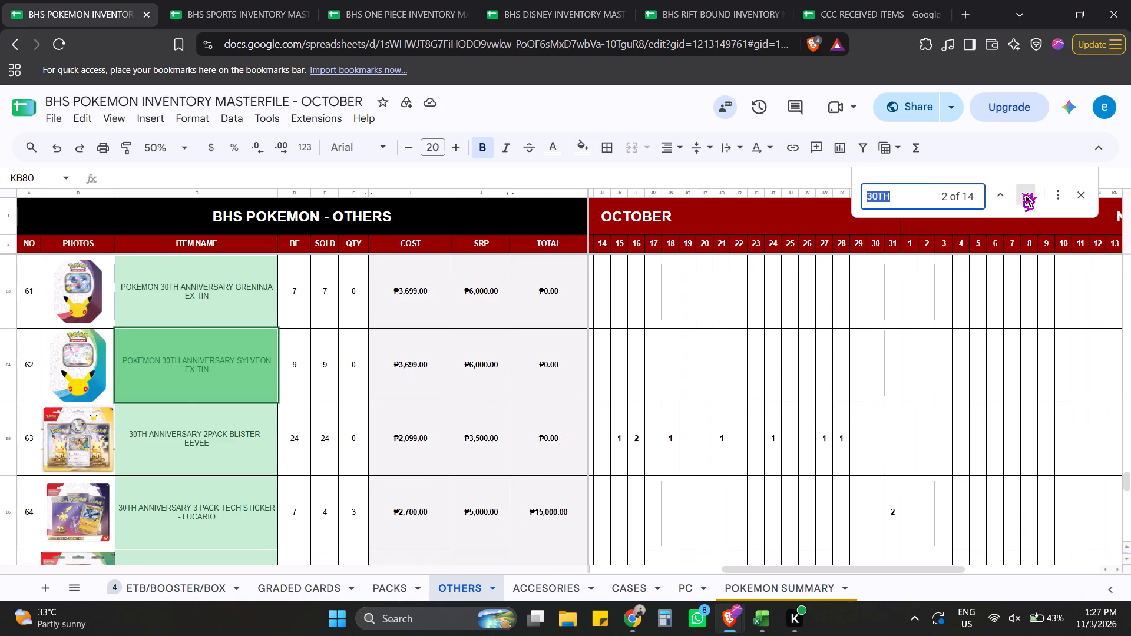
{"action": "left_click", "coordinate": [1020, 193]}
{"action": "left_click", "coordinate": [1020, 193]}
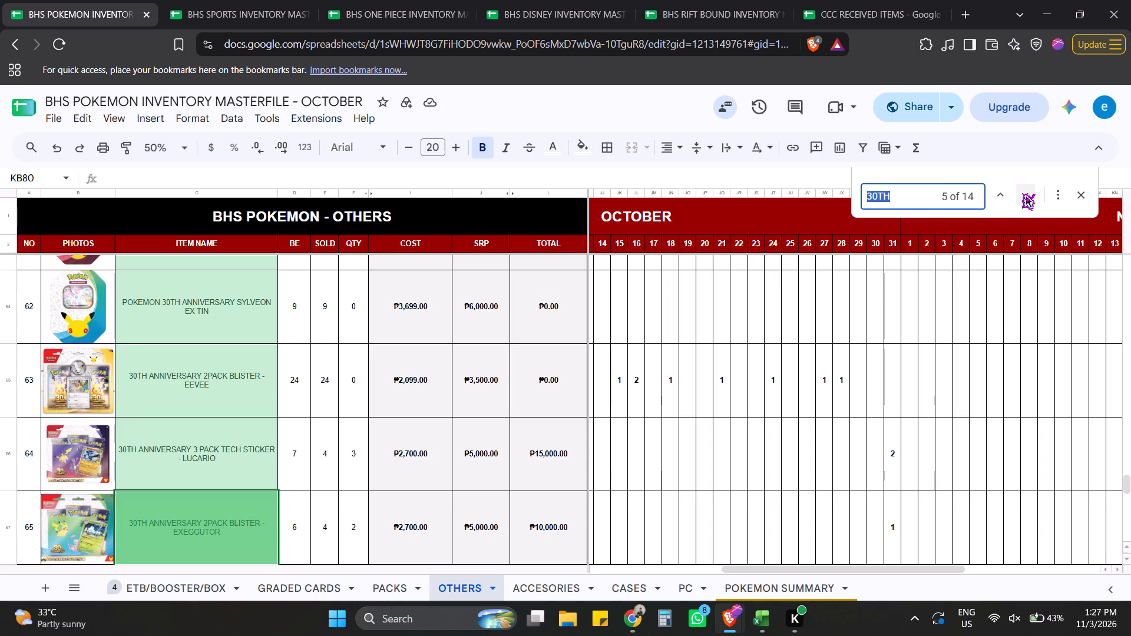
{"action": "left_click", "coordinate": [1020, 193]}
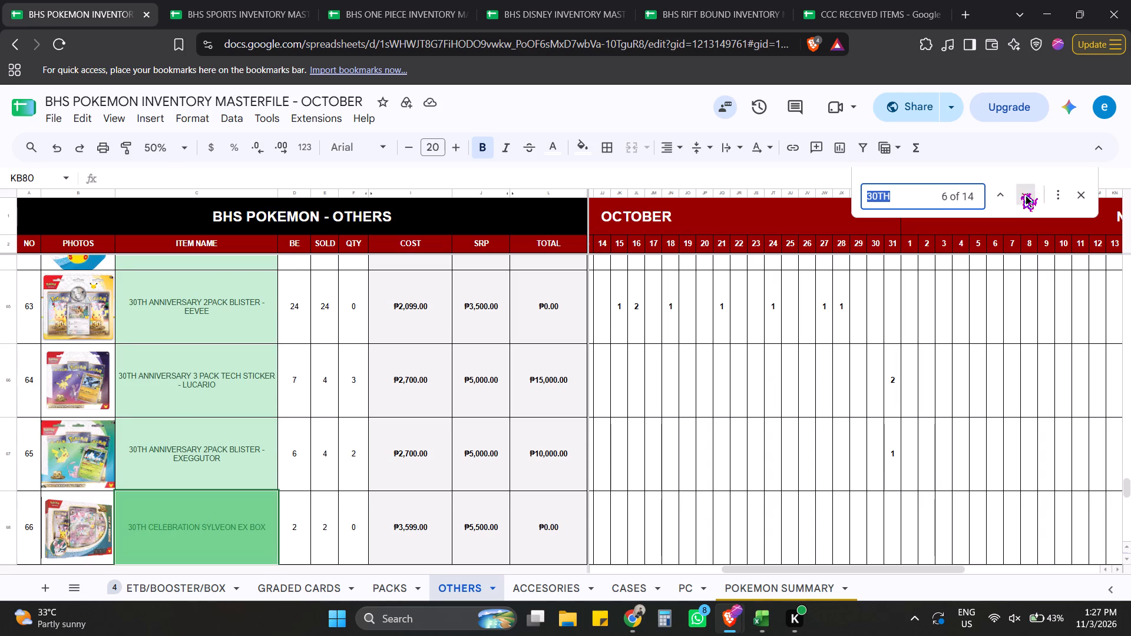
{"action": "left_click", "coordinate": [1020, 193]}
{"action": "left_click", "coordinate": [1020, 193]}
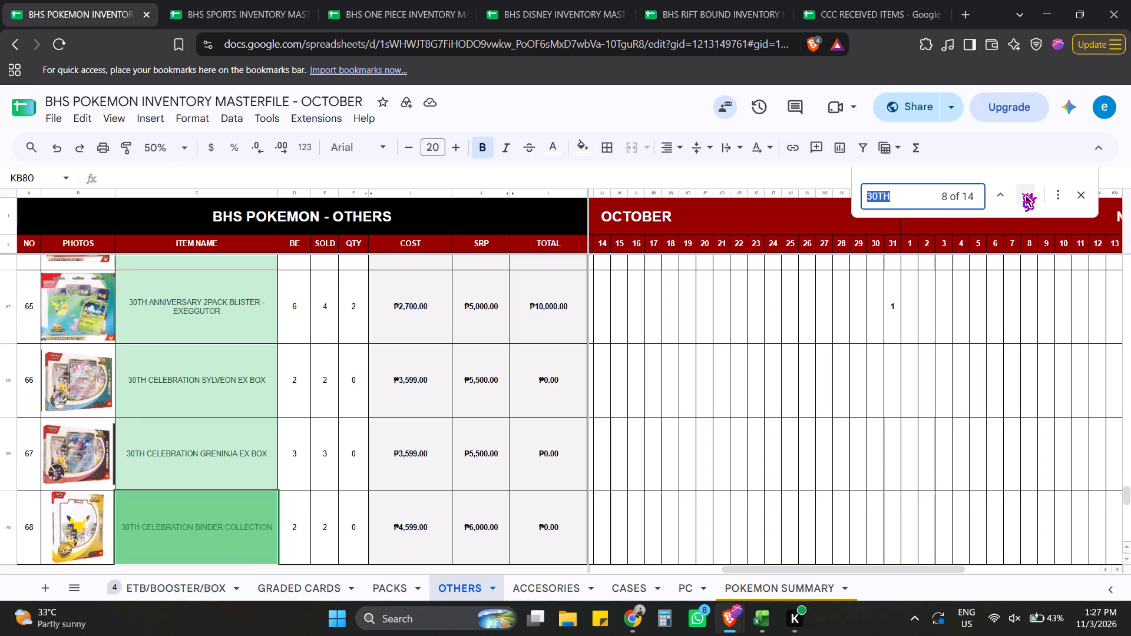
{"action": "left_click", "coordinate": [913, 538]}
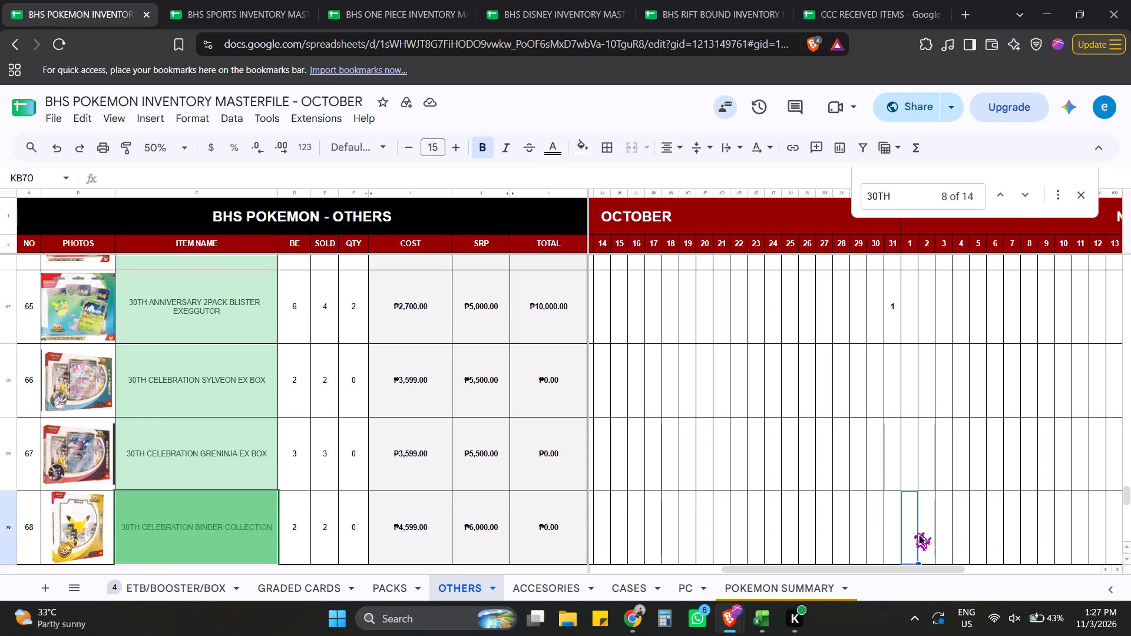
{"action": "key", "text": "alt+Tab"}
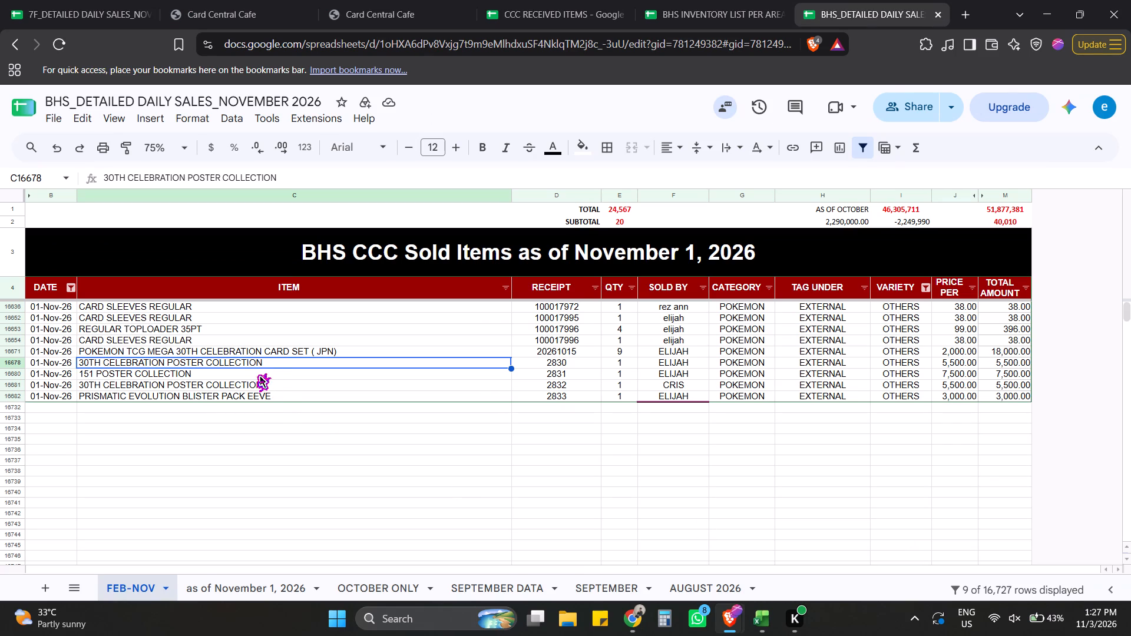
{"action": "key", "text": "alt+Tab"}
{"action": "key", "text": "2"}
{"action": "left_click", "coordinate": [940, 525]}
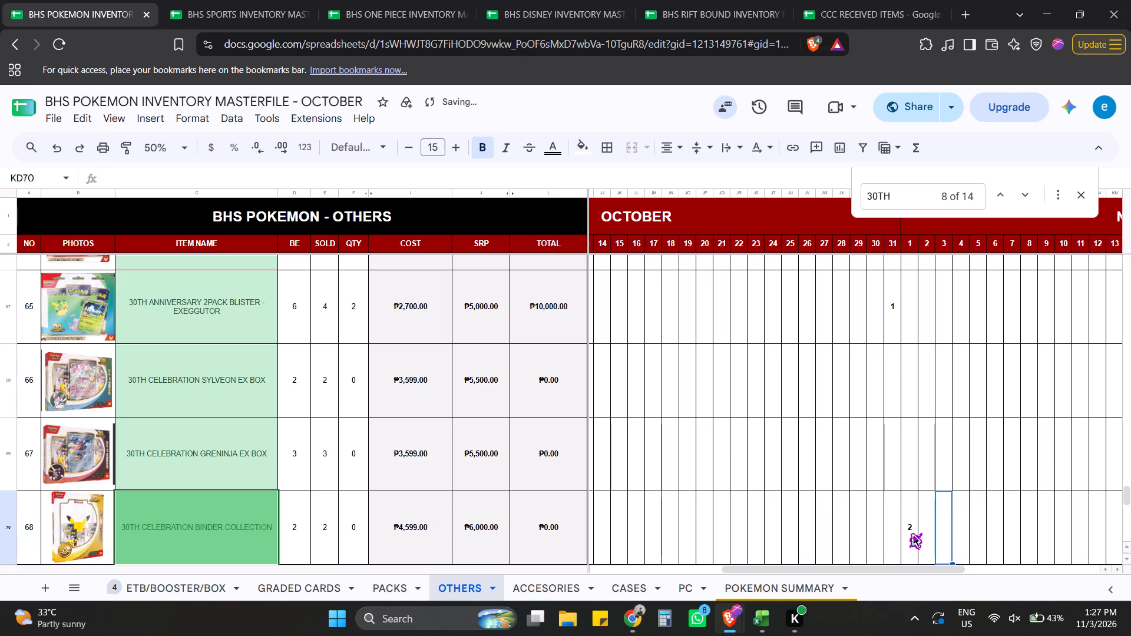
{"action": "left_click", "coordinate": [907, 532]}
Transfer the 151 POSTER COLLECTION sale by searching the OTHERS sheet for 151 and entering 1 under November 1.
{"action": "key", "text": "alt+Tab"}
{"action": "left_click", "coordinate": [197, 377]}
{"action": "key", "text": "alt+Tab"}
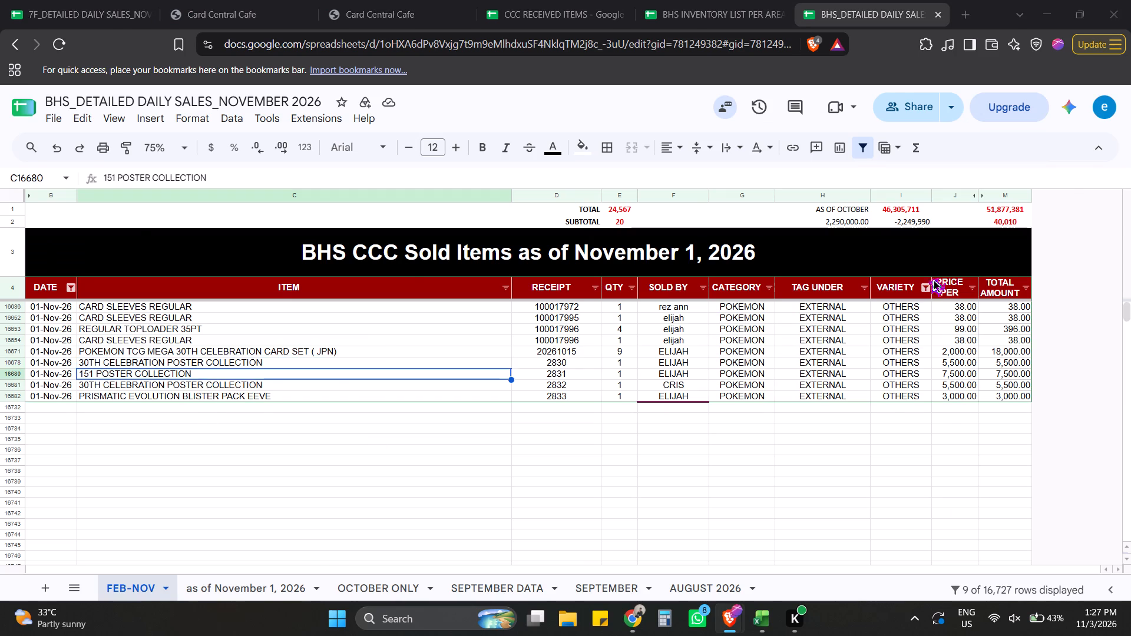
{"action": "left_click_drag", "start_coordinate": [910, 198], "coordinate": [763, 204]}
{"action": "type", "text": "151"}
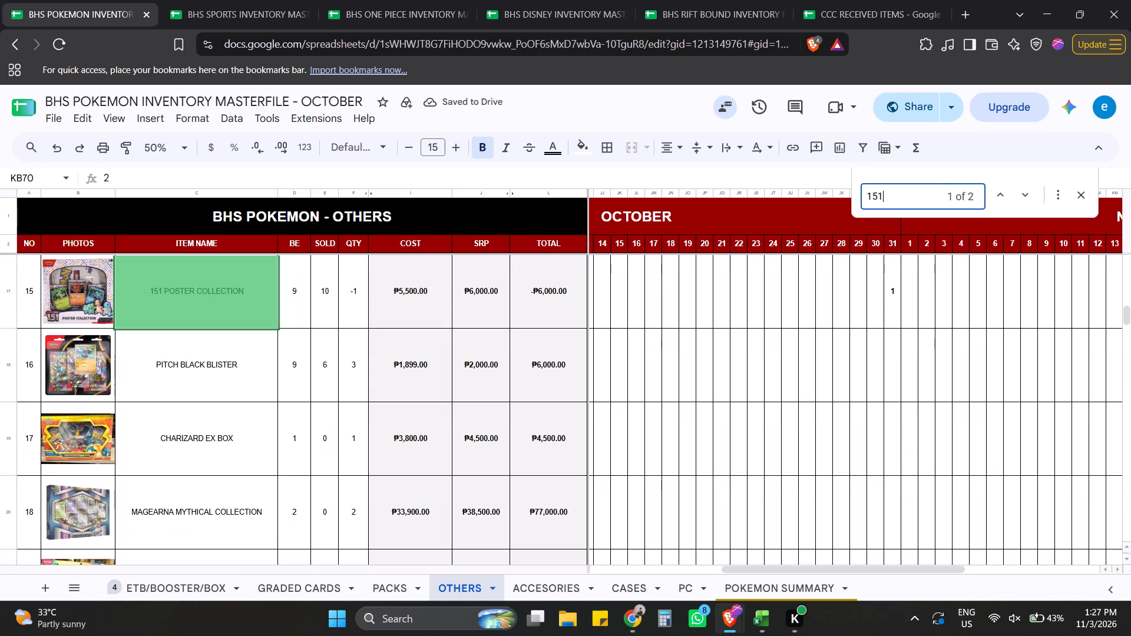
{"action": "left_click", "coordinate": [908, 303]}
{"action": "key", "text": "1"}
{"action": "left_click", "coordinate": [914, 377]}
Transfer the PRISMATIC EVOLUTION BLISTER PACK EEVE sale by searching the Pokemon OTHERS sheet for PRISMA and entering 1 under November 1.
{"action": "key", "text": "alt+Tab"}
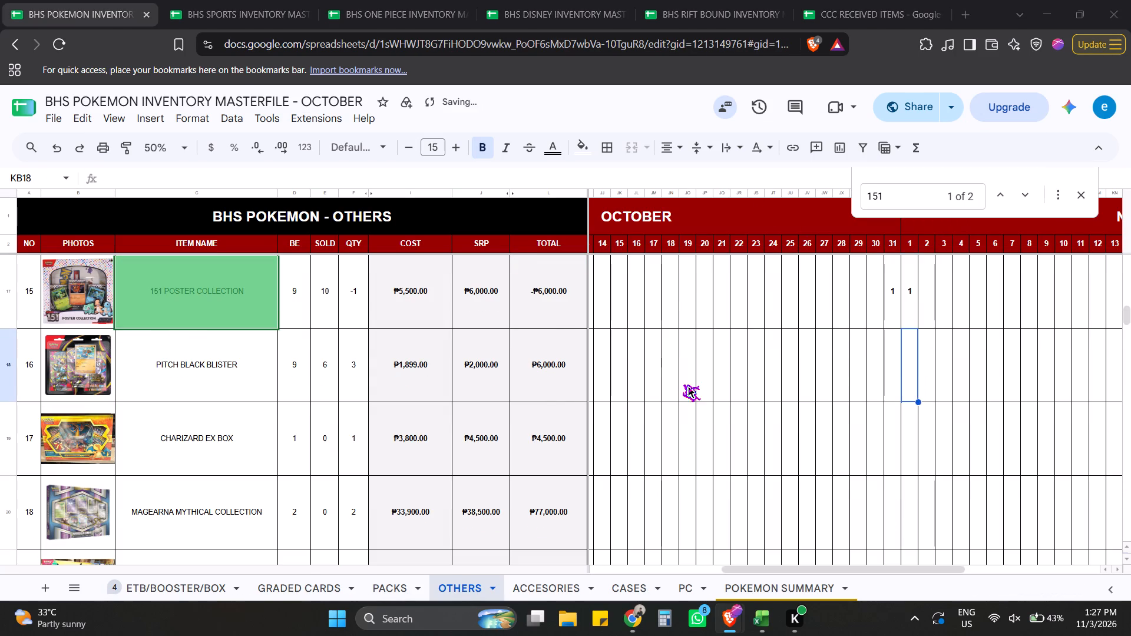
{"action": "left_click", "coordinate": [172, 397]}
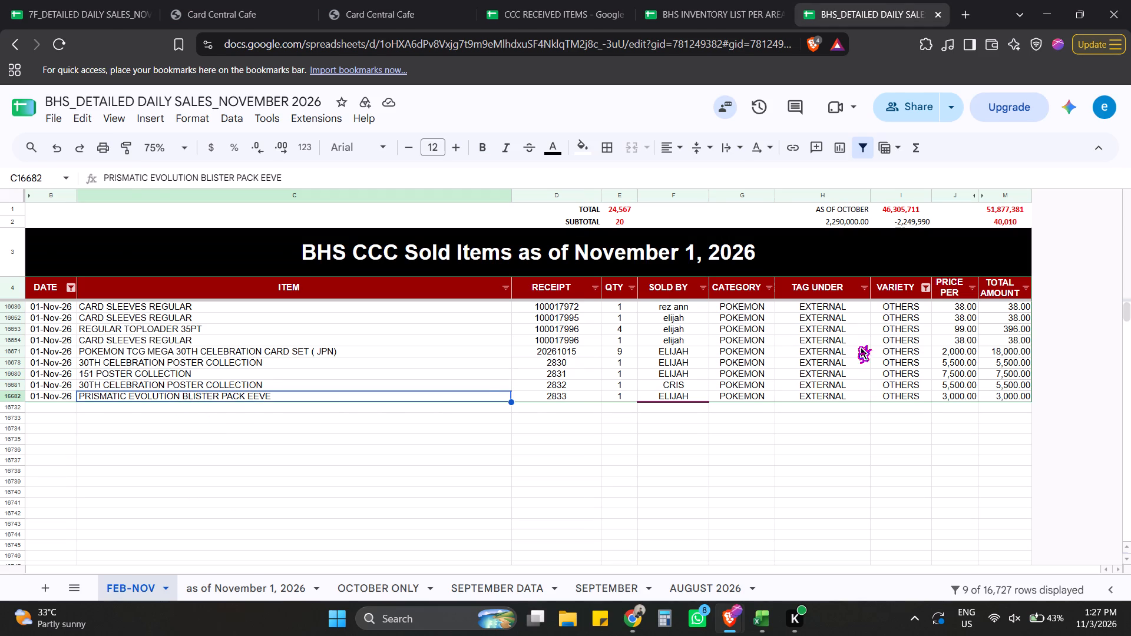
{"action": "key", "text": "alt+Tab"}
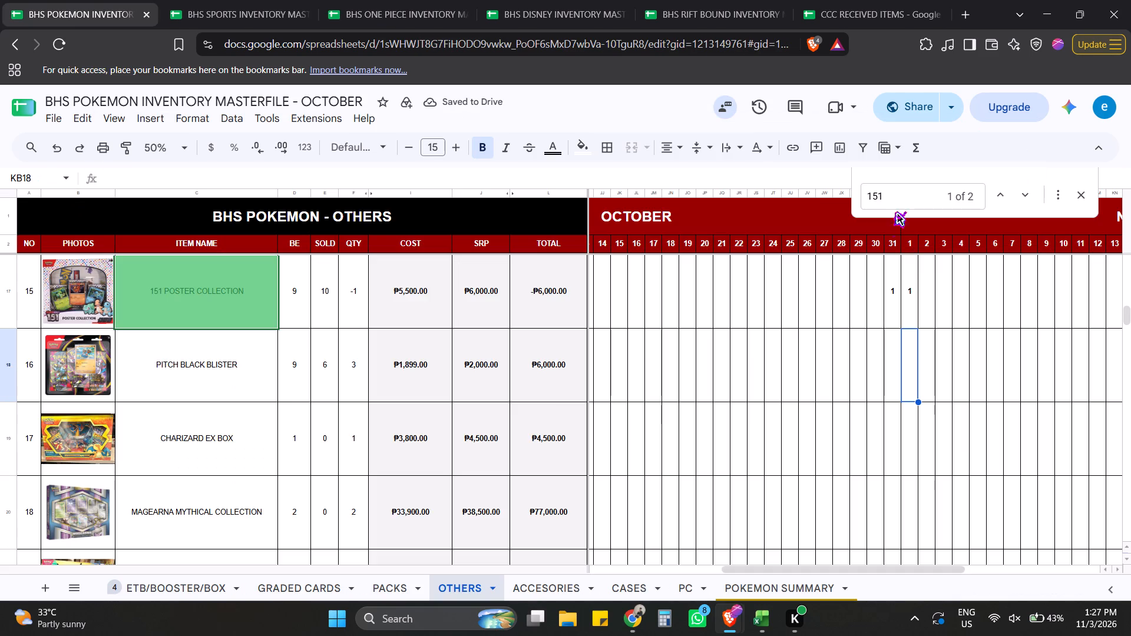
{"action": "left_click_drag", "start_coordinate": [897, 197], "coordinate": [812, 196]}
{"action": "type", "text": "PRIS"}
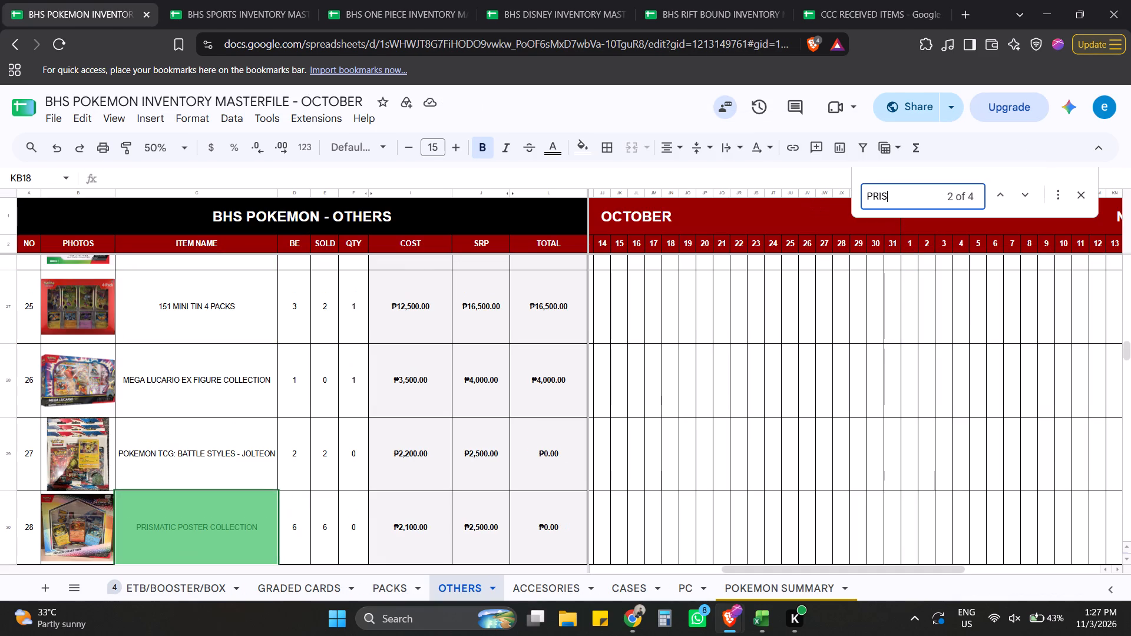
{"action": "type", "text": "MA"}
{"action": "key", "text": "alt+Tab"}
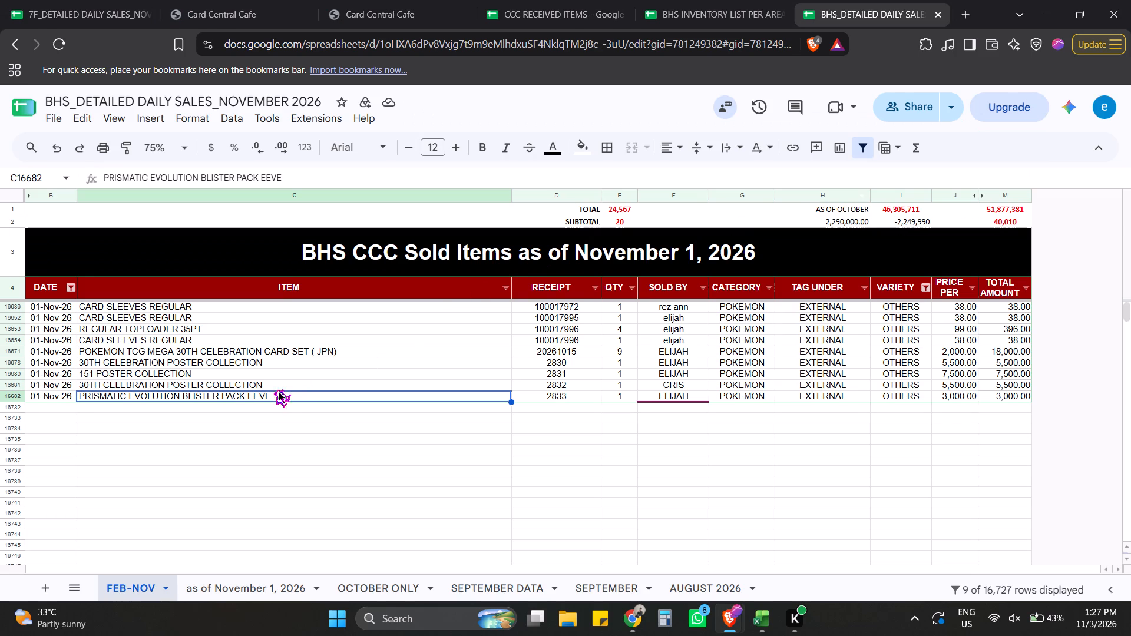
{"action": "key", "text": "alt+Tab"}
{"action": "left_click", "coordinate": [1028, 193]}
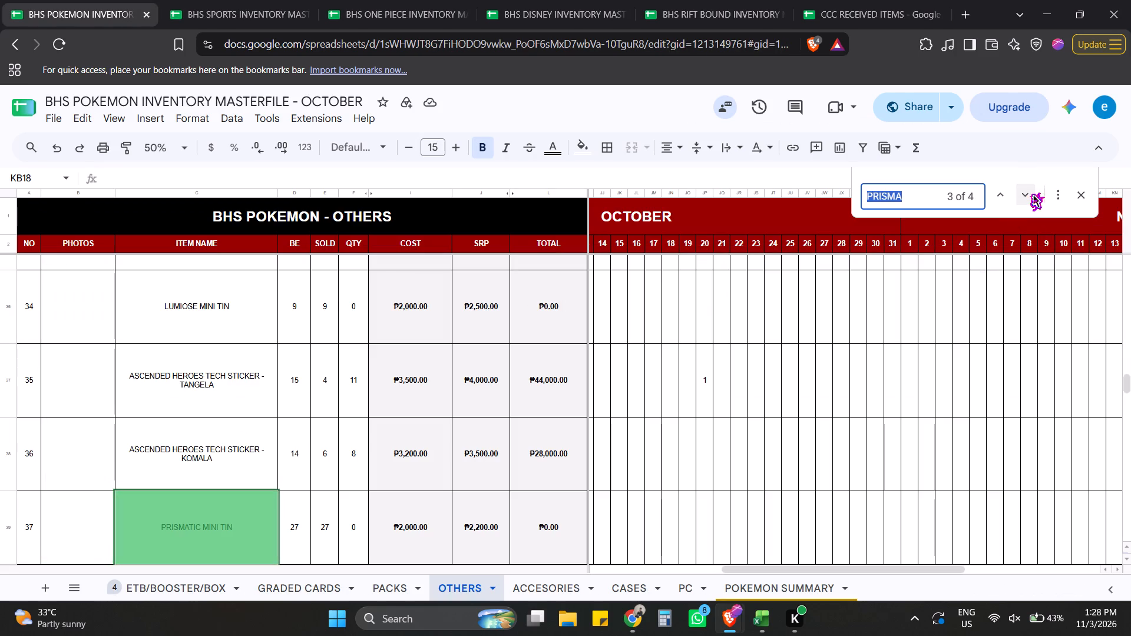
{"action": "left_click", "coordinate": [1028, 193]}
{"action": "left_click", "coordinate": [1028, 194]}
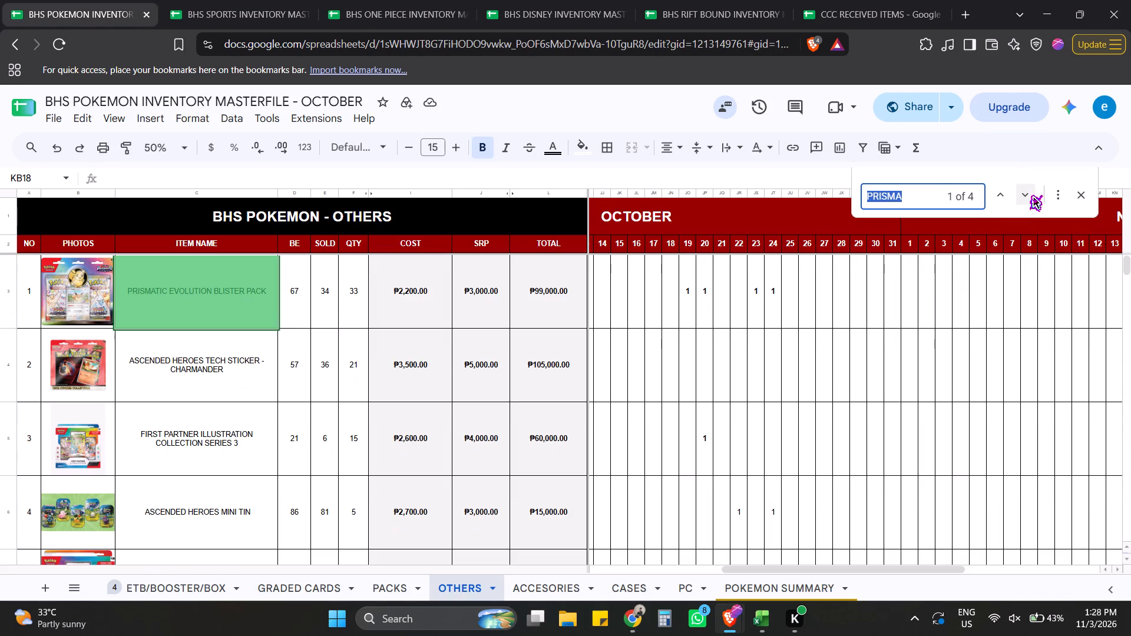
{"action": "left_click", "coordinate": [912, 302]}
{"action": "key", "text": "alt+Tab"}
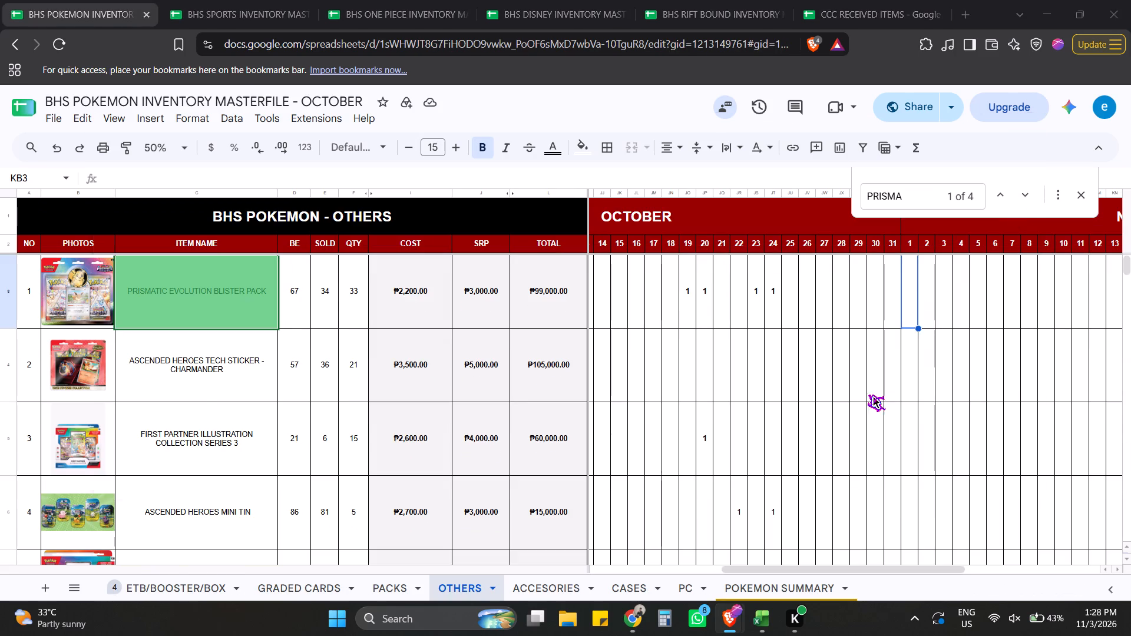
{"action": "key", "text": "alt+Tab"}
{"action": "key", "text": "1"}
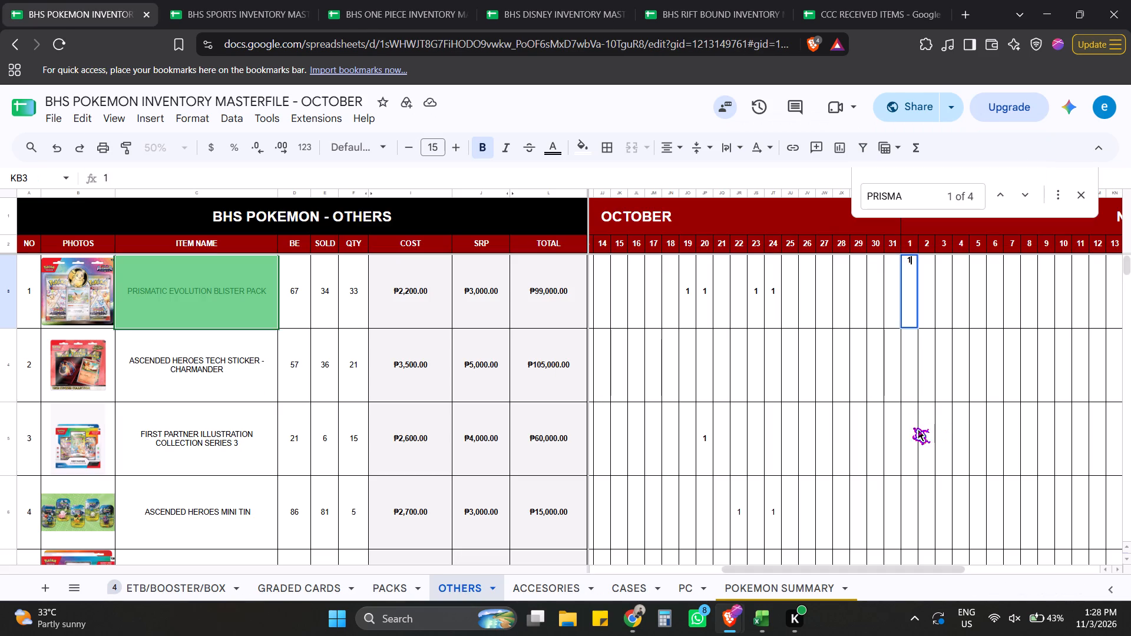
{"action": "left_click", "coordinate": [912, 427]}
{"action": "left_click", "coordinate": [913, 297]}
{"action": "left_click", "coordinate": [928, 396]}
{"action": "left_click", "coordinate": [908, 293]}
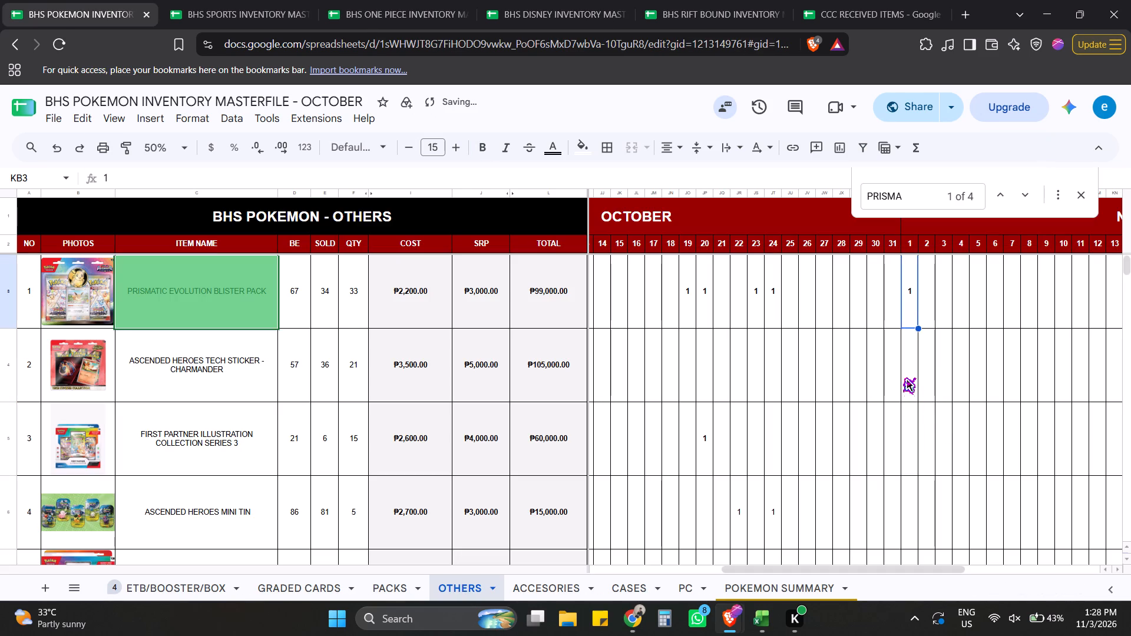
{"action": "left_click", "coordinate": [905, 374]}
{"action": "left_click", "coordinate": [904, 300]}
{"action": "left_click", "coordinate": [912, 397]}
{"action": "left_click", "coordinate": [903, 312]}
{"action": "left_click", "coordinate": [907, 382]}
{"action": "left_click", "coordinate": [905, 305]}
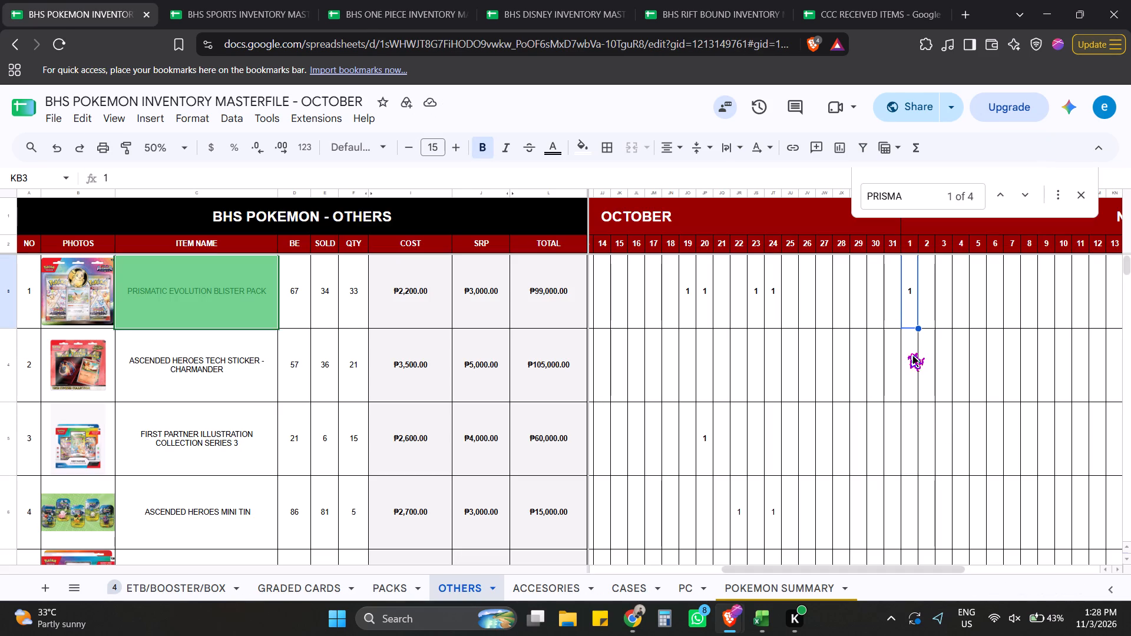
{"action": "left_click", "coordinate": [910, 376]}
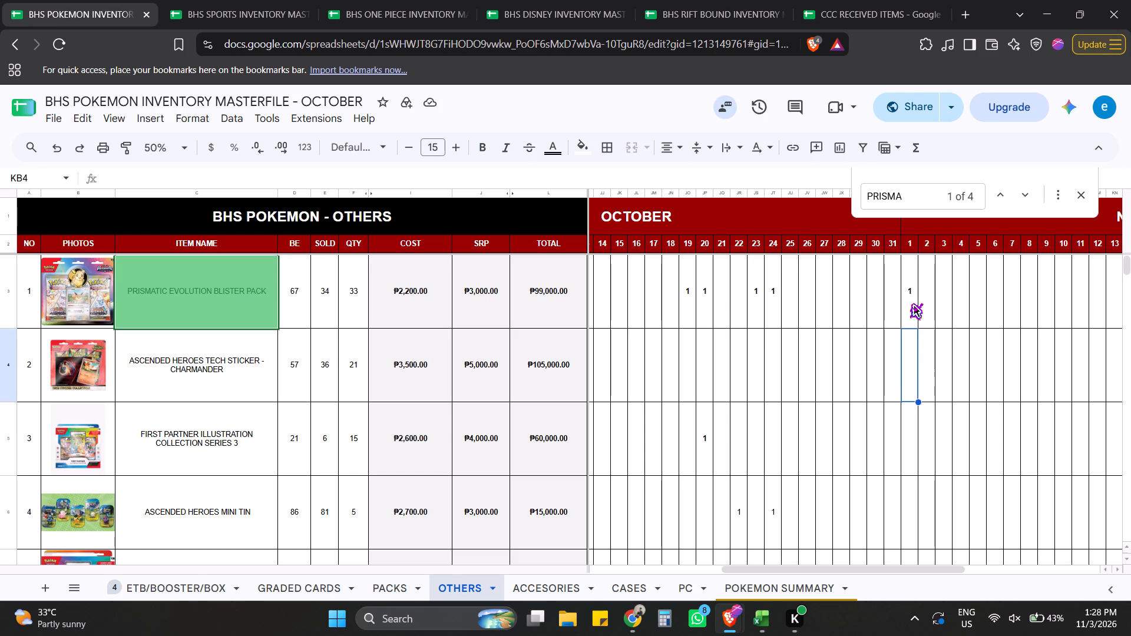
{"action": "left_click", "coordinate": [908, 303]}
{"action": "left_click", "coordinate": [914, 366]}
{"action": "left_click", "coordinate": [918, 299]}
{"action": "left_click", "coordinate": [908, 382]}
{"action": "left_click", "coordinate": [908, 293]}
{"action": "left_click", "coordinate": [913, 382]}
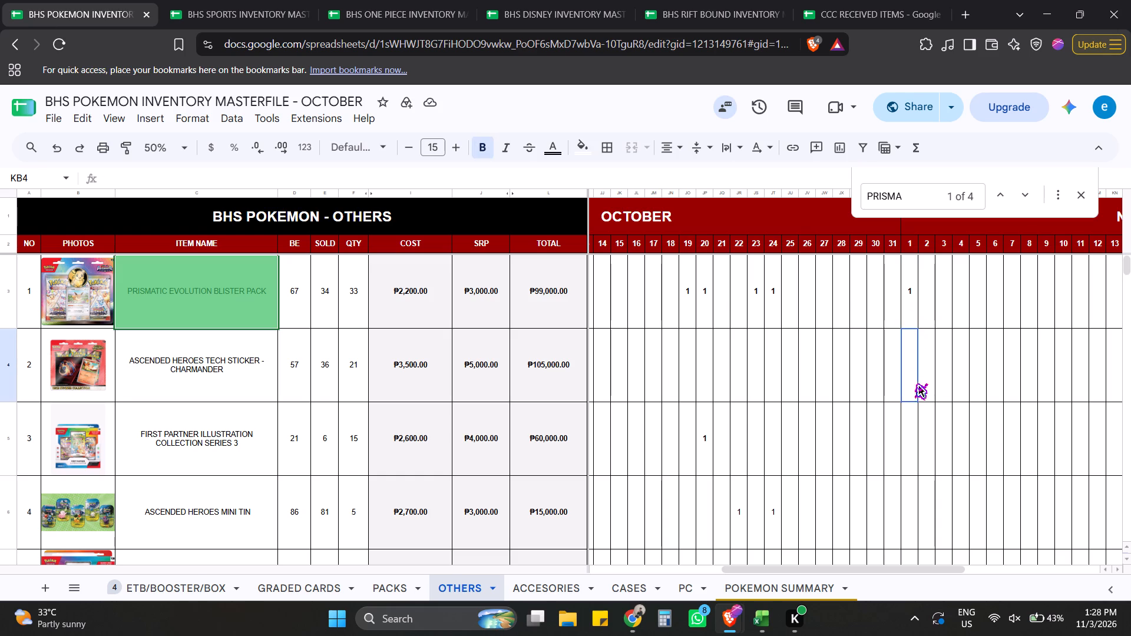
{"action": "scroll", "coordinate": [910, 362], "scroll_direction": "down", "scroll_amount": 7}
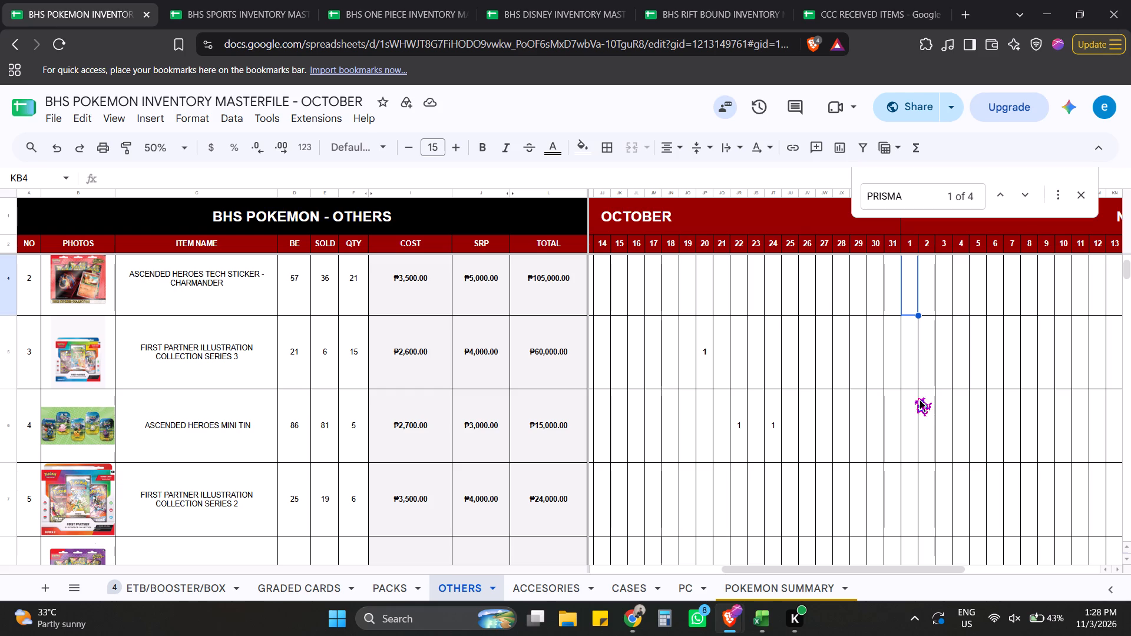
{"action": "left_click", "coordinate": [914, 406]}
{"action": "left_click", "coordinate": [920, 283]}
Recheck the receipts and quantities of the November 1 OTHERS items in the detailed daily sales.
{"action": "key", "text": "alt+Tab"}
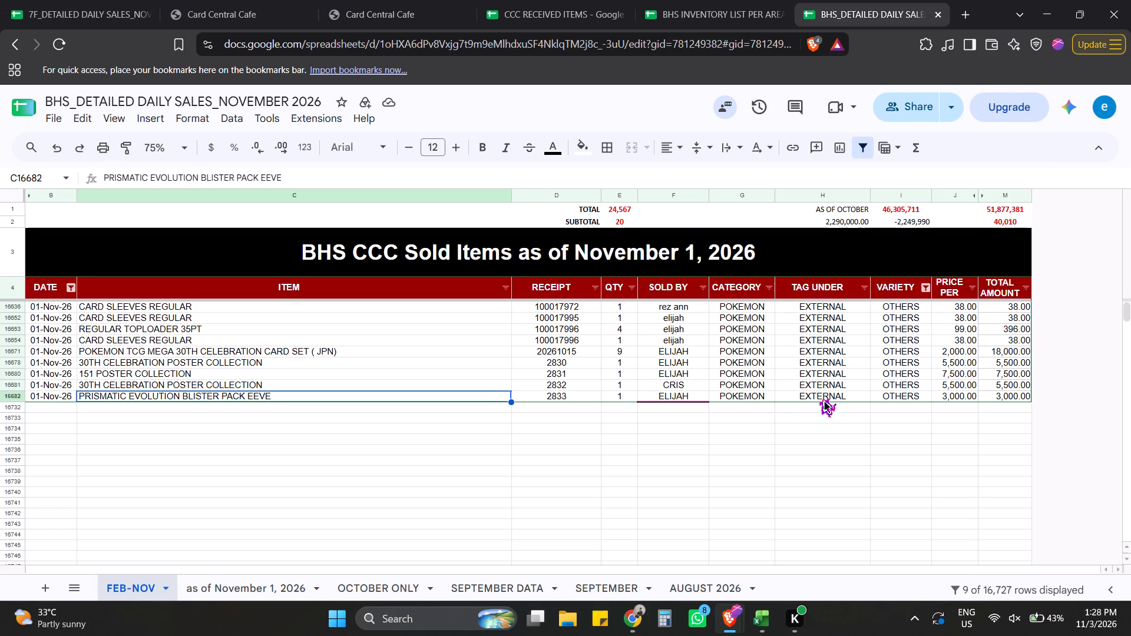
{"action": "left_click", "coordinate": [667, 414]}
{"action": "left_click", "coordinate": [672, 387]}
{"action": "left_click", "coordinate": [604, 389]}
{"action": "left_click", "coordinate": [574, 395]}
{"action": "left_click", "coordinate": [568, 365]}
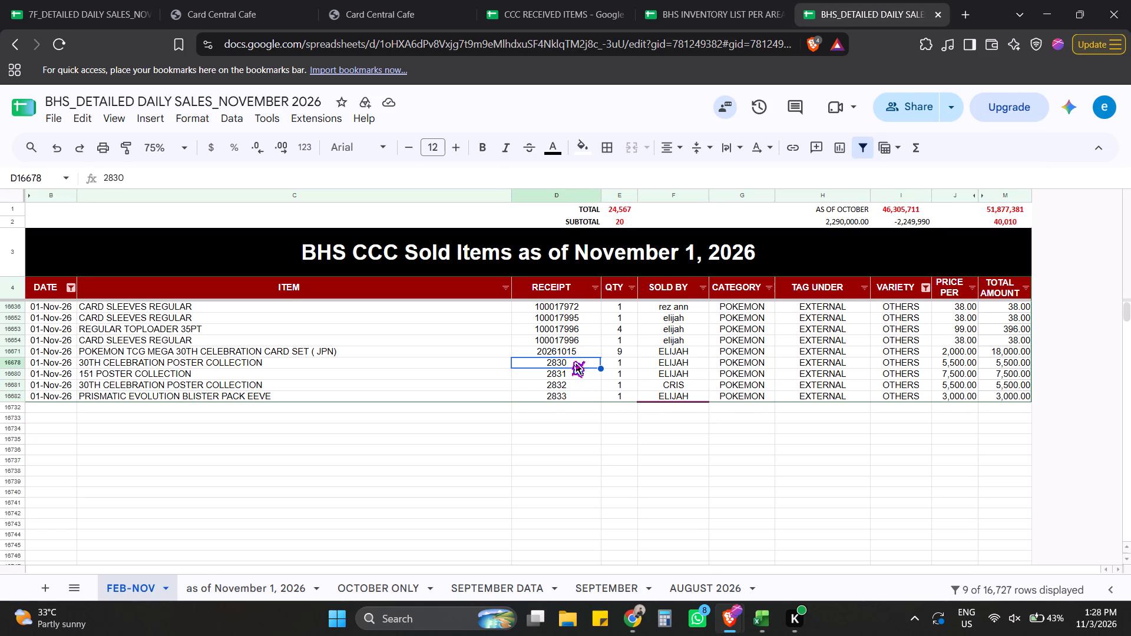
{"action": "scroll", "coordinate": [647, 419], "scroll_direction": "up", "scroll_amount": 9}
{"action": "left_click", "coordinate": [631, 369]}
{"action": "left_click", "coordinate": [624, 347]}
{"action": "left_click", "coordinate": [621, 327]}
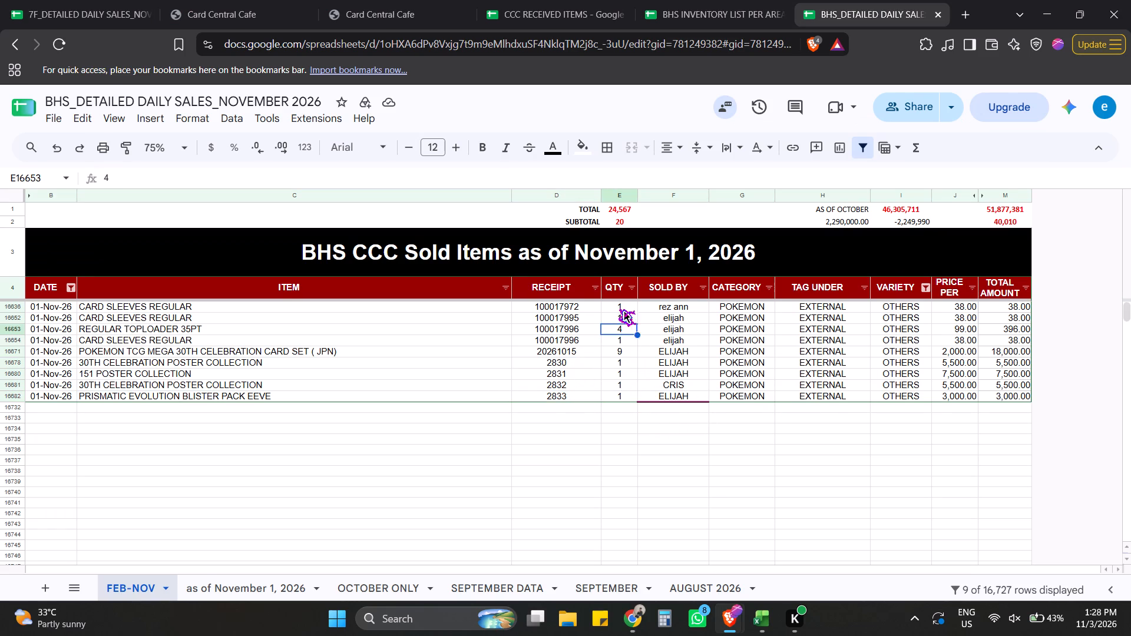
{"action": "left_click", "coordinate": [619, 309]}
{"action": "left_click", "coordinate": [624, 338]}
{"action": "left_click", "coordinate": [623, 356]}
{"action": "left_click", "coordinate": [701, 456]}
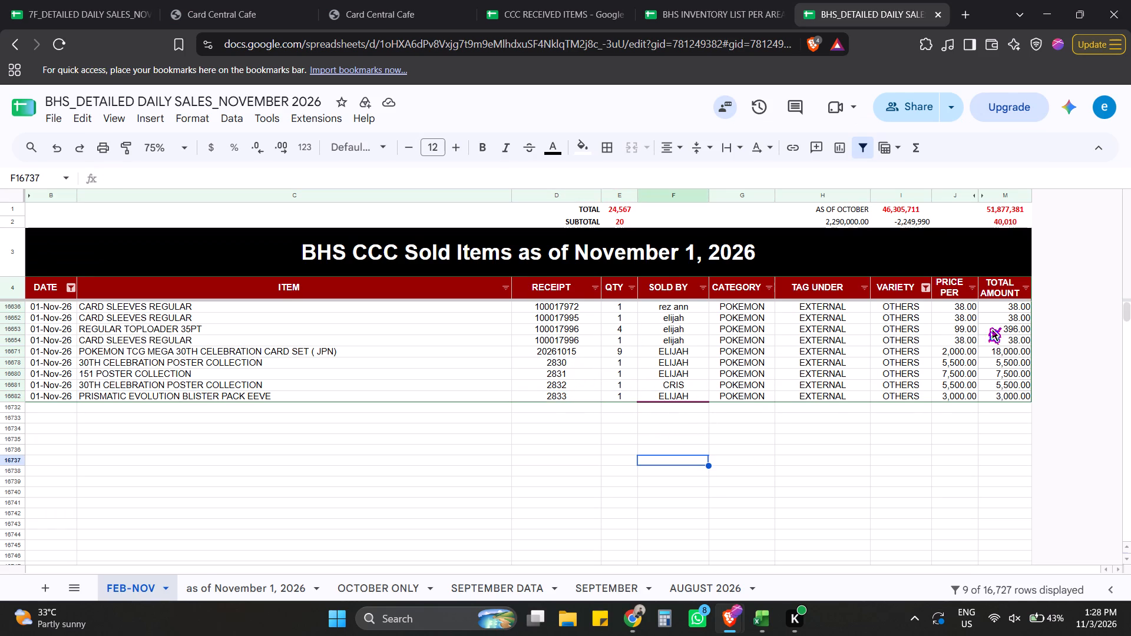
Go through the varieties offered in the VARIETY filter of the daily sales and reapply it with only OTHERS selected.
{"action": "left_click", "coordinate": [925, 288]}
{"action": "scroll", "coordinate": [791, 528], "scroll_direction": "down", "scroll_amount": 3}
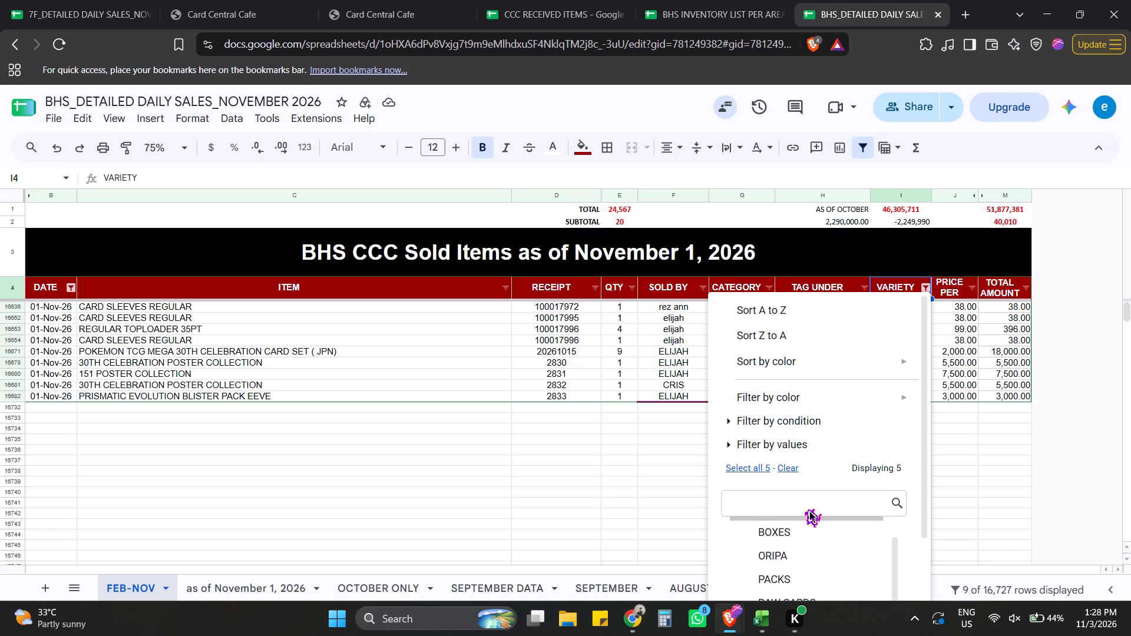
{"action": "scroll", "coordinate": [823, 532], "scroll_direction": "up", "scroll_amount": 4}
{"action": "left_click_drag", "start_coordinate": [922, 506], "coordinate": [930, 584]}
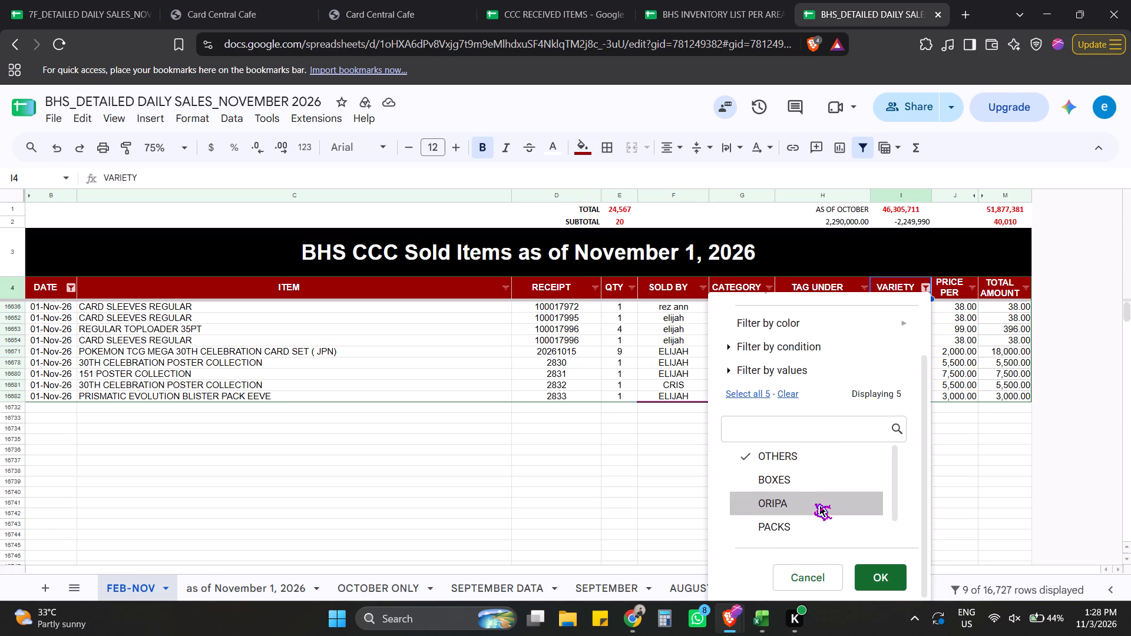
{"action": "scroll", "coordinate": [814, 503], "scroll_direction": "down", "scroll_amount": 10}
{"action": "scroll", "coordinate": [859, 519], "scroll_direction": "up", "scroll_amount": 12}
{"action": "scroll", "coordinate": [887, 529], "scroll_direction": "down", "scroll_amount": 10}
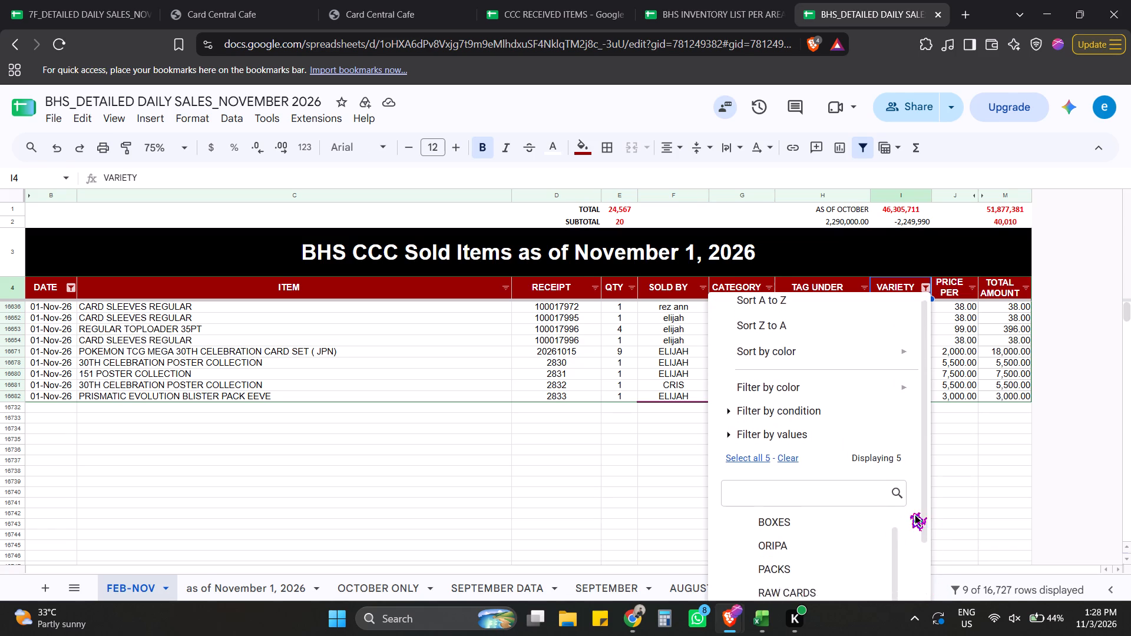
{"action": "scroll", "coordinate": [910, 512], "scroll_direction": "down", "scroll_amount": 8}
{"action": "left_click", "coordinate": [887, 573]}
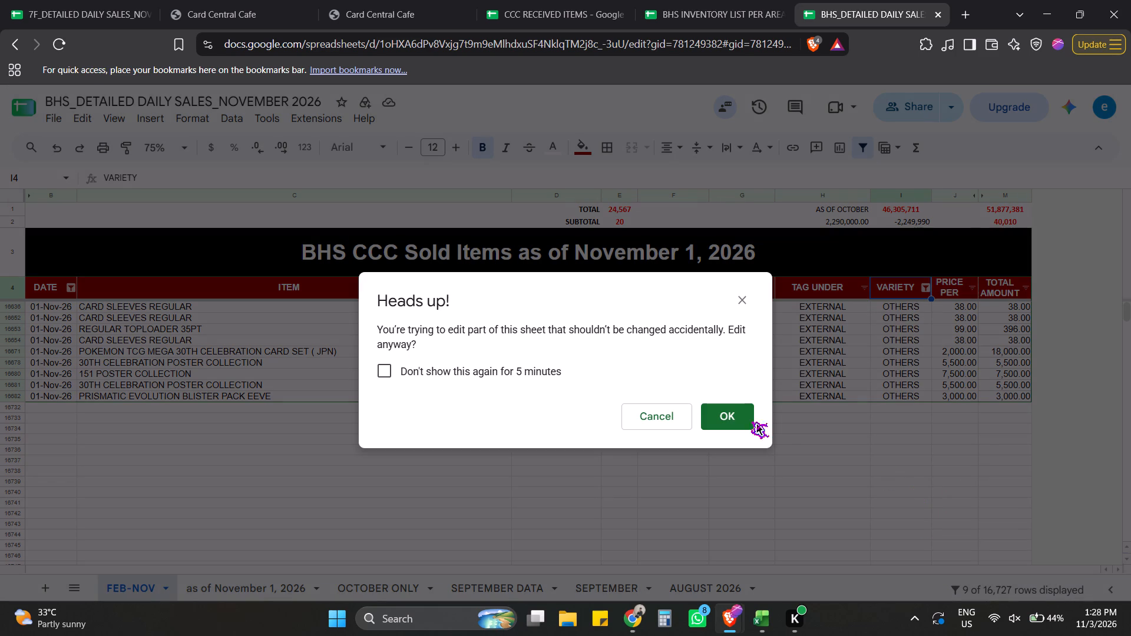
{"action": "left_click", "coordinate": [735, 420]}
{"action": "scroll", "coordinate": [872, 461], "scroll_direction": "up", "scroll_amount": 4}
{"action": "left_click", "coordinate": [882, 483]}
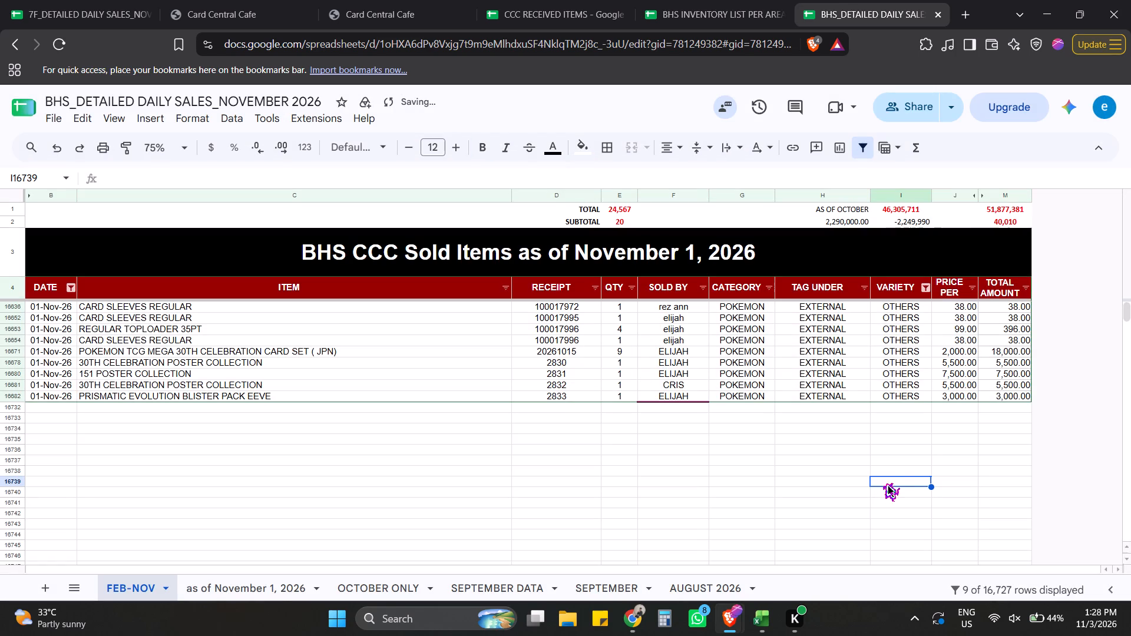
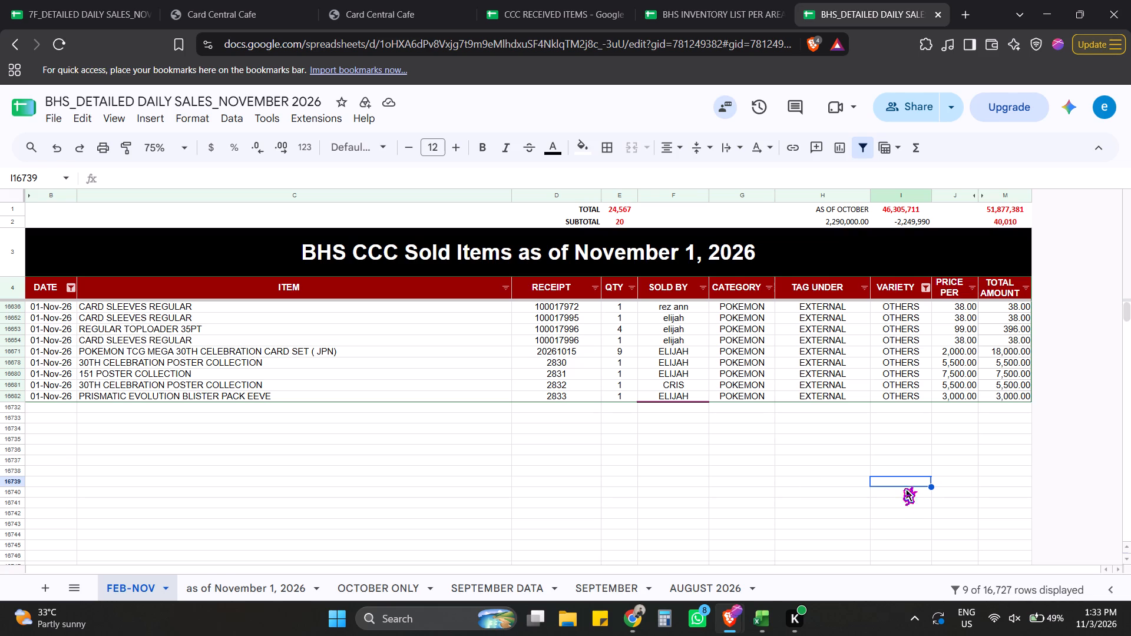
Recheck the November 1 PRISMATIC EVOLUTION BLISTER PACK EEVE sale against its entry in the Pokemon OTHERS sheet, going through the PRISMA matches.
{"action": "left_click", "coordinate": [772, 472]}
{"action": "scroll", "coordinate": [760, 471], "scroll_direction": "up", "scroll_amount": 4}
{"action": "scroll", "coordinate": [753, 475], "scroll_direction": "down", "scroll_amount": 2}
{"action": "key", "text": "alt+Tab"}
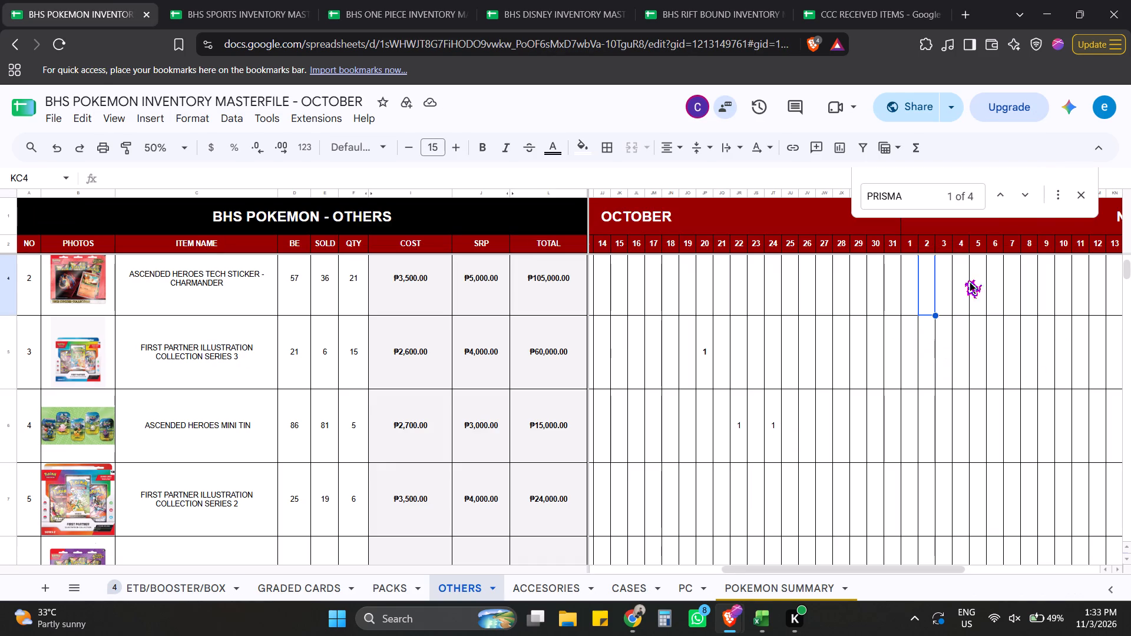
{"action": "key", "text": "alt+Tab"}
{"action": "left_click", "coordinate": [261, 356]}
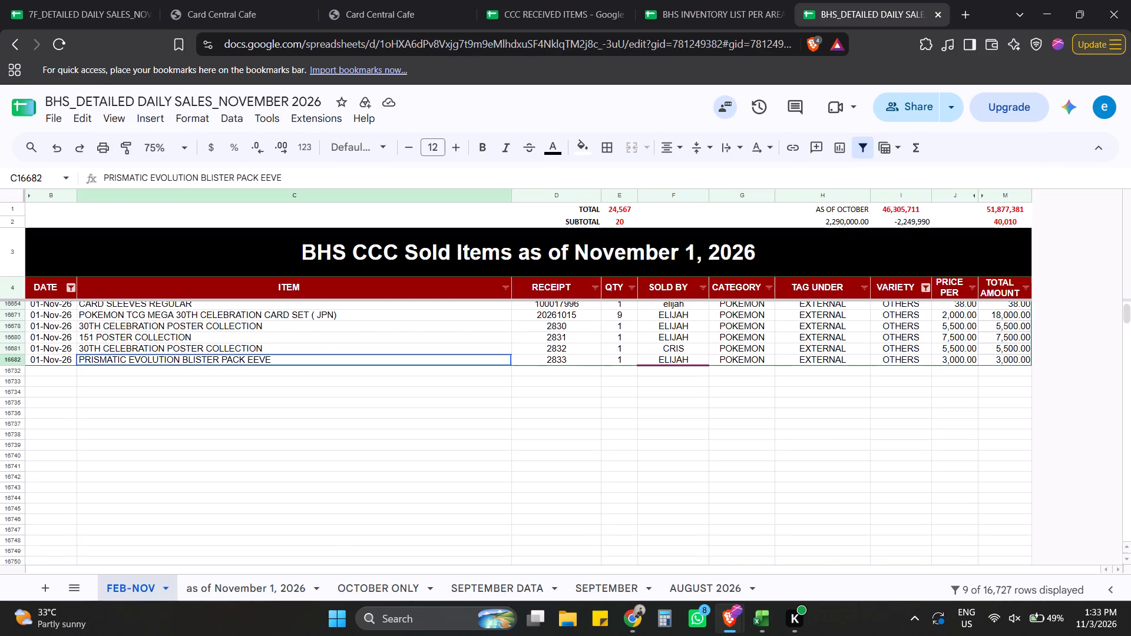
{"action": "key", "text": "alt+Tab"}
{"action": "left_click", "coordinate": [1003, 194]}
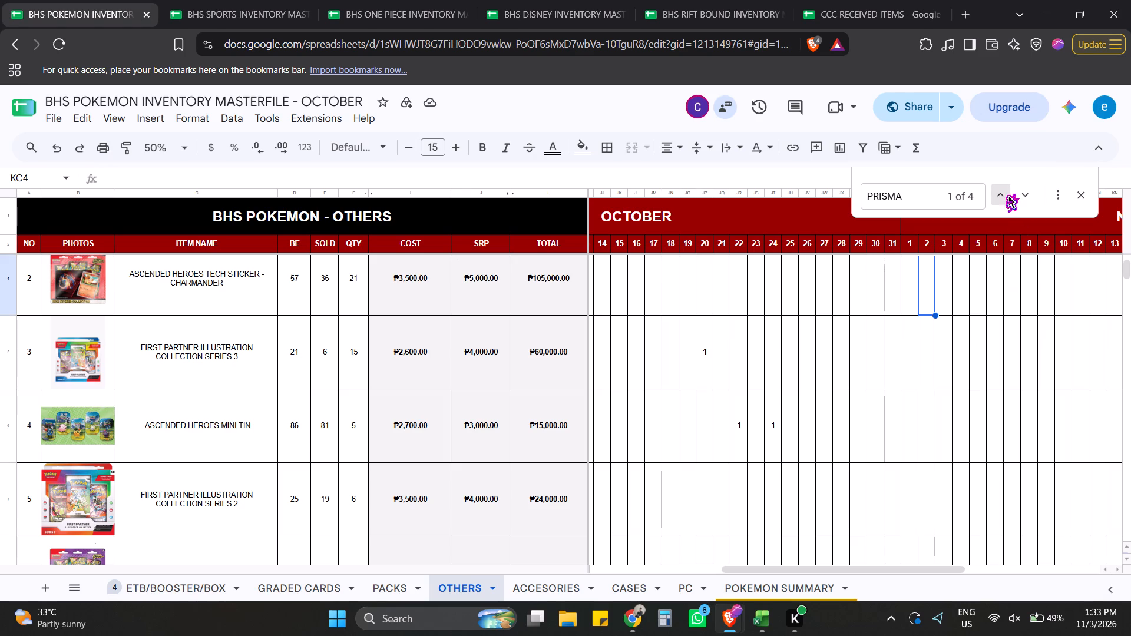
{"action": "left_click", "coordinate": [1003, 194]}
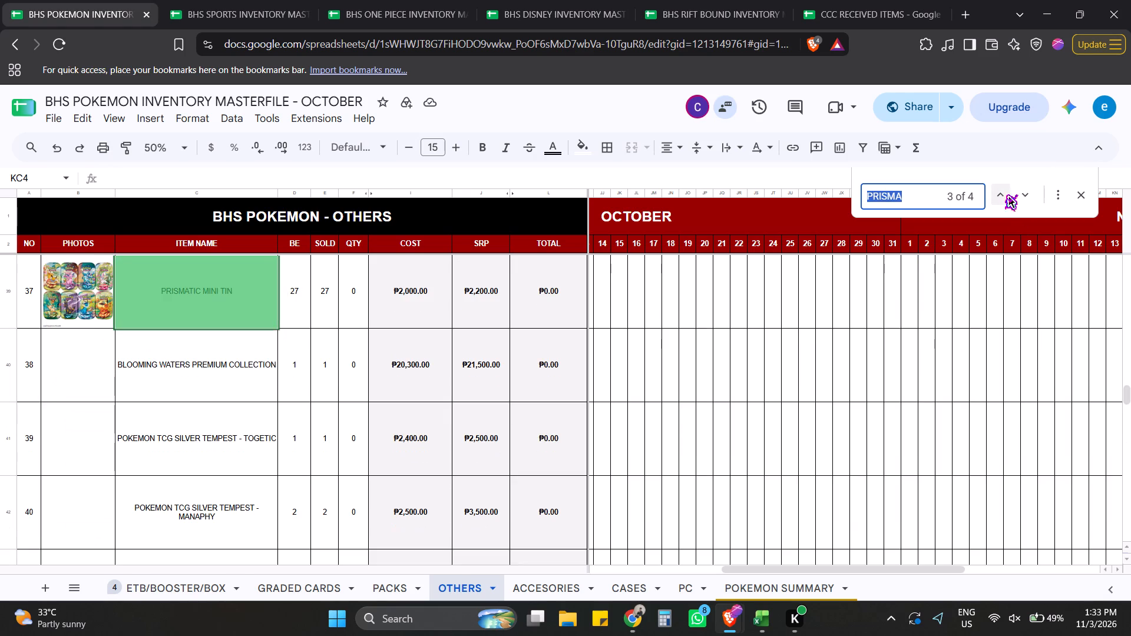
{"action": "left_click", "coordinate": [1003, 194]}
{"action": "key", "text": "alt+Tab"}
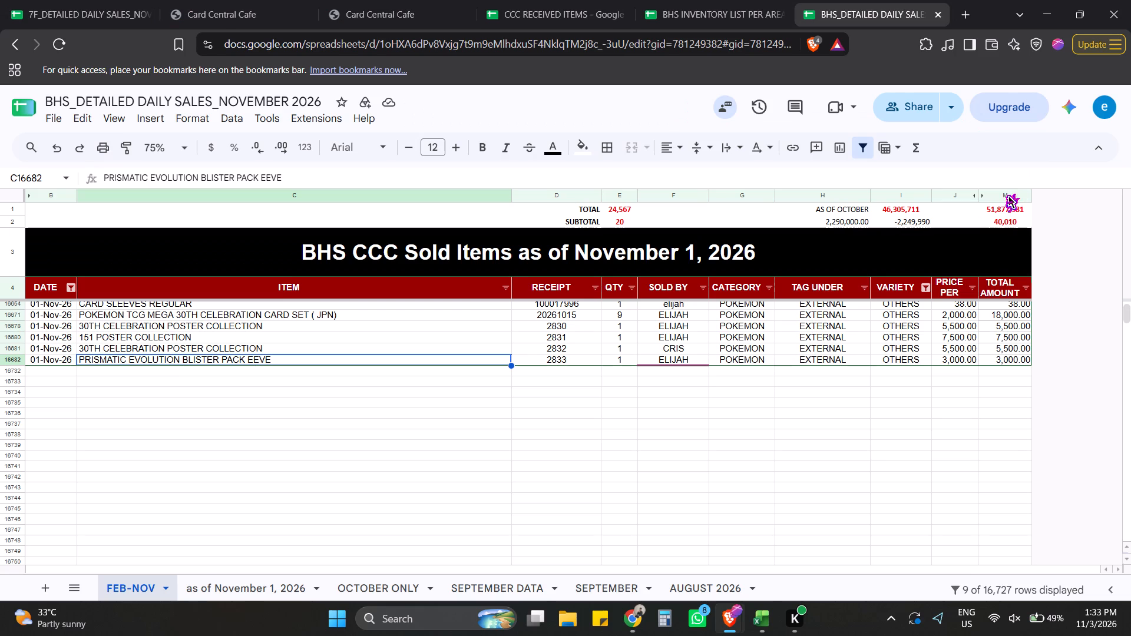
{"action": "key", "text": "alt+Tab"}
{"action": "left_click", "coordinate": [1003, 194]}
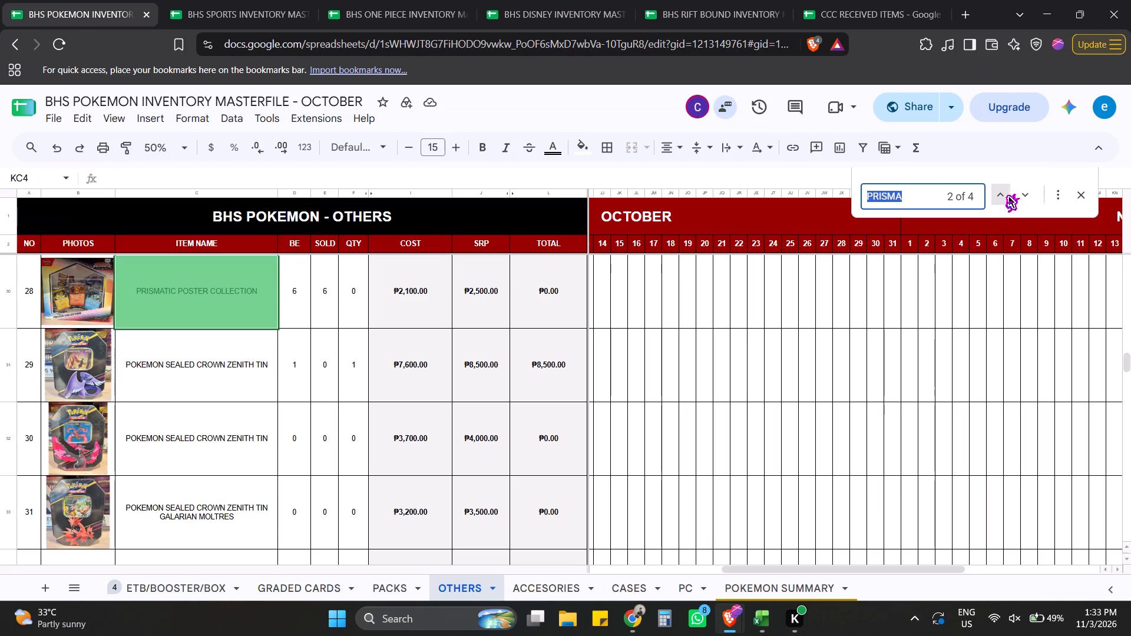
{"action": "left_click", "coordinate": [913, 309]}
{"action": "key", "text": "alt+Tab"}
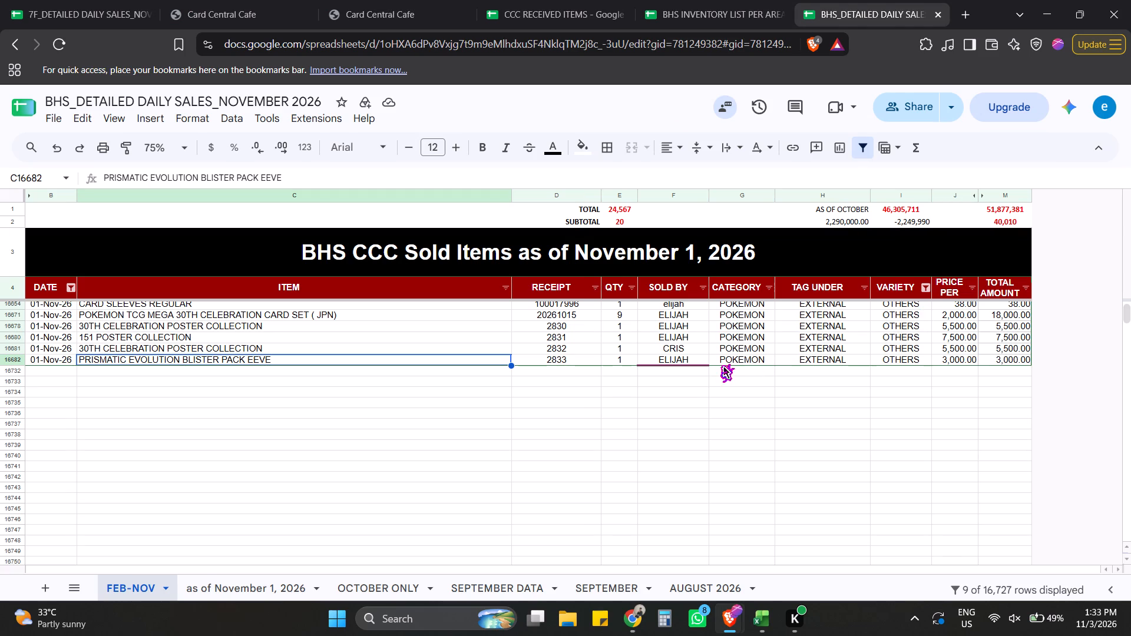
{"action": "key", "text": "alt+Tab"}
{"action": "key", "text": "alt+Tab"}
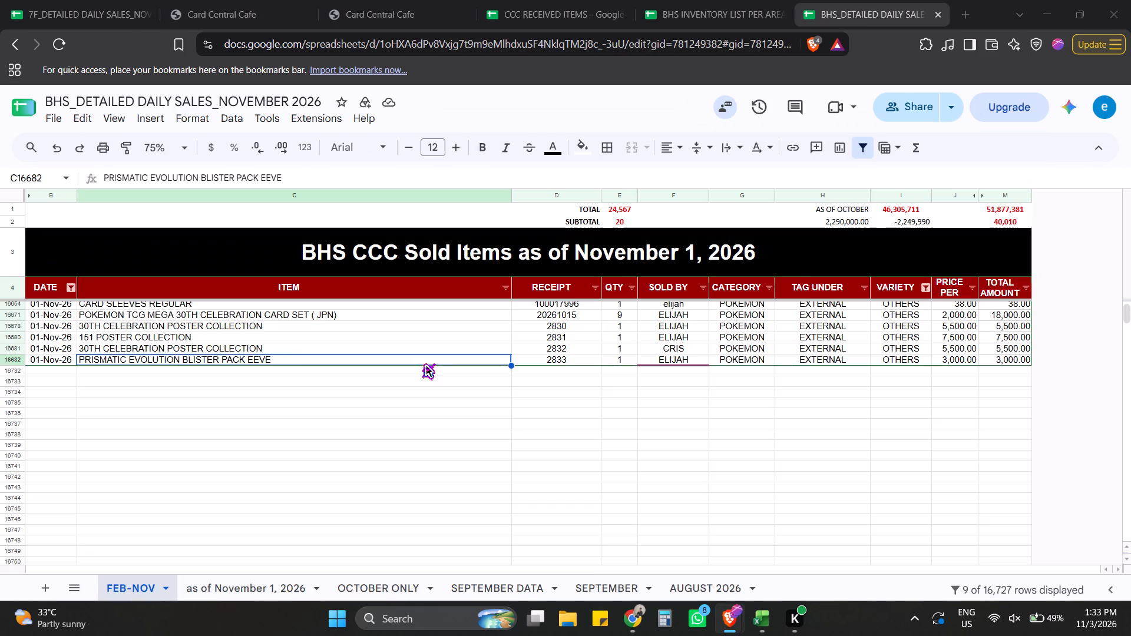
Change the DATE filter of the detailed daily sales from 01-Nov-26 to only 02-Nov-26 and review the listed OTHERS items.
{"action": "scroll", "coordinate": [253, 441], "scroll_direction": "up", "scroll_amount": 10}
{"action": "left_click", "coordinate": [70, 286]}
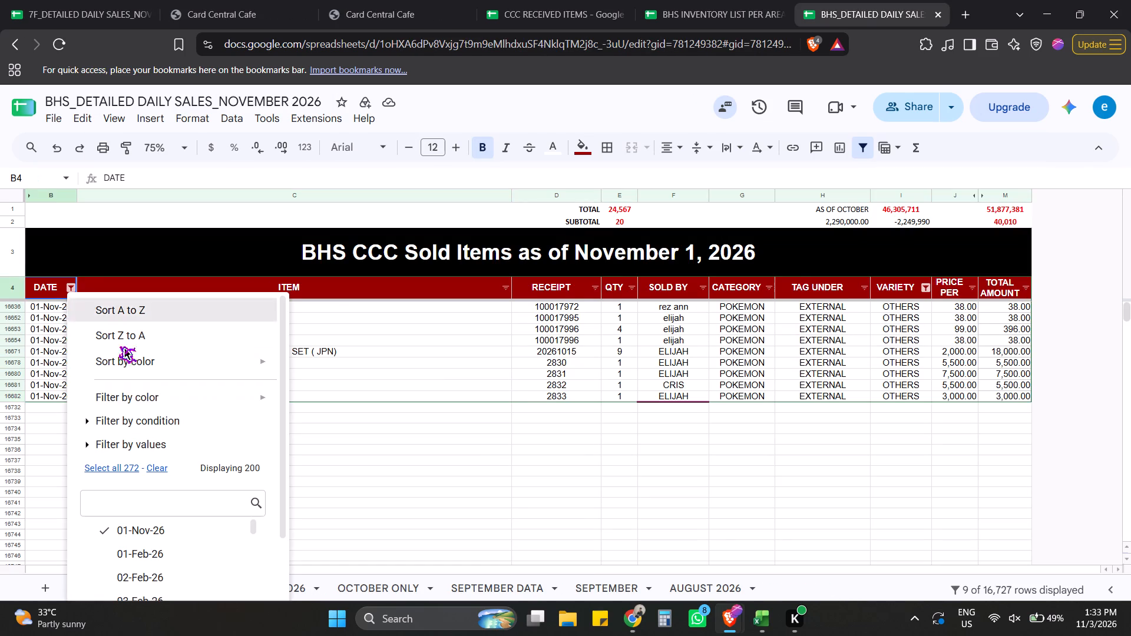
{"action": "left_click", "coordinate": [155, 530]}
{"action": "scroll", "coordinate": [173, 503], "scroll_direction": "down", "scroll_amount": 4}
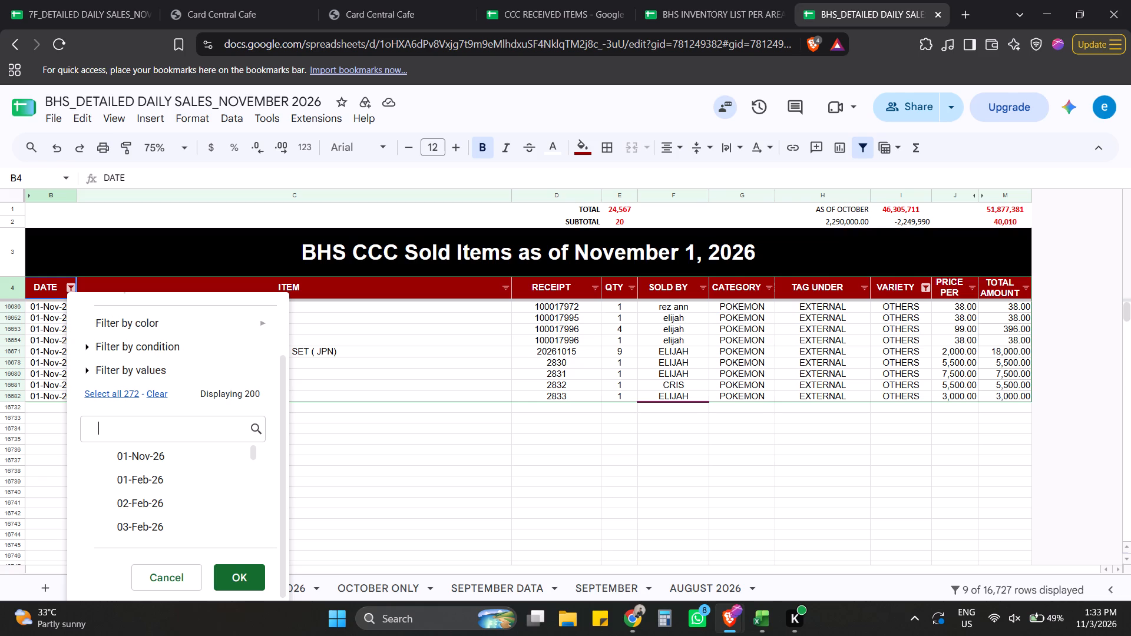
{"action": "type", "text": "02-"}
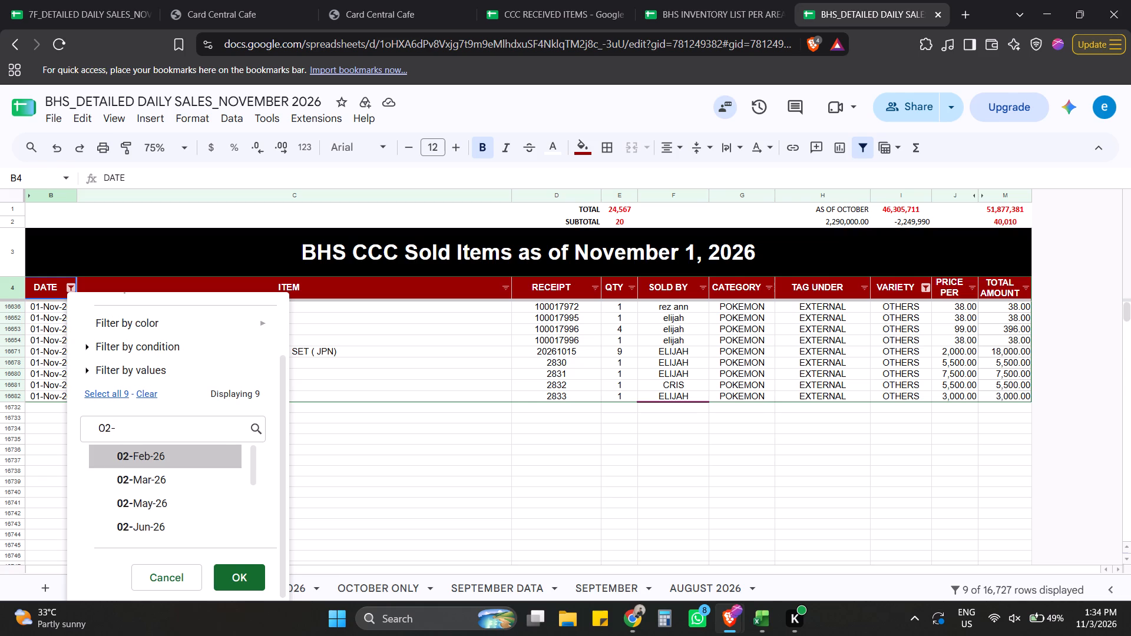
{"action": "key", "text": "n"}
{"action": "left_click", "coordinate": [185, 450]}
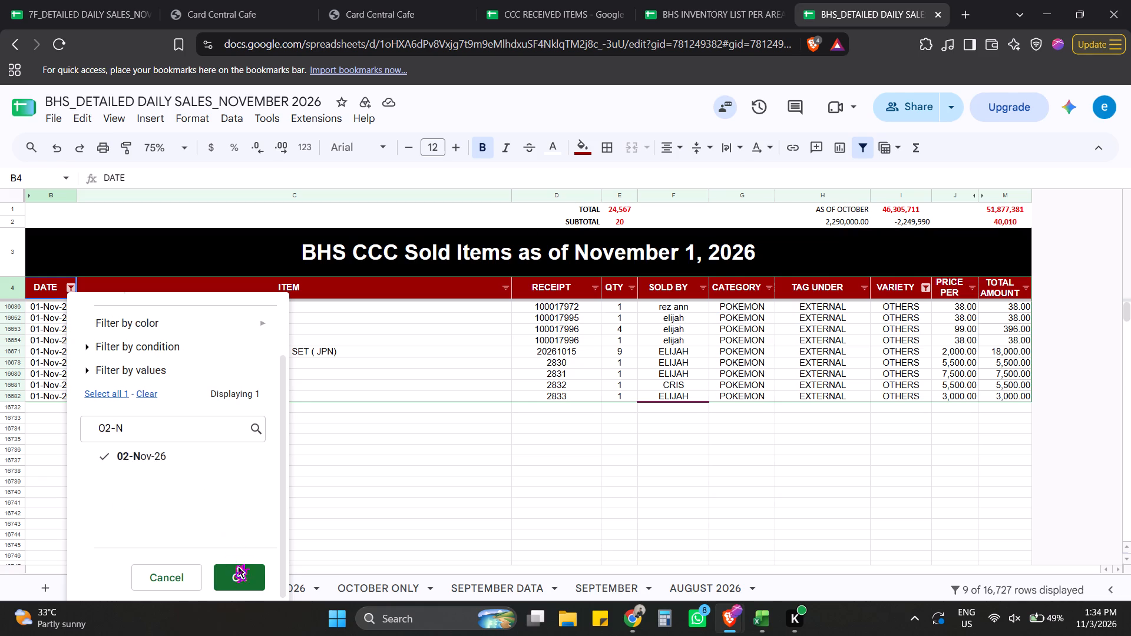
{"action": "left_click", "coordinate": [236, 582]}
{"action": "left_click", "coordinate": [737, 416]}
{"action": "scroll", "coordinate": [744, 450], "scroll_direction": "up", "scroll_amount": 11}
{"action": "scroll", "coordinate": [343, 335], "scroll_direction": "up", "scroll_amount": 2}
{"action": "left_click", "coordinate": [306, 316]}
{"action": "scroll", "coordinate": [398, 360], "scroll_direction": "up", "scroll_amount": 2}
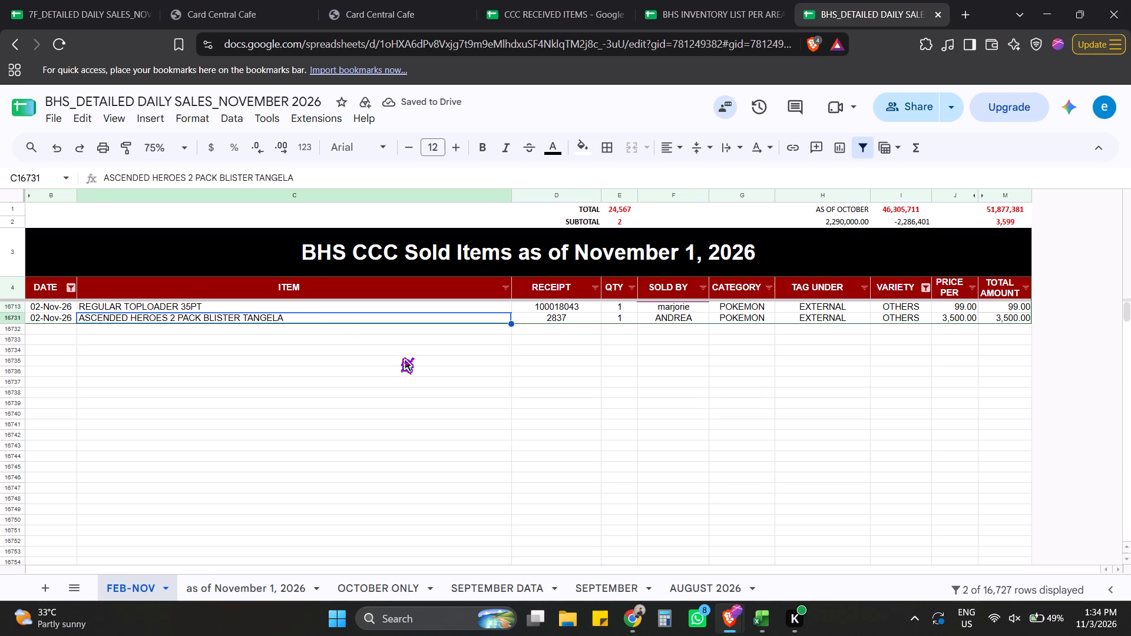
{"action": "scroll", "coordinate": [399, 357], "scroll_direction": "up", "scroll_amount": 2}
{"action": "left_click", "coordinate": [325, 344]}
{"action": "left_click", "coordinate": [314, 314]}
Transfer the ASCENDED HEROES 2 PACK BLISTER TANGELA sale by searching the Pokemon OTHERS sheet for TAN and entering 1 under November 2.
{"action": "key", "text": "alt+Tab"}
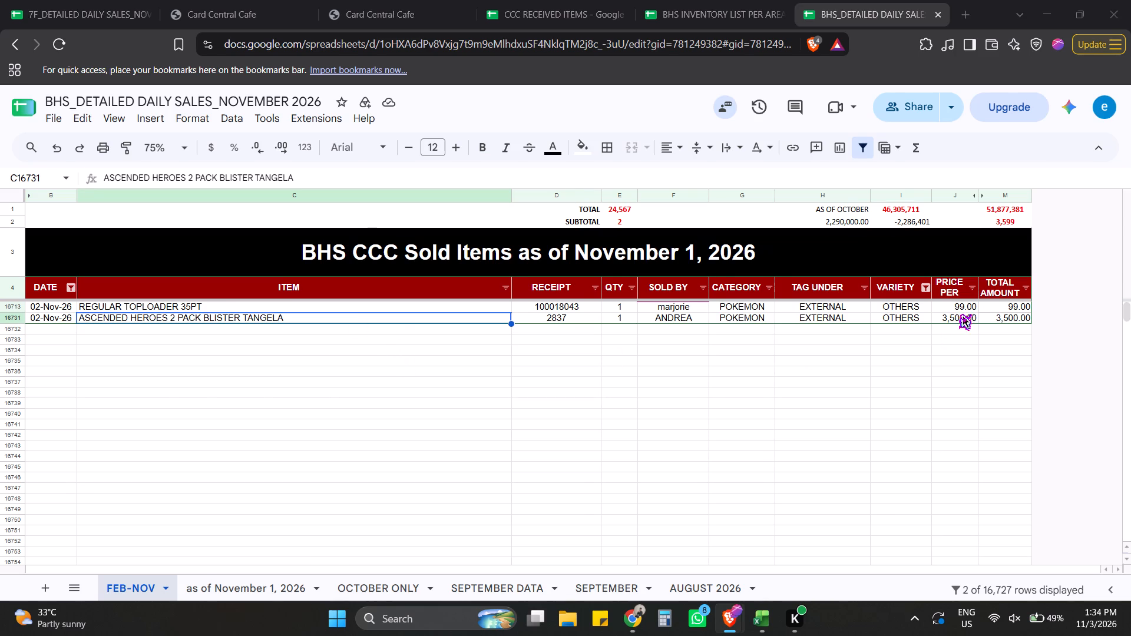
{"action": "left_click_drag", "start_coordinate": [911, 191], "coordinate": [738, 191]}
{"action": "key", "text": "t"}
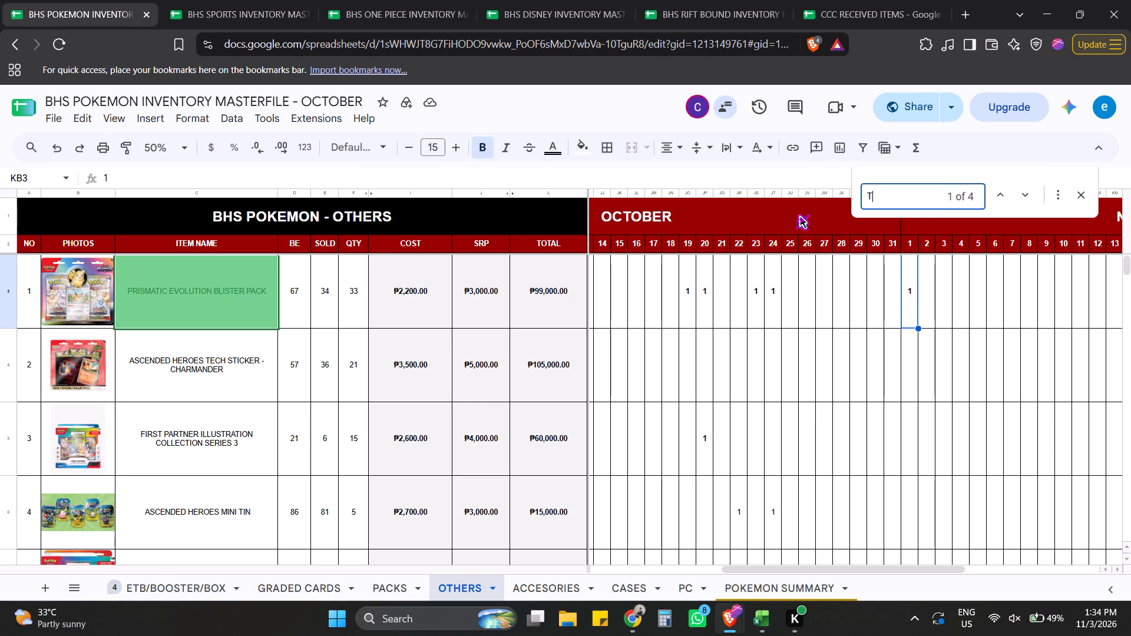
{"action": "key", "text": "a"}
{"action": "key", "text": "n"}
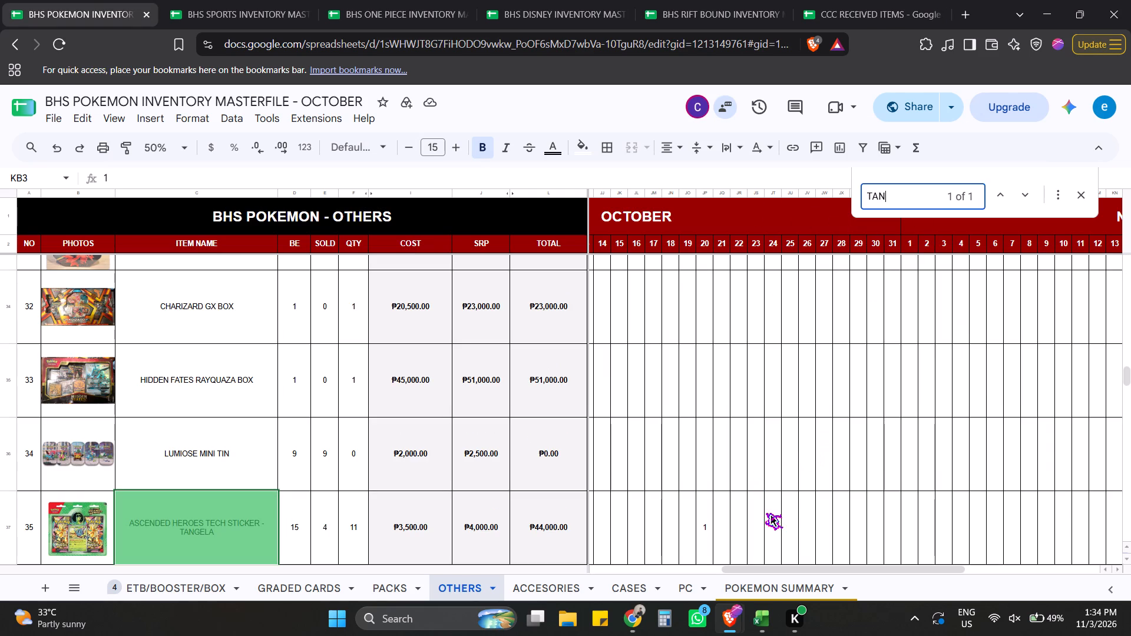
{"action": "key", "text": "alt+Tab"}
{"action": "key", "text": "alt+Tab"}
{"action": "left_click", "coordinate": [915, 541]}
{"action": "key", "text": "alt+Tab"}
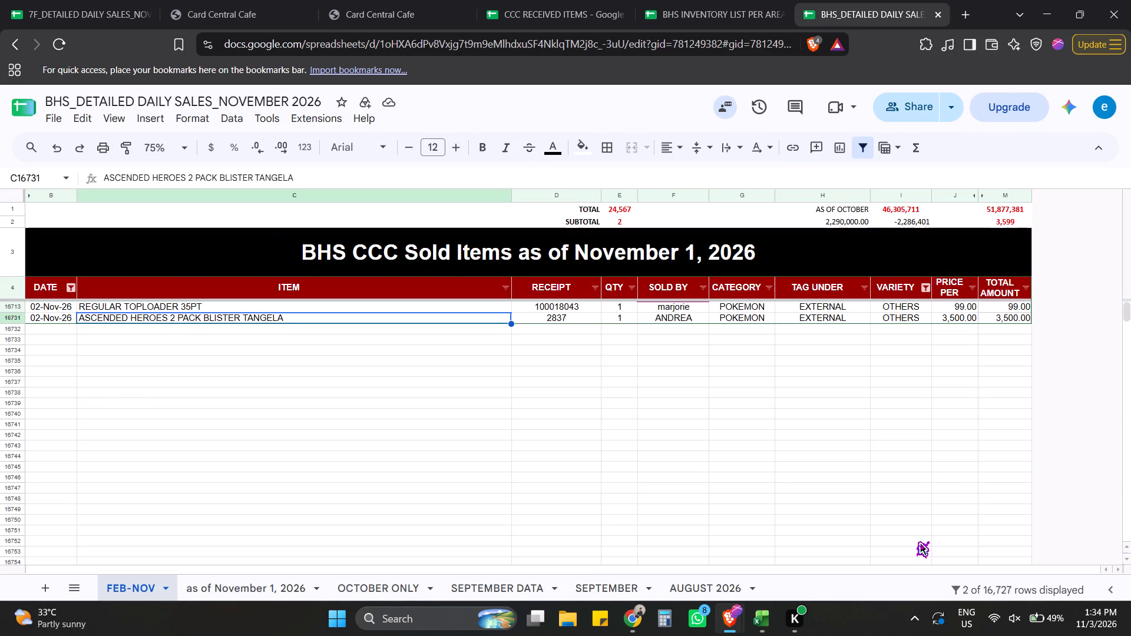
{"action": "key", "text": "alt+Tab"}
{"action": "key", "text": "1"}
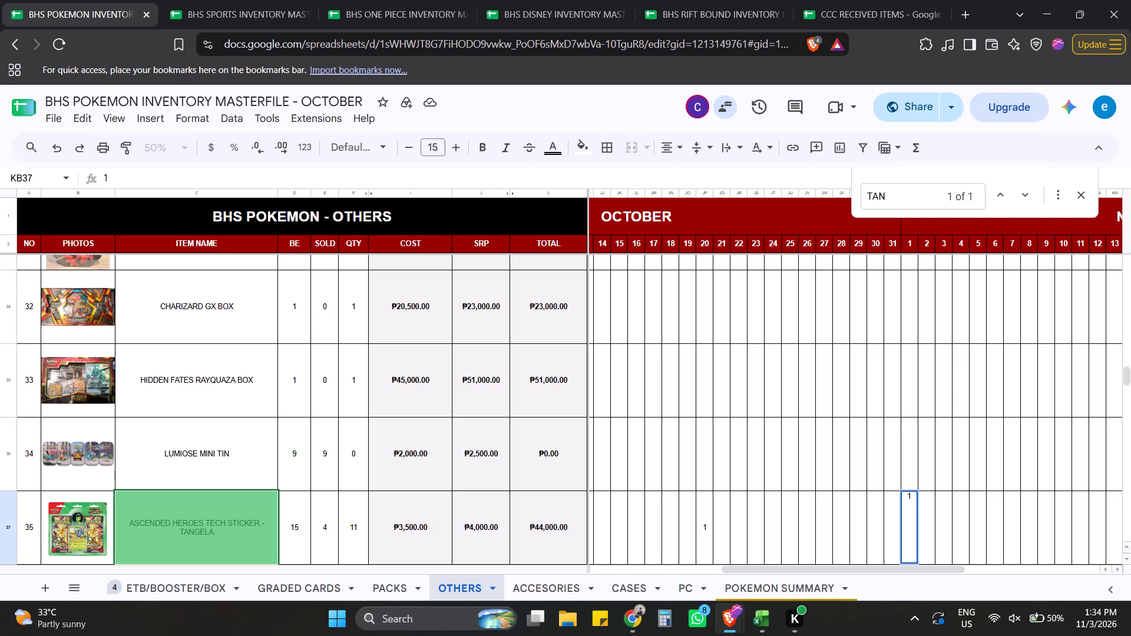
{"action": "key", "text": "Escape"}
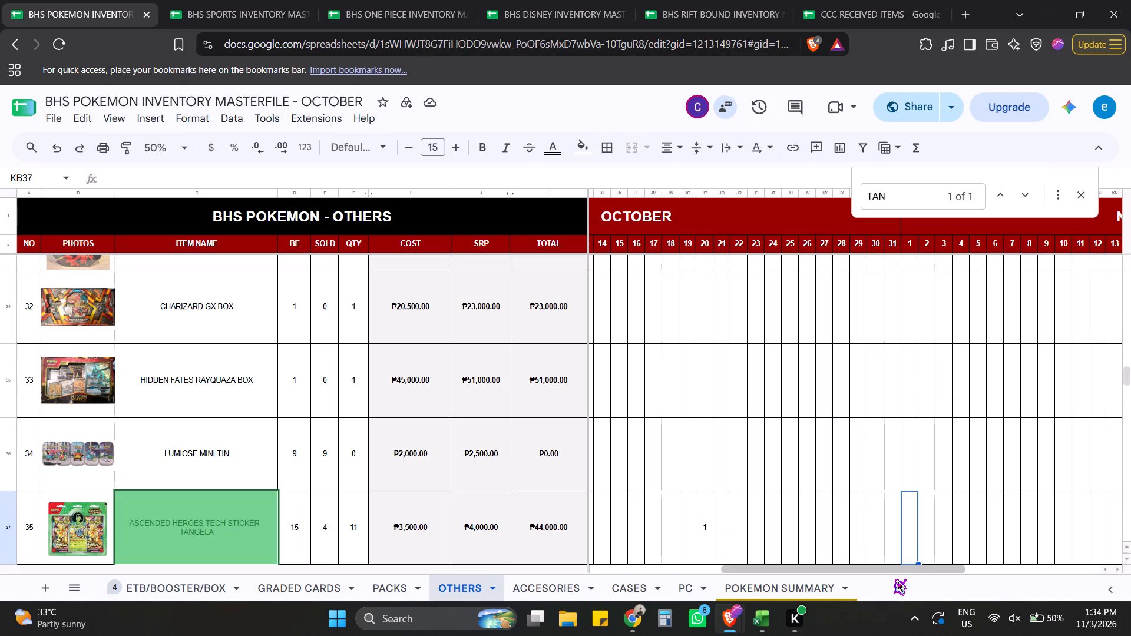
{"action": "left_click", "coordinate": [924, 548]}
{"action": "key", "text": "1"}
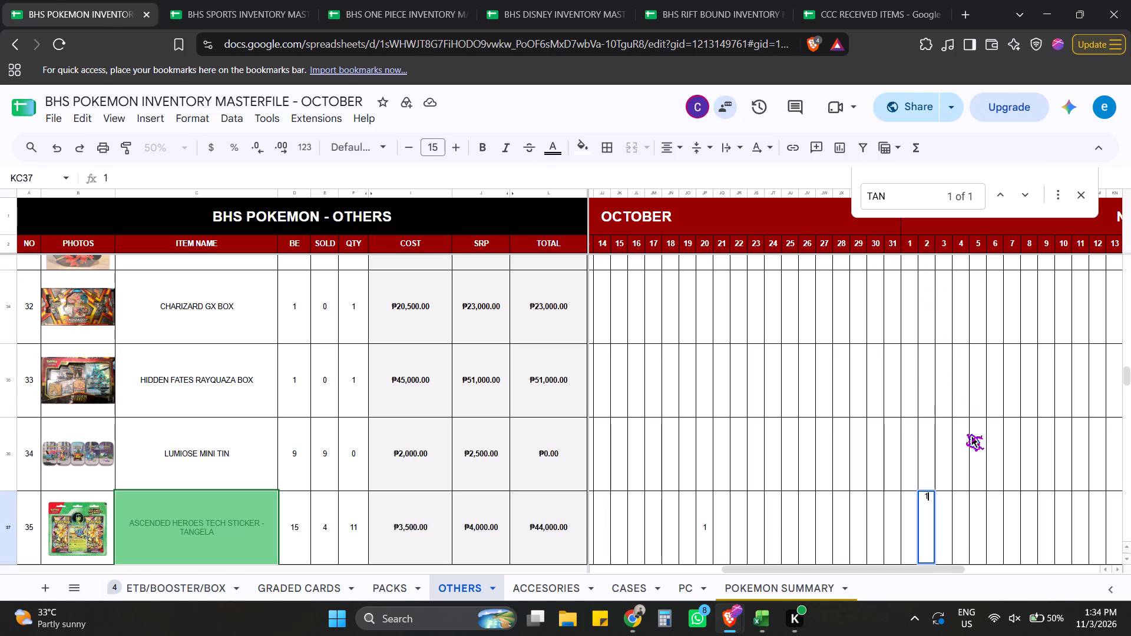
{"action": "left_click", "coordinate": [961, 522]}
{"action": "left_click", "coordinate": [925, 525]}
Switch the VARIETY filter of the November 2 daily sales from OTHERS to only BOXES.
{"action": "key", "text": "alt+Tab"}
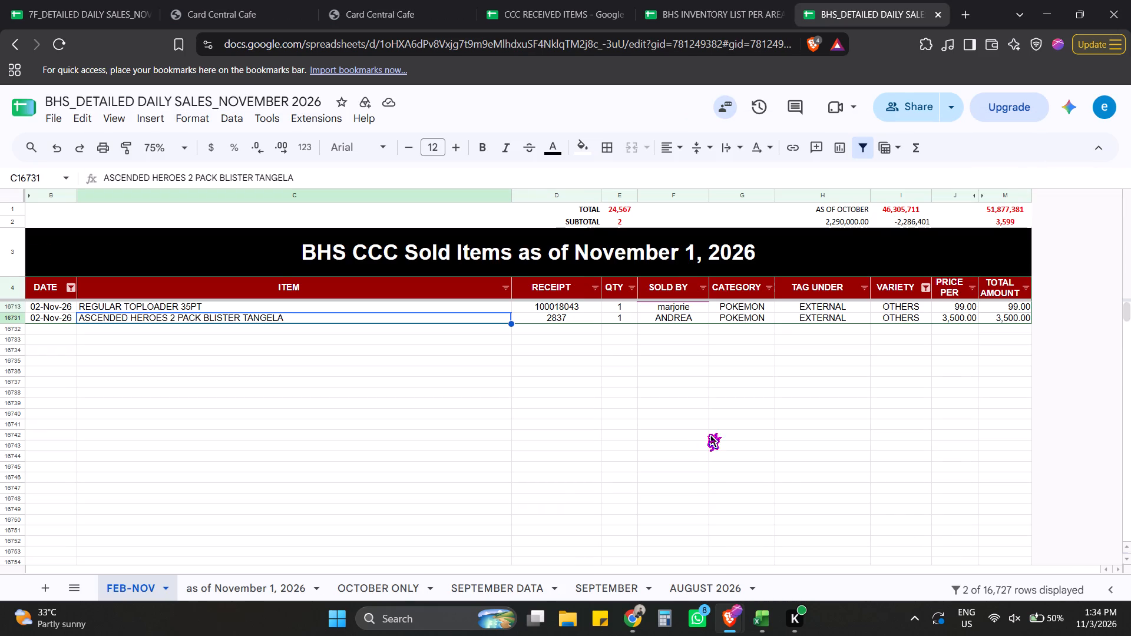
{"action": "left_click", "coordinate": [928, 288]}
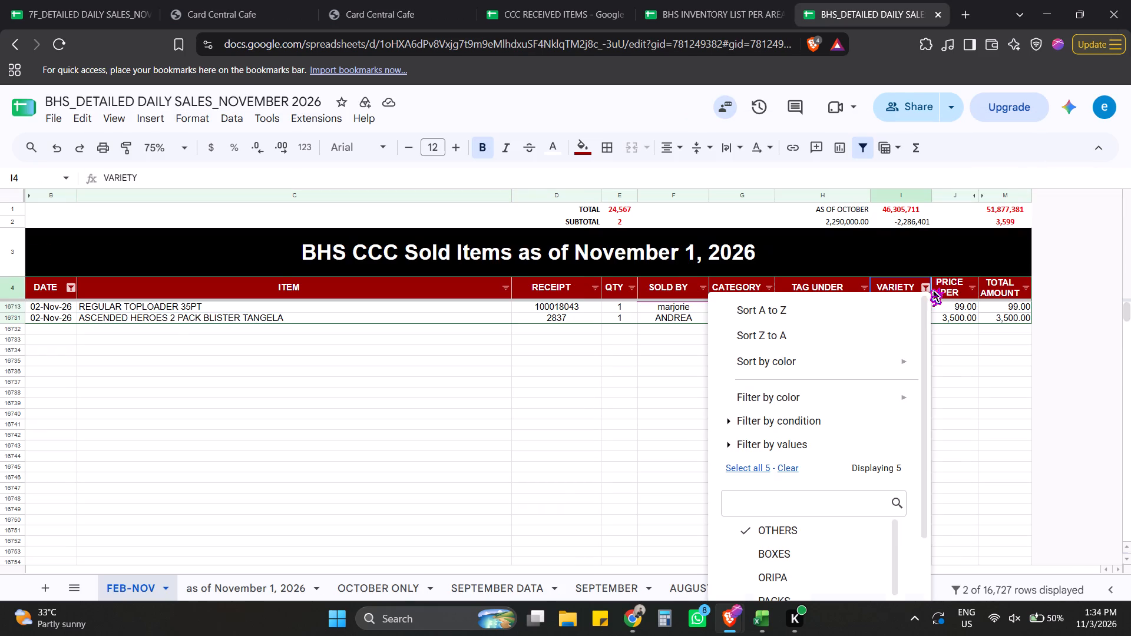
{"action": "left_click", "coordinate": [784, 531]}
{"action": "left_click", "coordinate": [782, 545]}
{"action": "scroll", "coordinate": [913, 543], "scroll_direction": "down", "scroll_amount": 5}
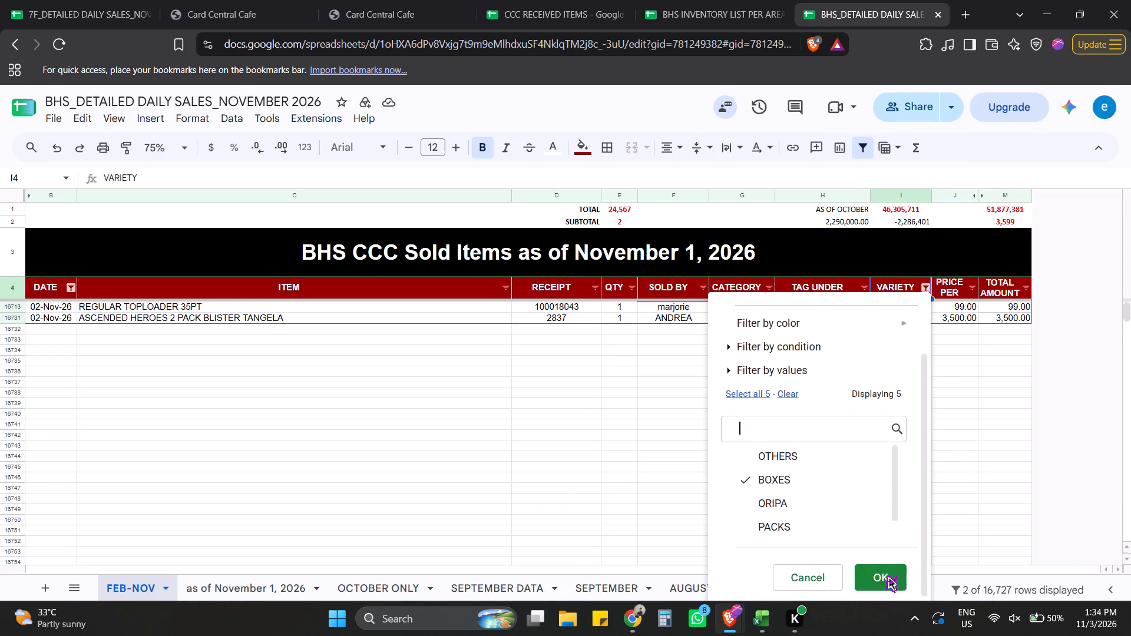
{"action": "left_click", "coordinate": [884, 575]}
{"action": "left_click", "coordinate": [726, 400]}
{"action": "left_click", "coordinate": [734, 414]}
{"action": "scroll", "coordinate": [752, 461], "scroll_direction": "up", "scroll_amount": 4}
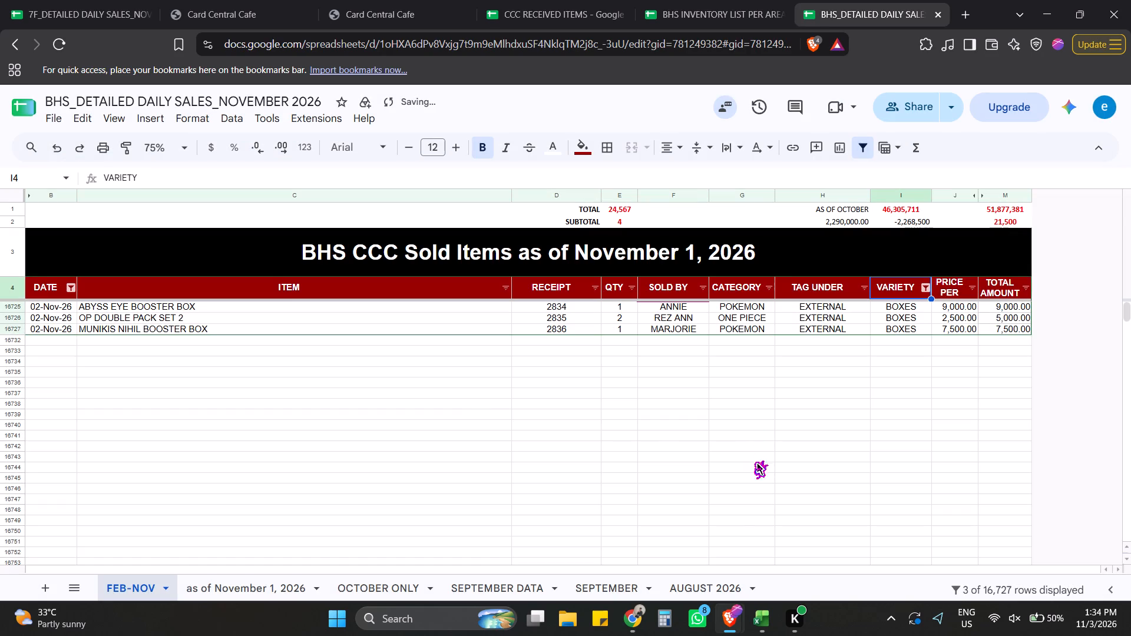
{"action": "scroll", "coordinate": [752, 461], "scroll_direction": "up", "scroll_amount": 7}
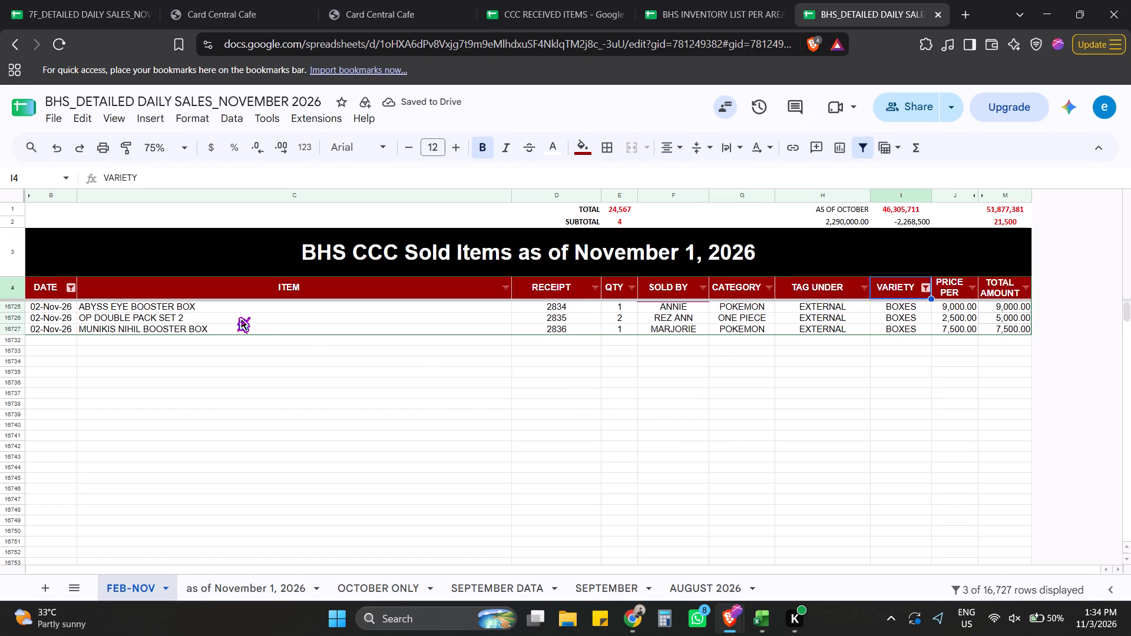
Review the November 2 BOXES items in the detailed daily sales one by one, checking each item name.
{"action": "left_click", "coordinate": [230, 310]}
{"action": "left_click", "coordinate": [230, 317]}
{"action": "left_click", "coordinate": [229, 329]}
{"action": "left_click", "coordinate": [233, 309]}
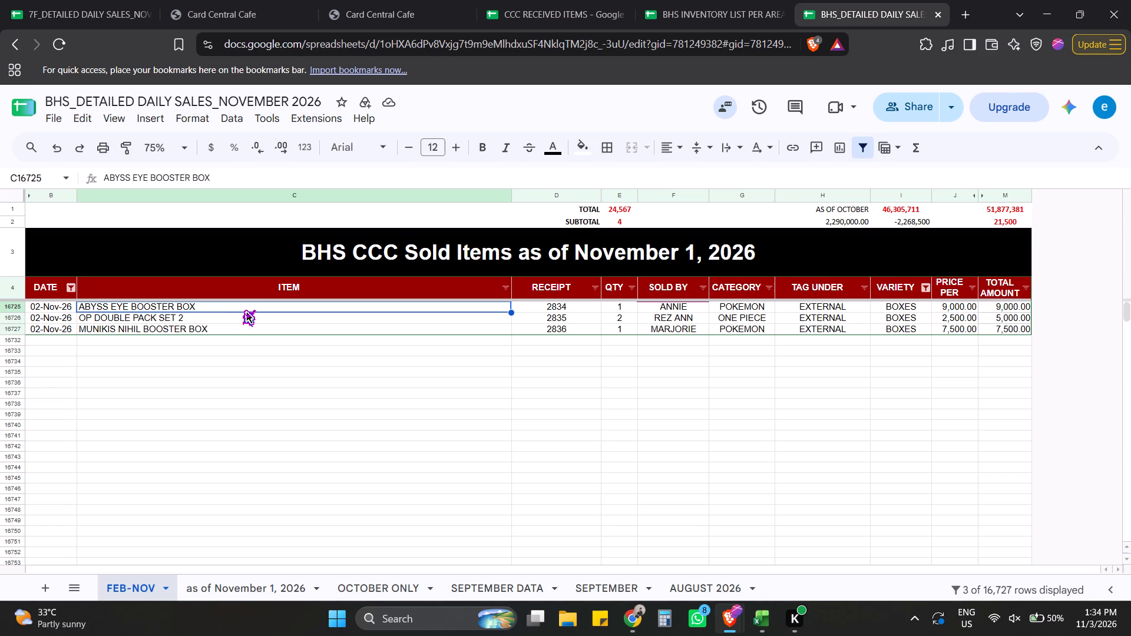
{"action": "left_click", "coordinate": [236, 323]}
{"action": "left_click", "coordinate": [236, 326]}
{"action": "left_click", "coordinate": [230, 313]}
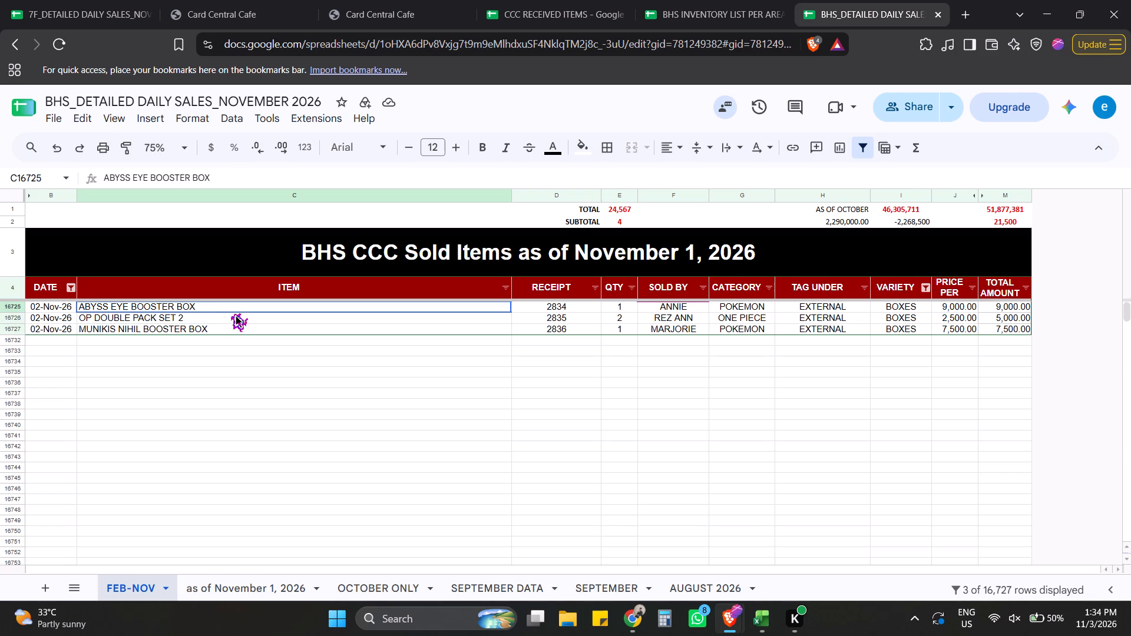
{"action": "left_click", "coordinate": [220, 313]}
{"action": "left_click", "coordinate": [223, 329]}
{"action": "left_click", "coordinate": [223, 308]}
{"action": "left_click", "coordinate": [226, 318]}
{"action": "left_click", "coordinate": [227, 332]}
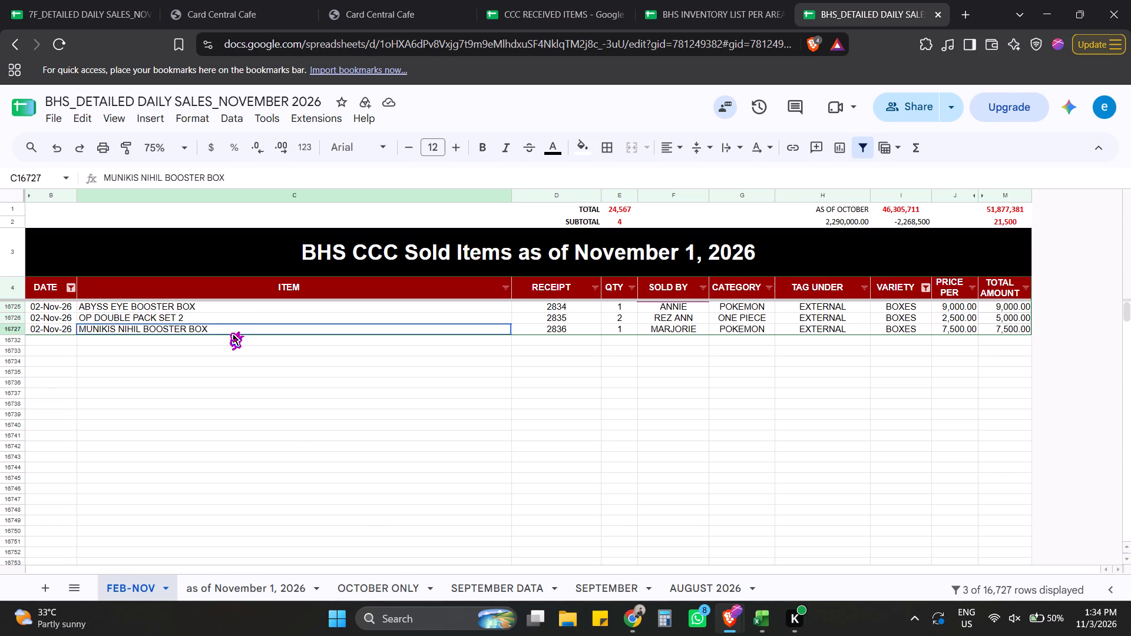
{"action": "left_click", "coordinate": [228, 309]}
{"action": "left_click", "coordinate": [226, 317]}
{"action": "left_click", "coordinate": [225, 326]}
{"action": "left_click", "coordinate": [220, 305]}
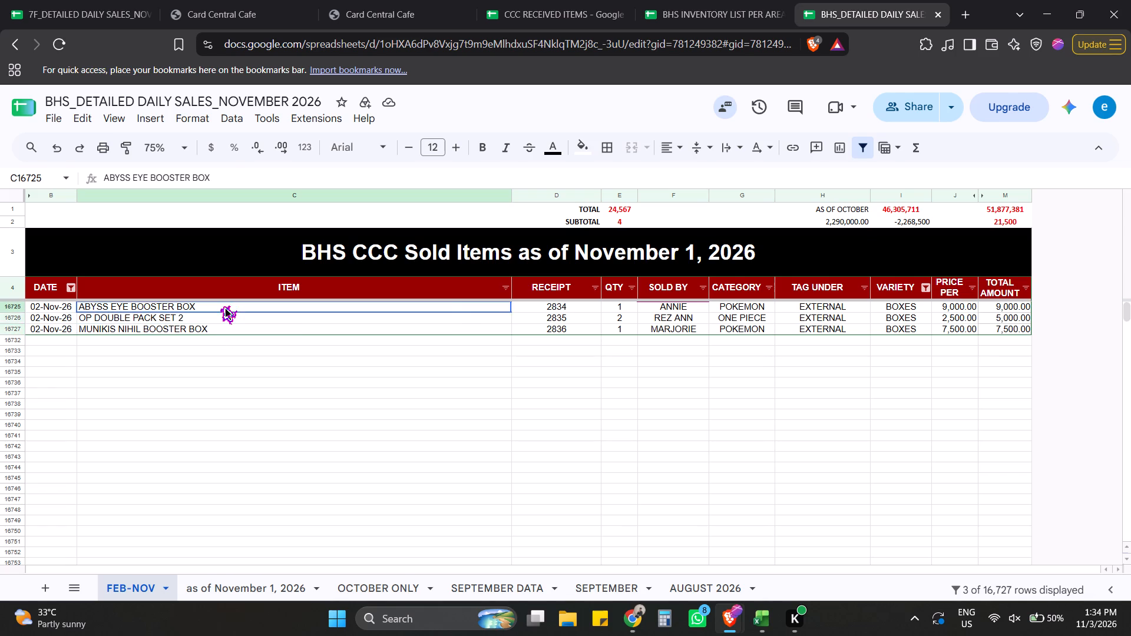
Transfer the ABYSS EYE BOOSTER BOX sale by searching the Pokemon ETB/BOOSTER/BOX sheet for ABY and entering 1 under November 2.
{"action": "key", "text": "alt+Tab"}
{"action": "left_click", "coordinate": [173, 580]}
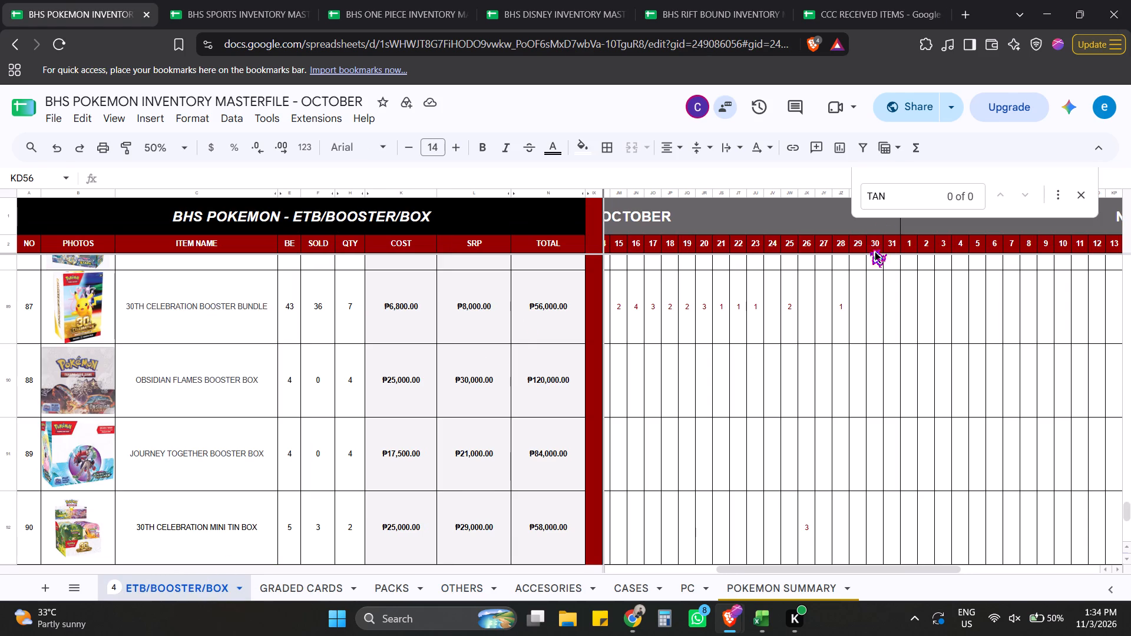
{"action": "left_click_drag", "start_coordinate": [892, 197], "coordinate": [833, 201]}
{"action": "type", "text": "ABY"}
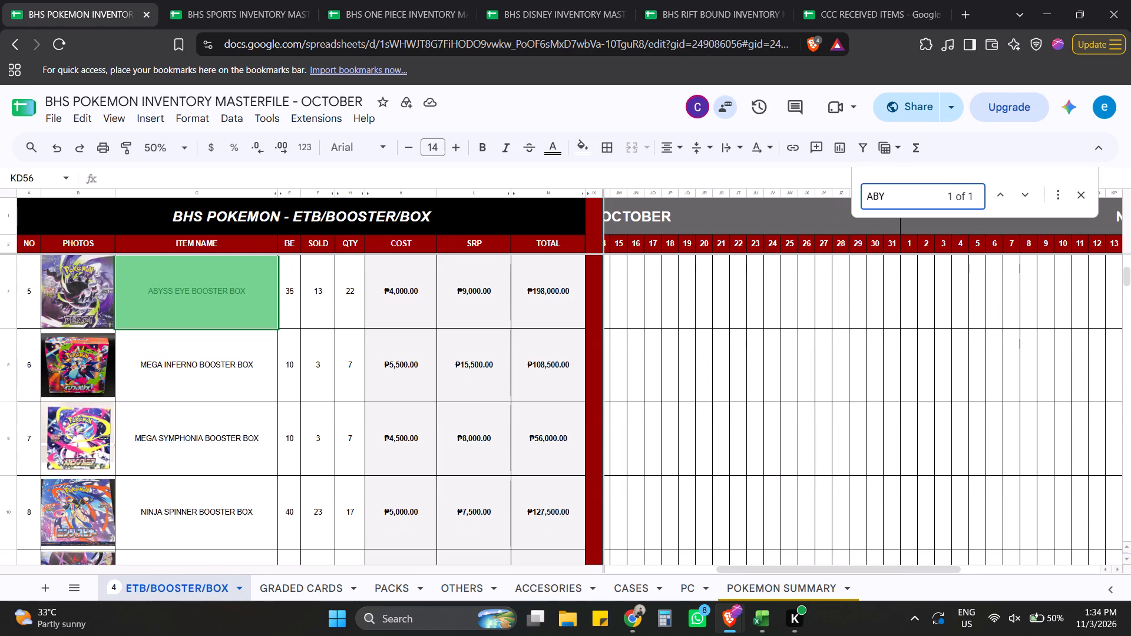
{"action": "key", "text": "alt+Tab"}
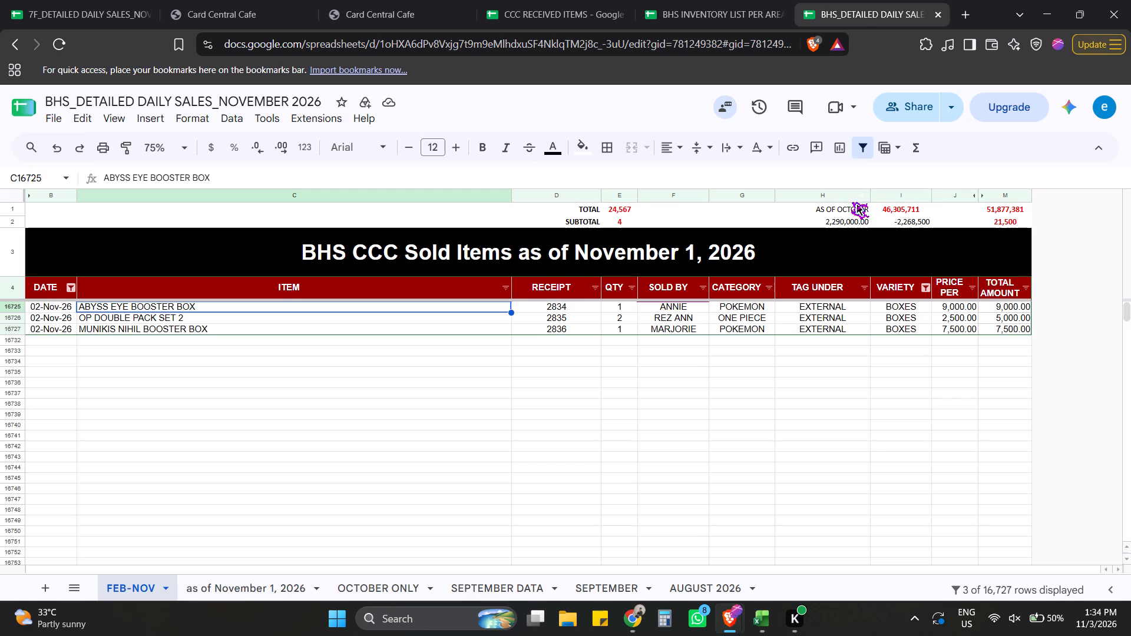
{"action": "key", "text": "alt+Tab"}
{"action": "key", "text": "alt+Tab"}
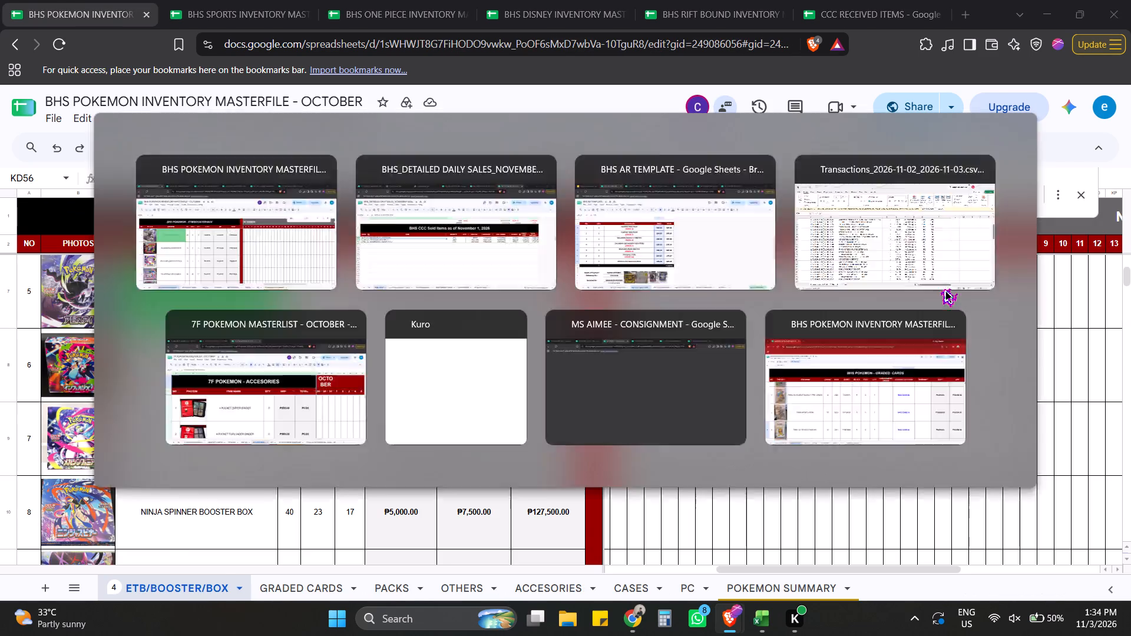
{"action": "key", "text": "alt+Tab"}
{"action": "left_click", "coordinate": [929, 303]}
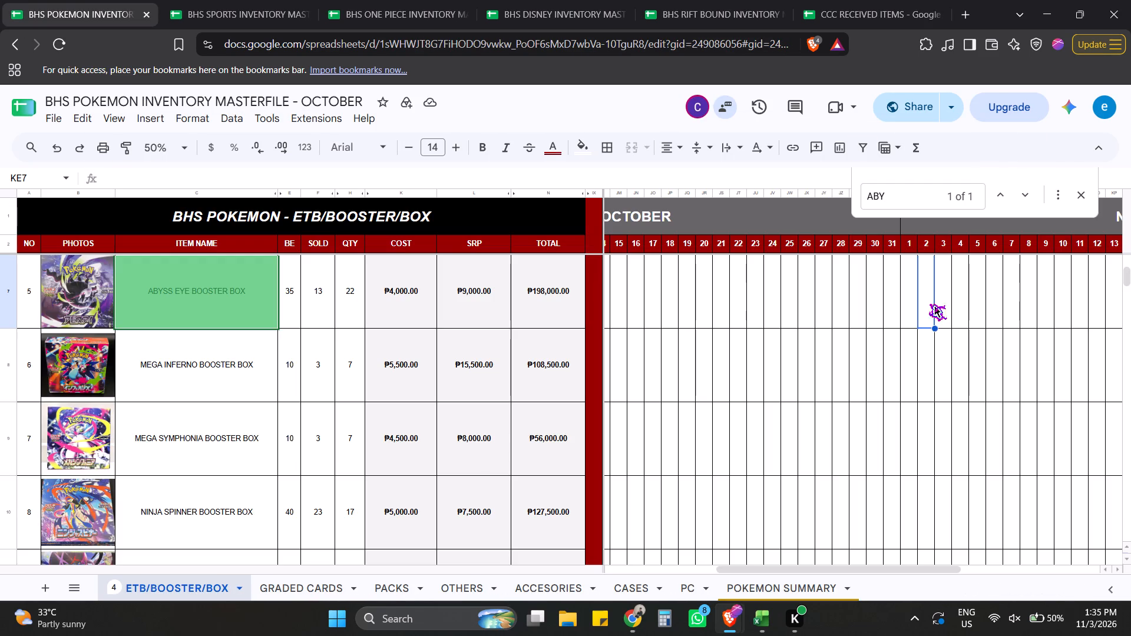
{"action": "key", "text": "1"}
{"action": "left_click", "coordinate": [926, 372]}
Transfer the OP DOUBLE PACK SET 2 sale by searching the One Piece ETB/BOOSTER/BOX sheet for SET and entering 2 under November 2 for OP17 DOUBLE SET 12.
{"action": "key", "text": "alt+Tab"}
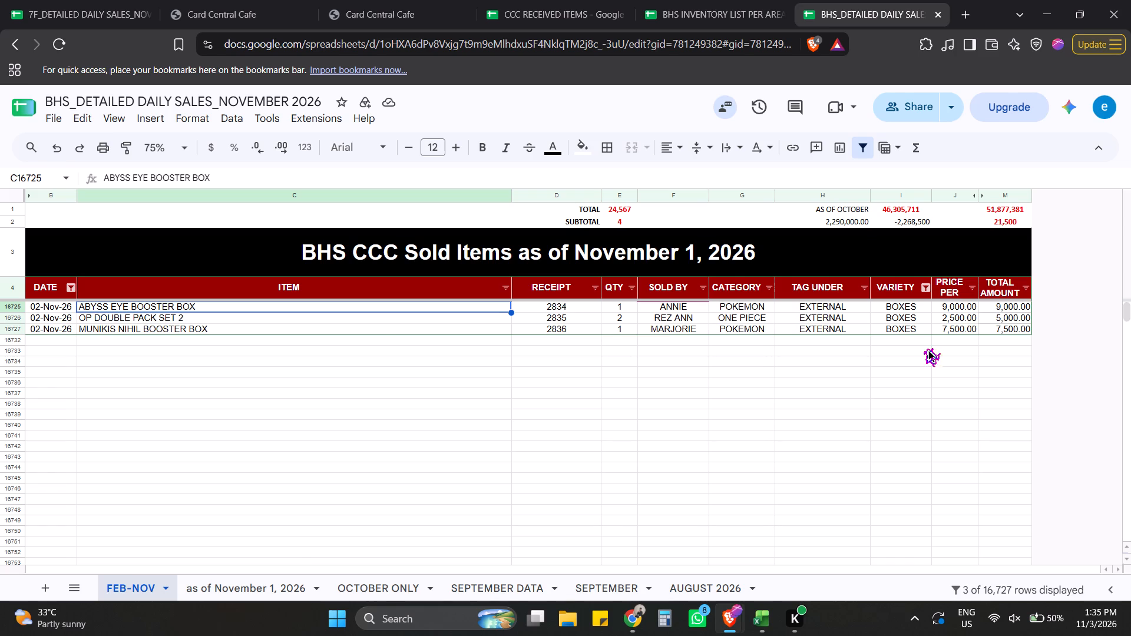
{"action": "key", "text": "alt+Tab"}
{"action": "left_click", "coordinate": [365, 5]}
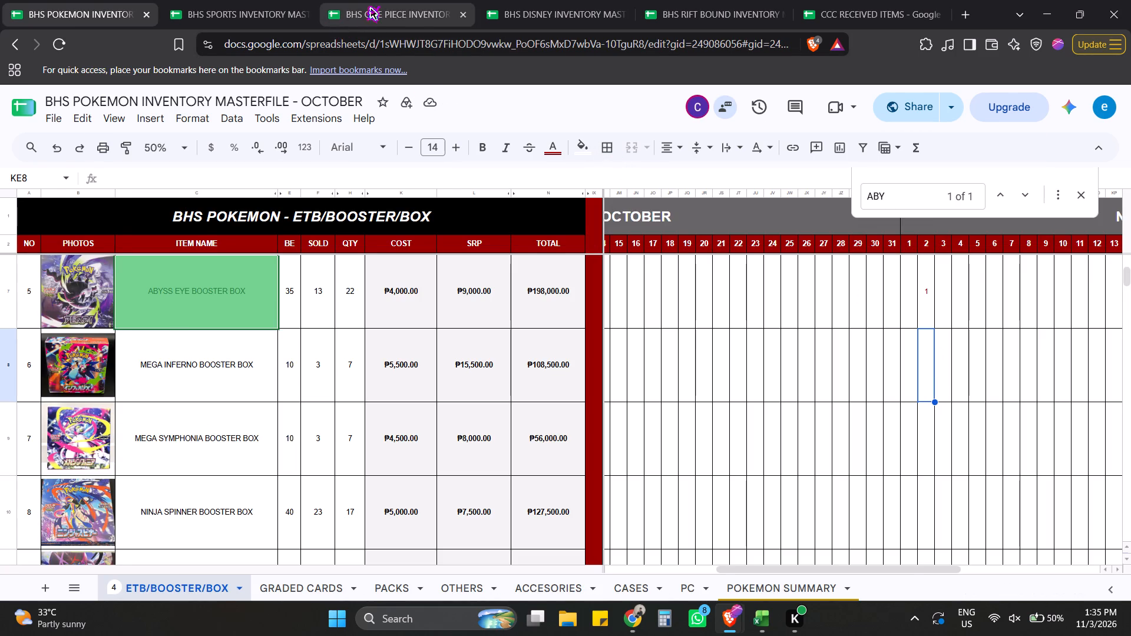
{"action": "scroll", "coordinate": [187, 561], "scroll_direction": "down", "scroll_amount": 2}
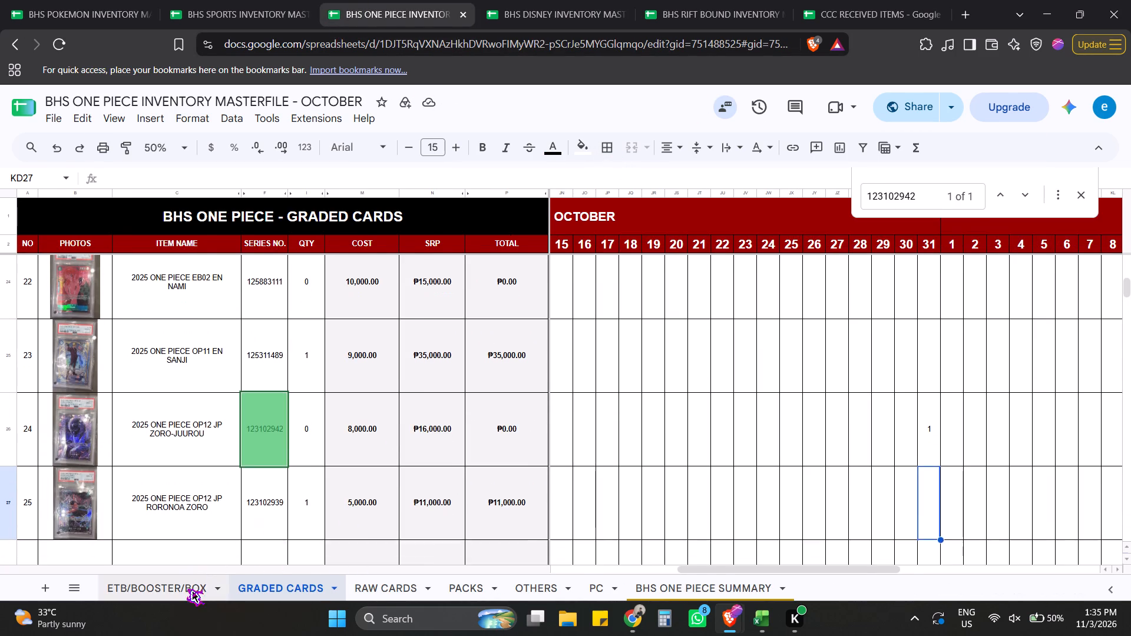
{"action": "left_click", "coordinate": [187, 588]}
{"action": "left_click_drag", "start_coordinate": [931, 201], "coordinate": [807, 197]}
{"action": "key", "text": "d"}
{"action": "key", "text": "e"}
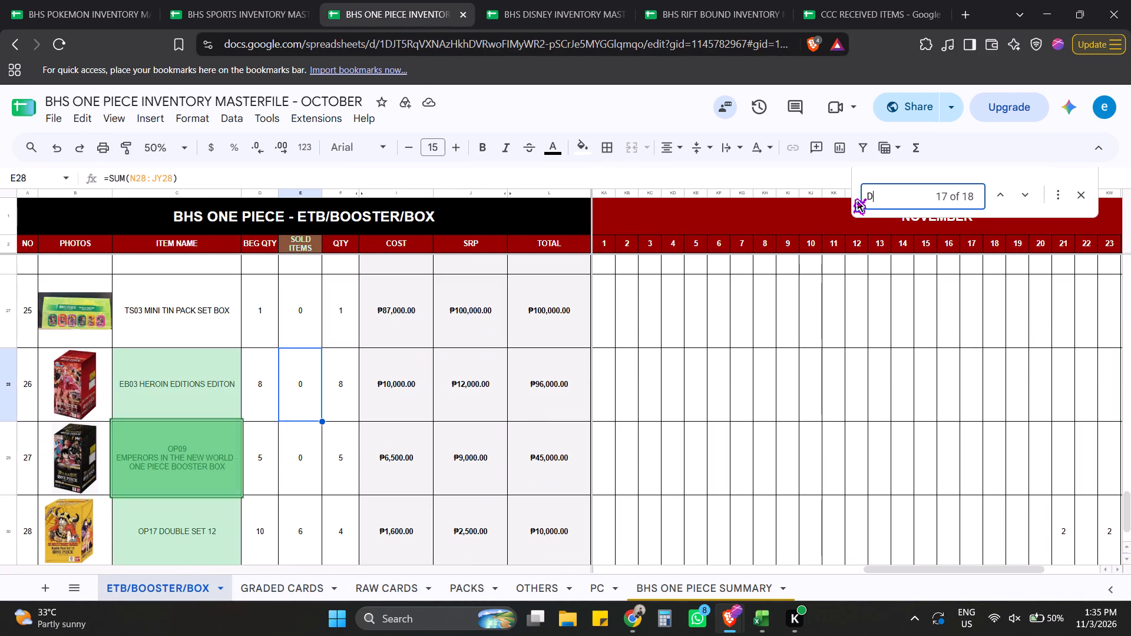
{"action": "key", "text": "c"}
{"action": "key", "text": "k"}
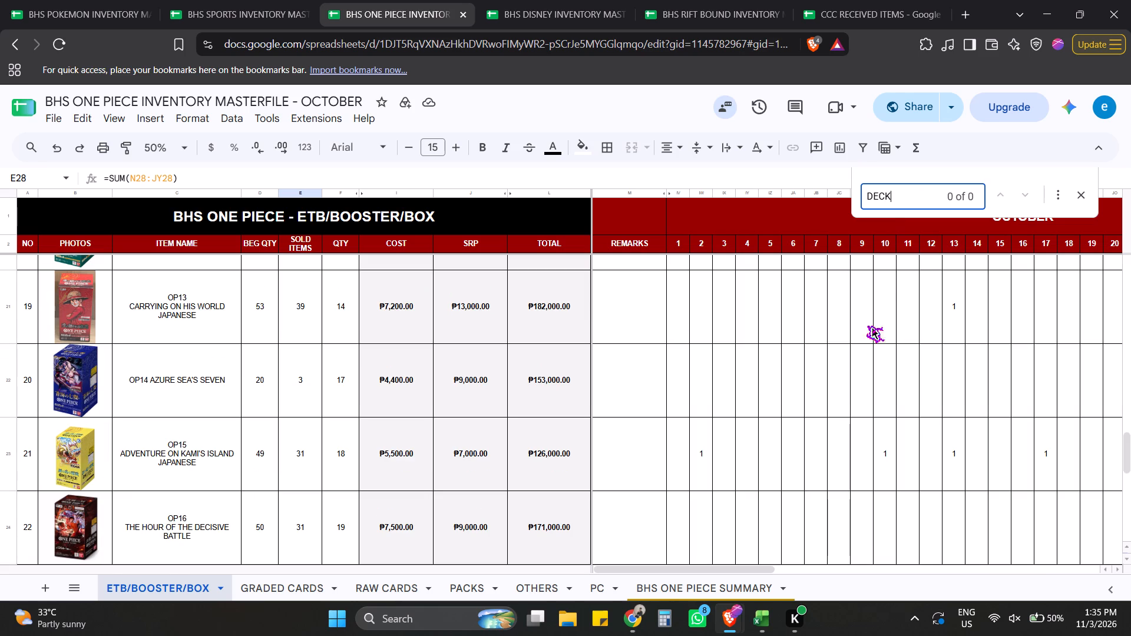
{"action": "key", "text": "BackSpace"}
{"action": "key", "text": "BackSpace"}
{"action": "key", "text": "BackSpace"}
{"action": "key", "text": "BackSpace"}
{"action": "key", "text": "s"}
{"action": "type", "text": "ET"}
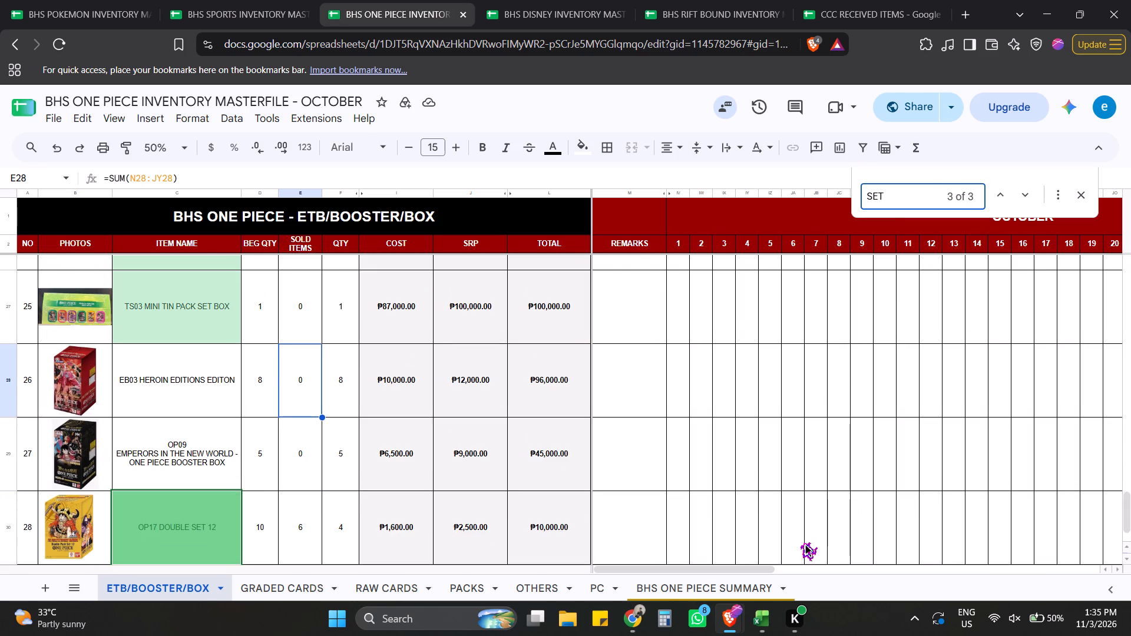
{"action": "left_click_drag", "start_coordinate": [752, 568], "coordinate": [924, 559]}
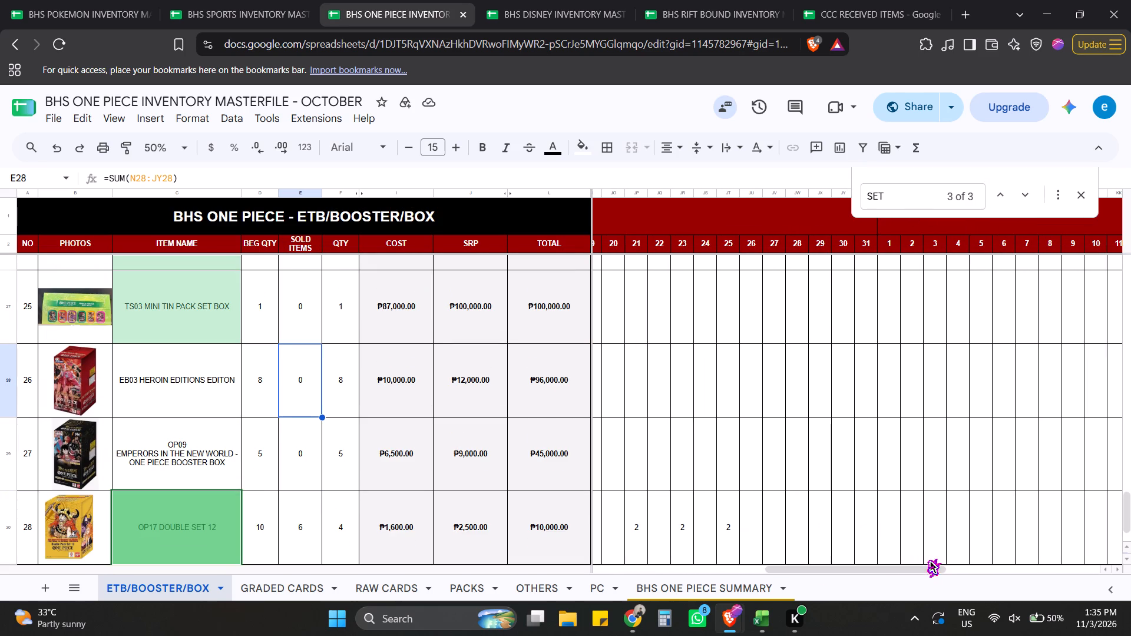
{"action": "left_click", "coordinate": [905, 532]}
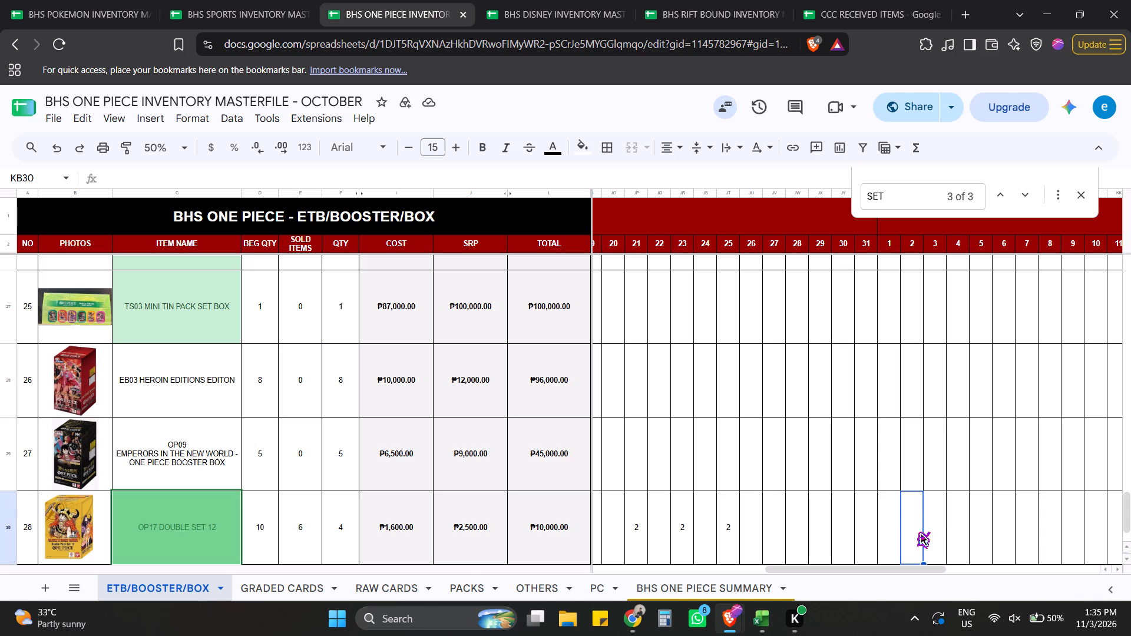
{"action": "key", "text": "1"}
{"action": "left_click", "coordinate": [939, 525]}
{"action": "left_click", "coordinate": [914, 531]}
{"action": "key", "text": "2"}
{"action": "left_click", "coordinate": [939, 531]}
Transfer the MUNIKIS NIHIL BOOSTER BOX sale into the Pokemon ETB/BOOSTER/BOX sheet by entering 1 under November 2, checking it against the daily sales.
{"action": "key", "text": "alt+Tab"}
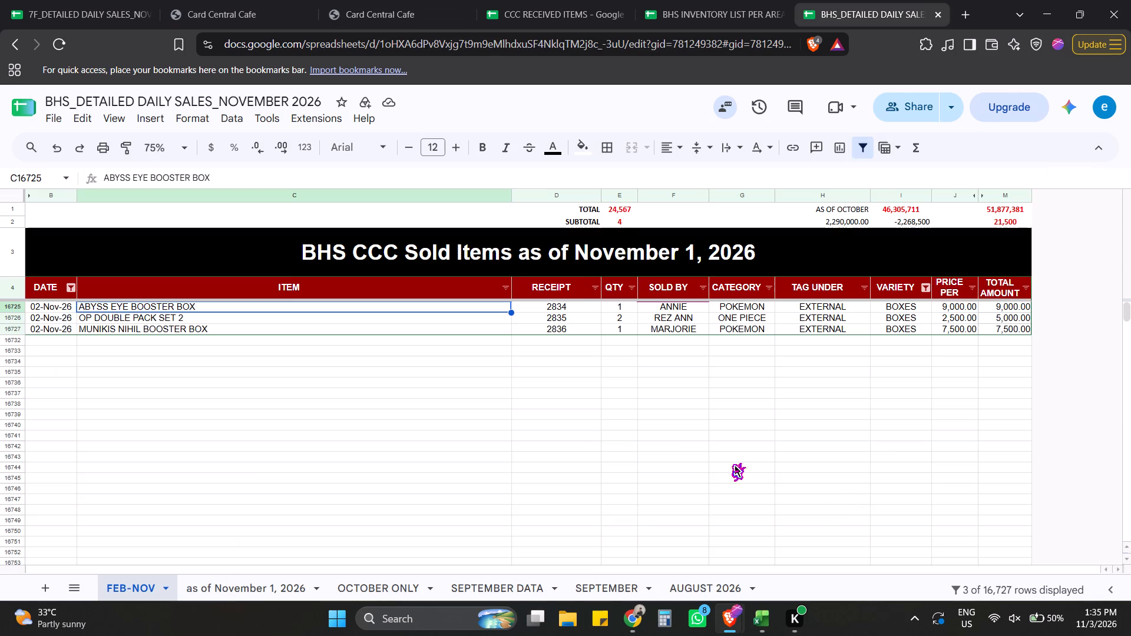
{"action": "left_click", "coordinate": [300, 333]}
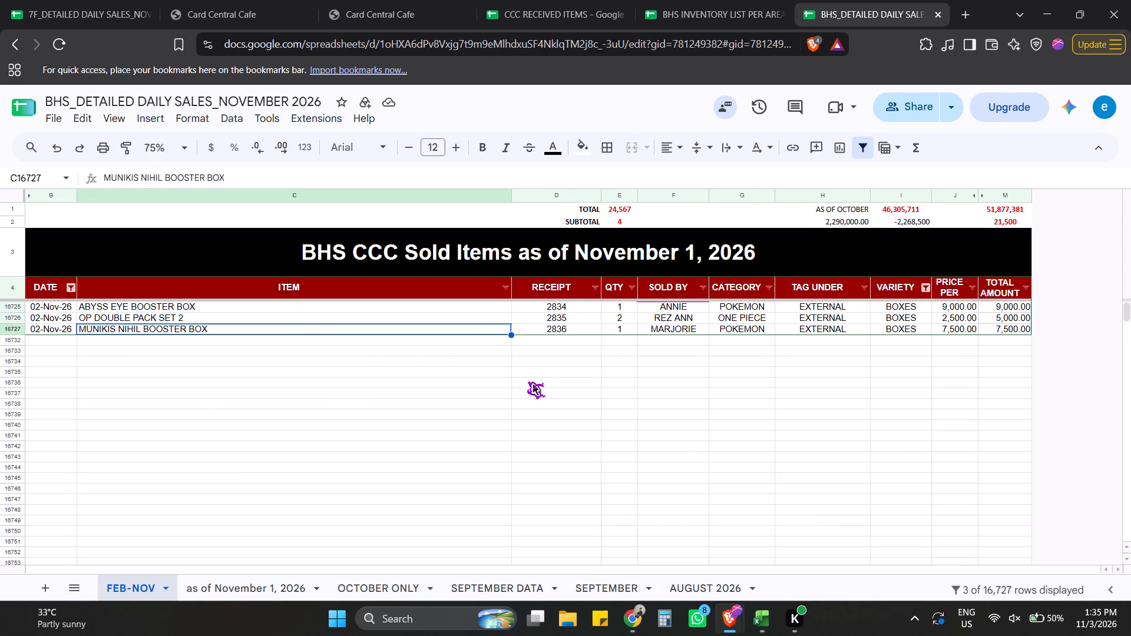
{"action": "key", "text": "alt+Tab"}
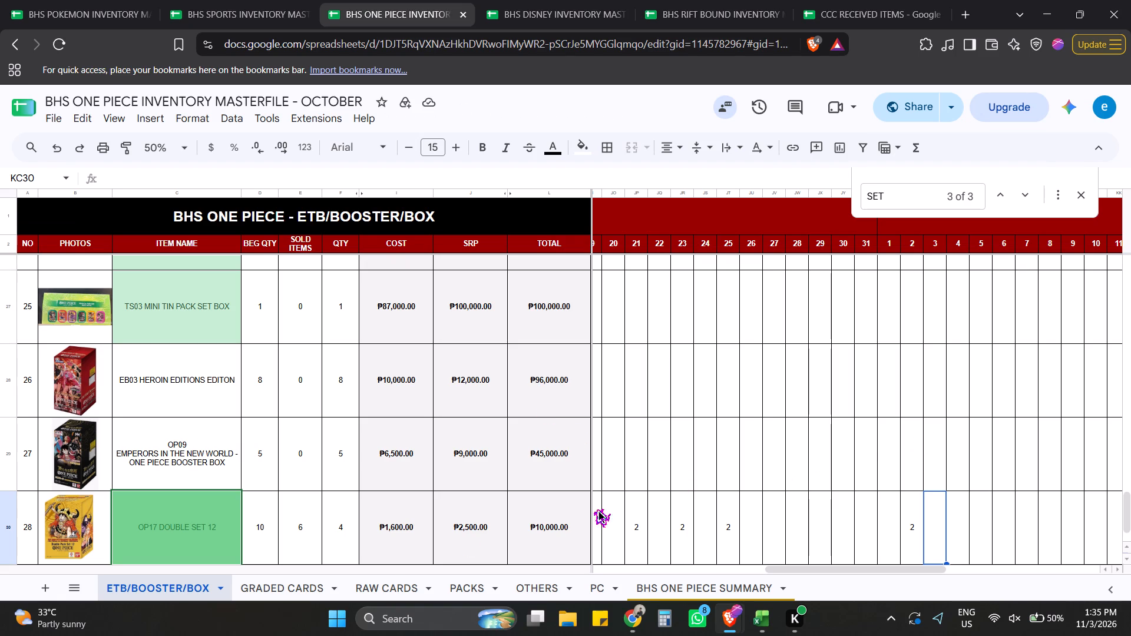
{"action": "left_click", "coordinate": [115, 0]}
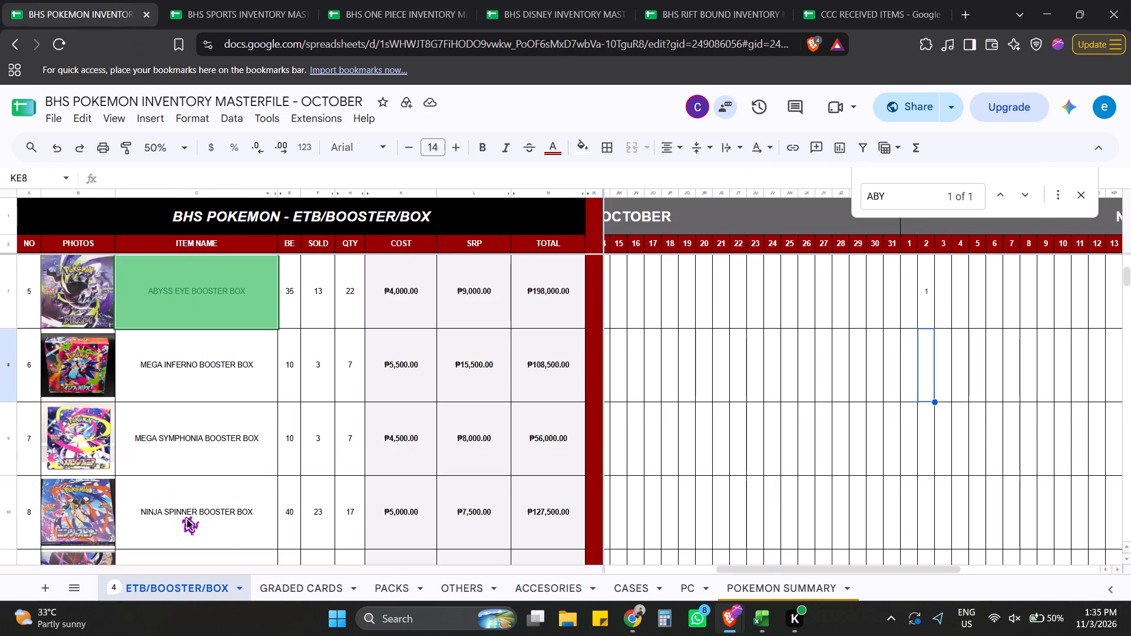
{"action": "scroll", "coordinate": [915, 392], "scroll_direction": "down", "scroll_amount": 5}
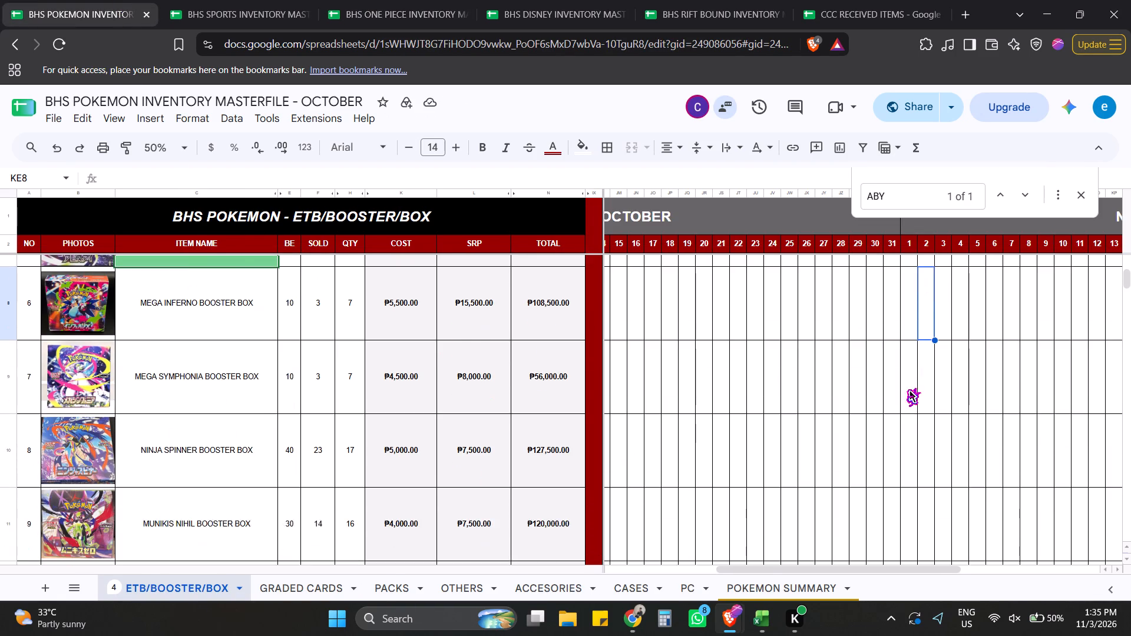
{"action": "scroll", "coordinate": [901, 390], "scroll_direction": "down", "scroll_amount": 6}
{"action": "left_click", "coordinate": [920, 450]}
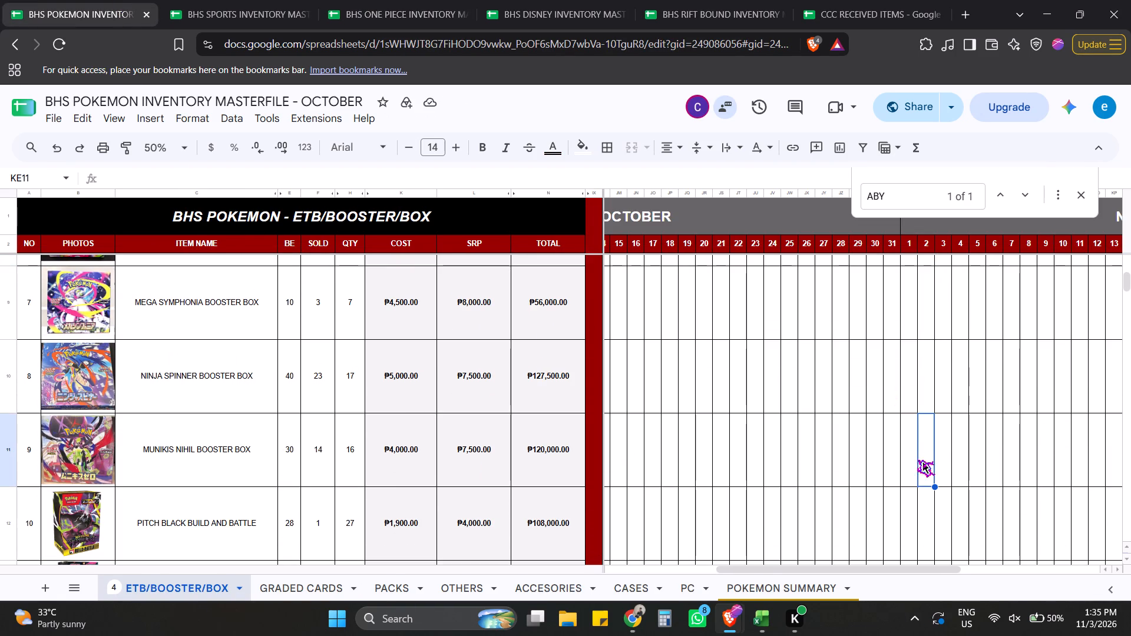
{"action": "key", "text": "alt+Tab"}
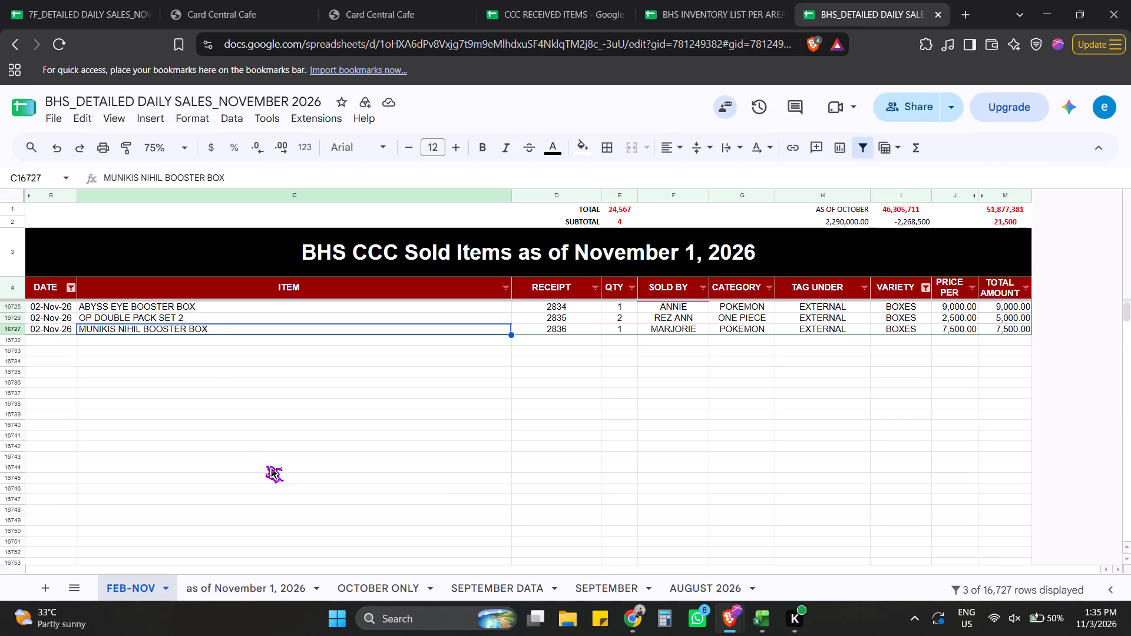
{"action": "key", "text": "alt+Tab"}
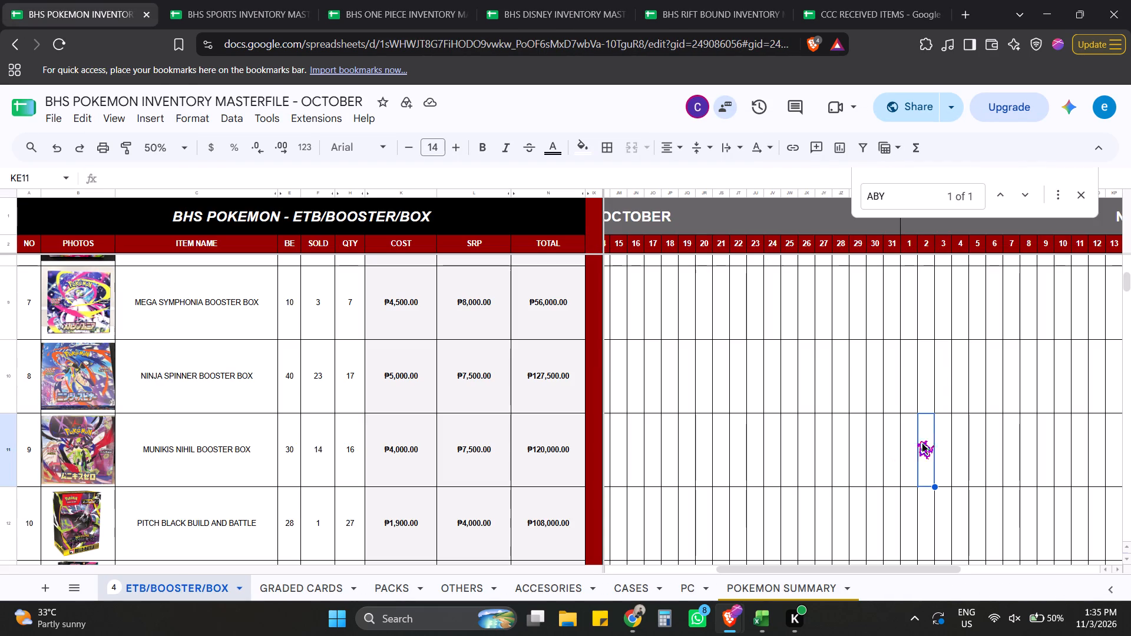
{"action": "key", "text": "1"}
{"action": "left_click", "coordinate": [950, 481]}
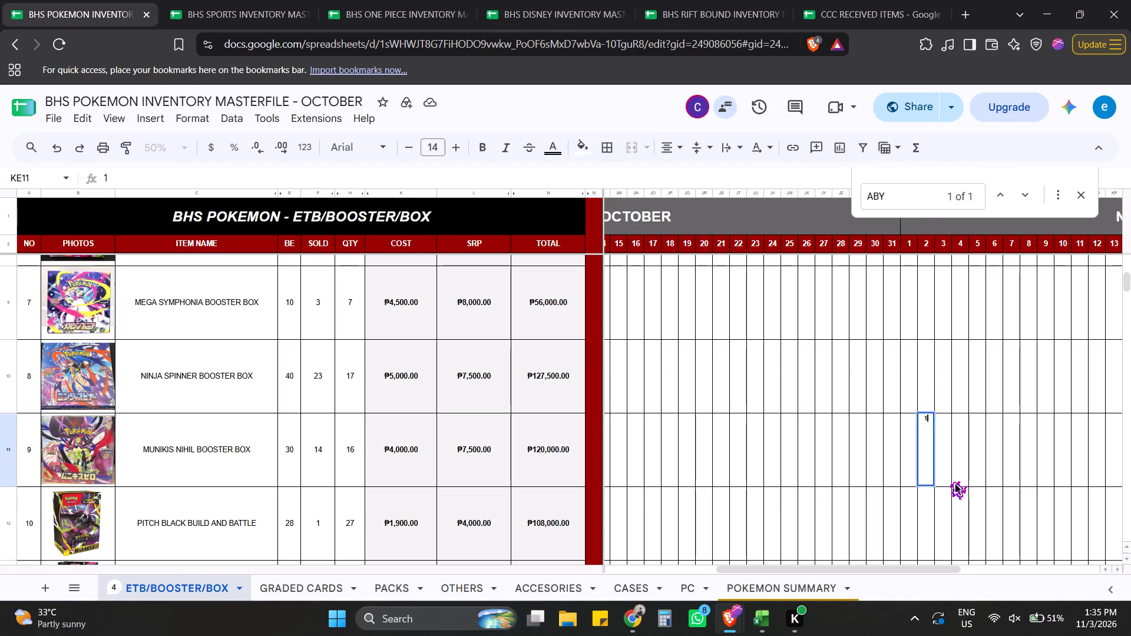
{"action": "left_click", "coordinate": [927, 462]}
{"action": "key", "text": "alt+Tab"}
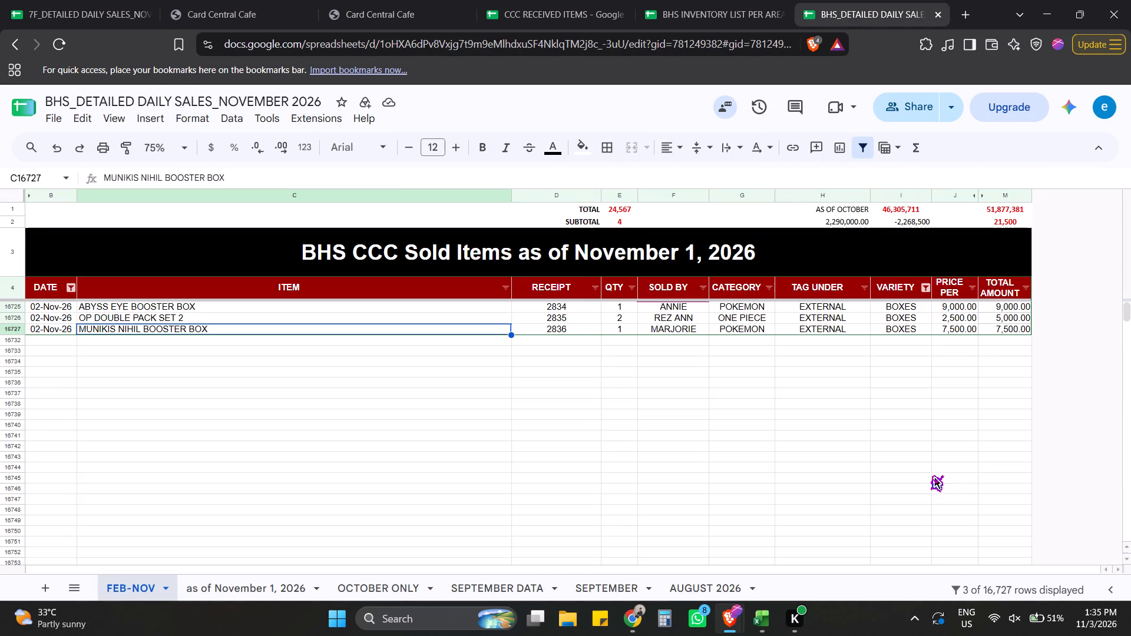
{"action": "key", "text": "alt+Tab"}
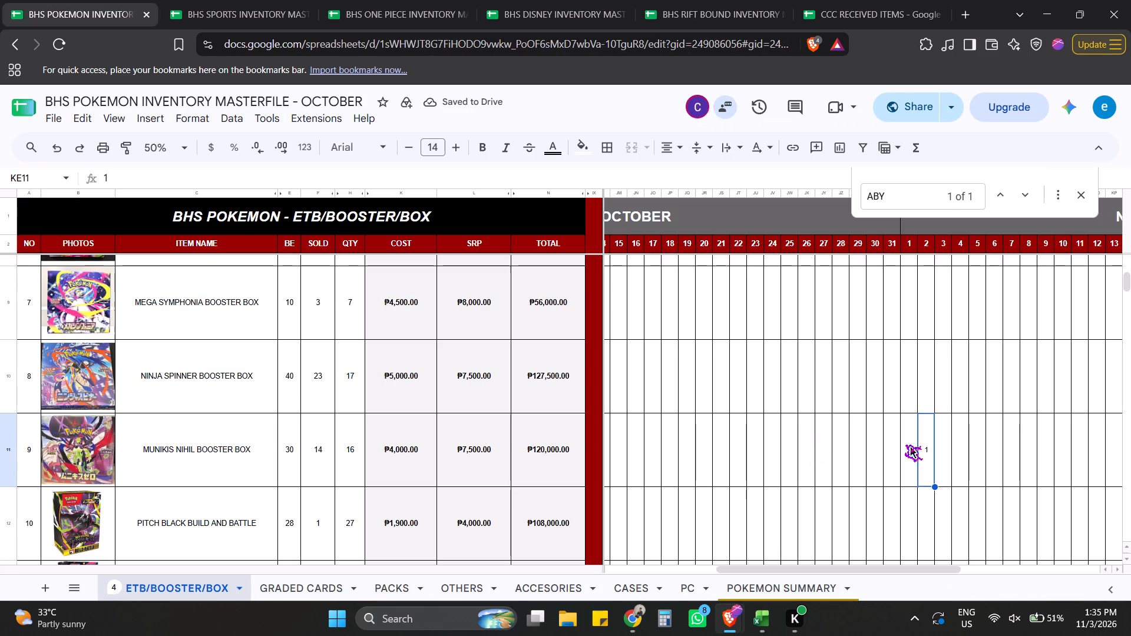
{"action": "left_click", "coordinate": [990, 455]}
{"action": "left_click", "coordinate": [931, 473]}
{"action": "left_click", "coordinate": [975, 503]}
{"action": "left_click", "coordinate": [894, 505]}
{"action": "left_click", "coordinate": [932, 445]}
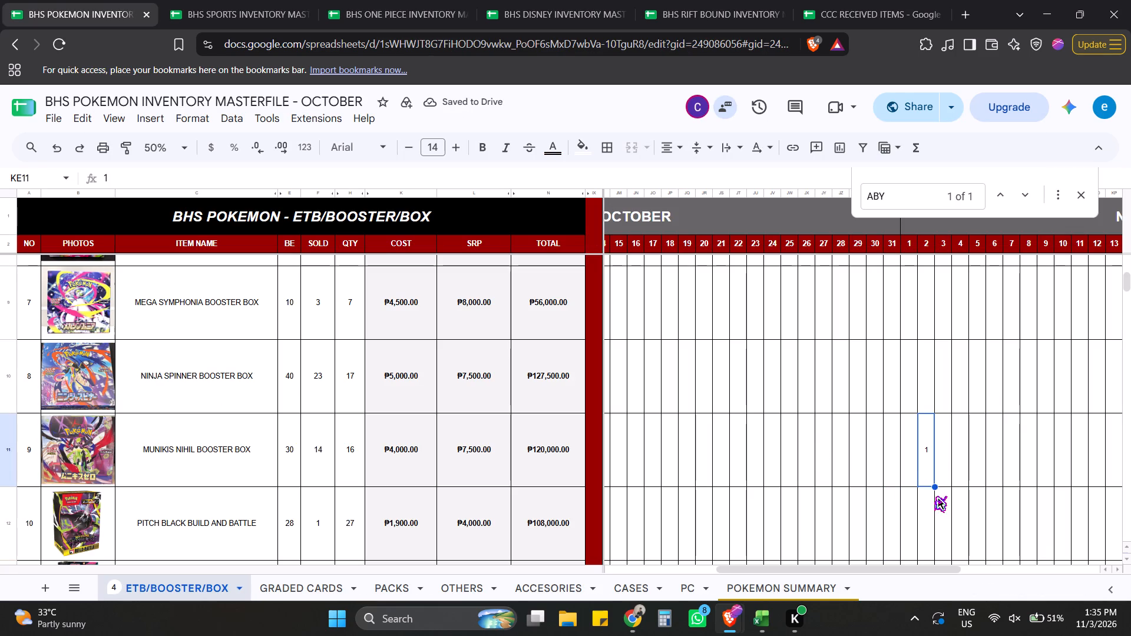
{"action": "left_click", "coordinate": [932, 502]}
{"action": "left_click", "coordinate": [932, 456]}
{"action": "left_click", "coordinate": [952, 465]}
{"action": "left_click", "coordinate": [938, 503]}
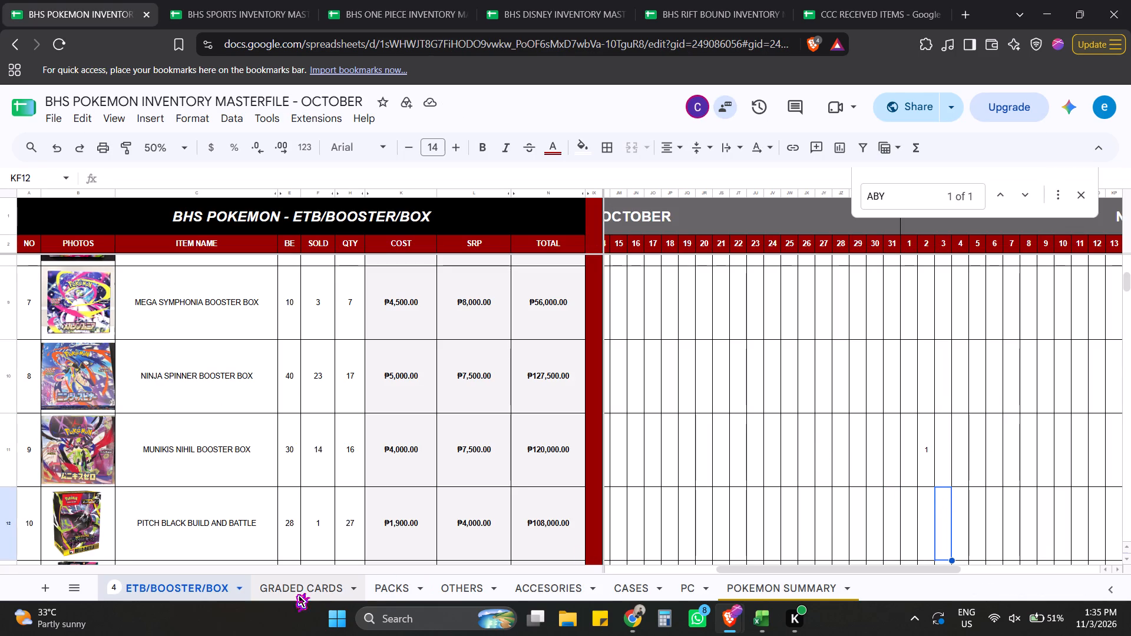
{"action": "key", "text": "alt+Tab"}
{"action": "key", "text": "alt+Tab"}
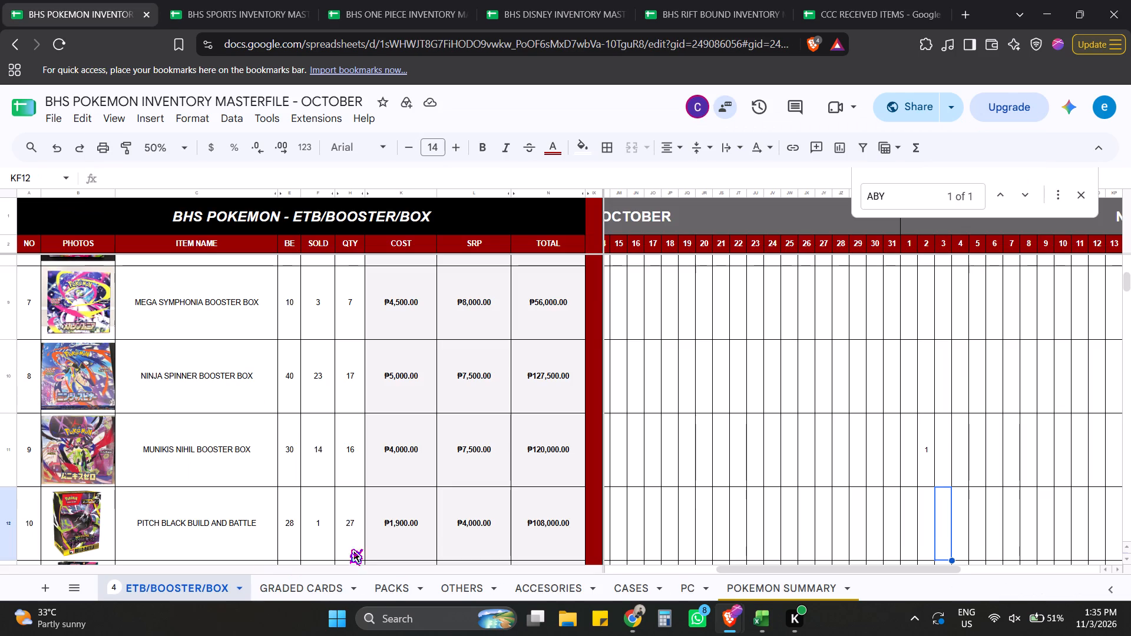
Close the search in the Pokemon ETB/BOOSTER/BOX sheet.
{"action": "left_click", "coordinate": [1080, 193]}
{"action": "left_click", "coordinate": [835, 412]}
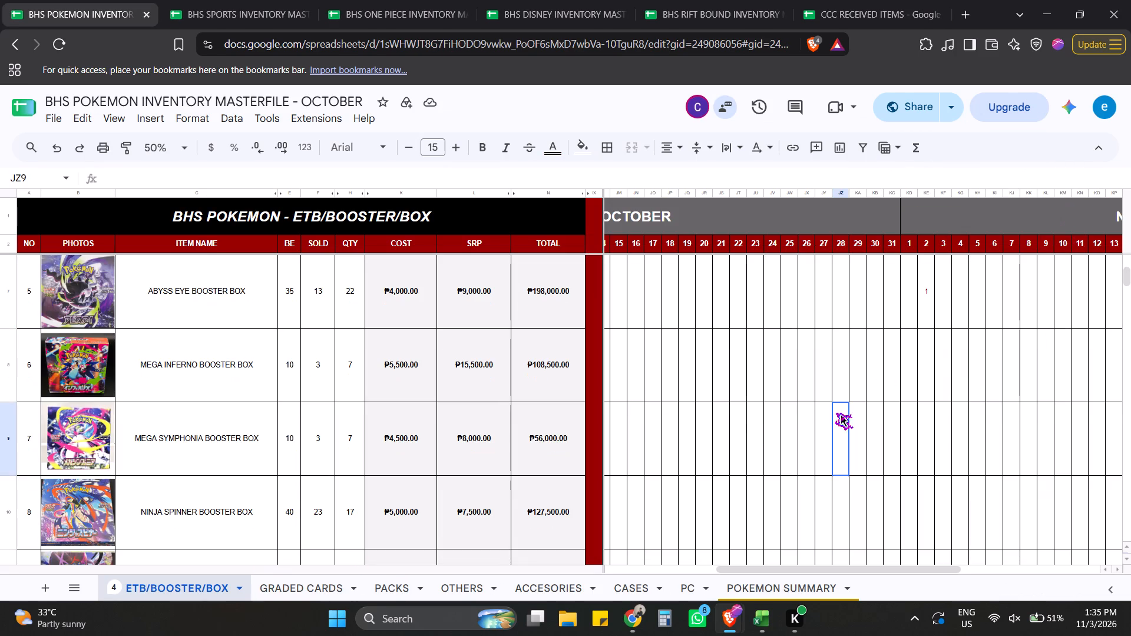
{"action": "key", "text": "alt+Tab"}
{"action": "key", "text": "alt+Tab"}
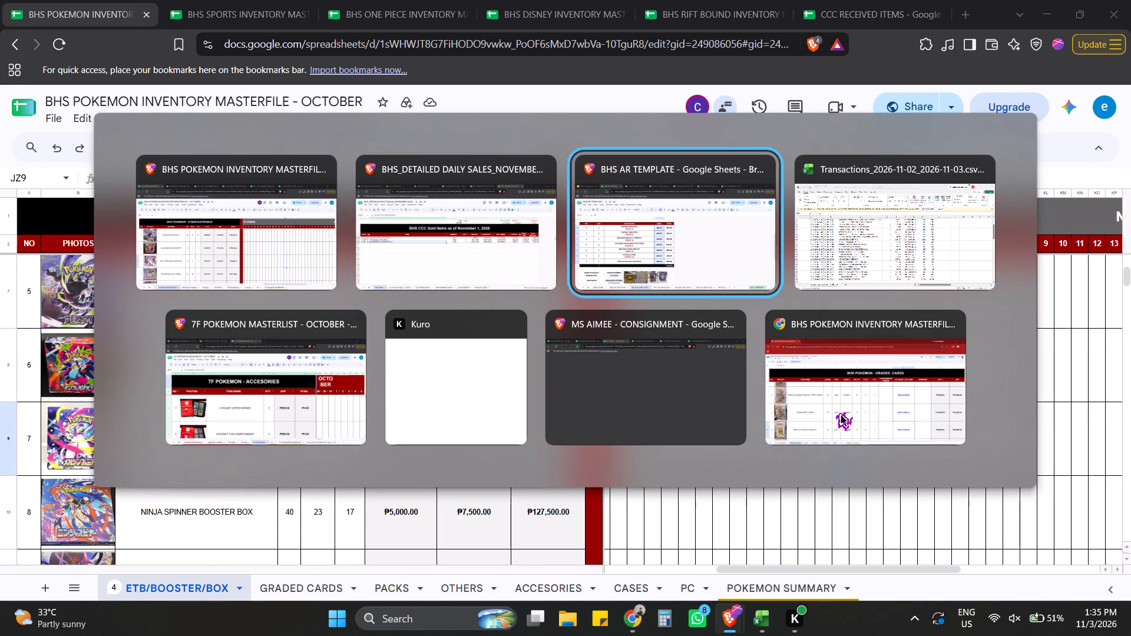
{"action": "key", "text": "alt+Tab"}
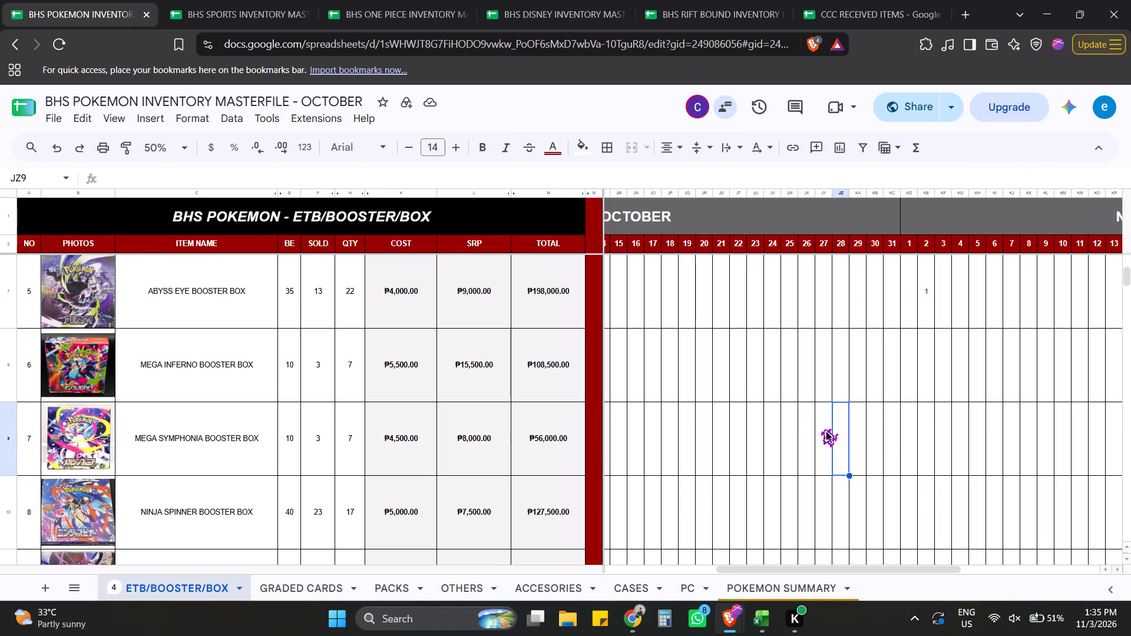
{"action": "key", "text": "alt+Tab"}
{"action": "key", "text": "alt+Tab"}
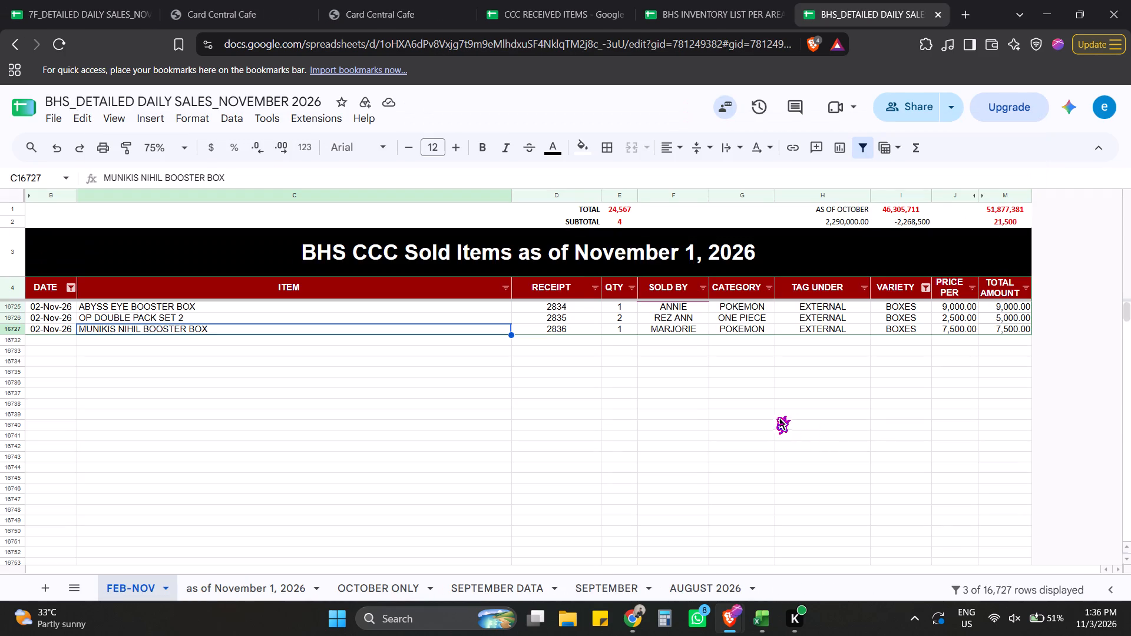
{"action": "left_click", "coordinate": [684, 436]}
{"action": "scroll", "coordinate": [716, 433], "scroll_direction": "up", "scroll_amount": 11}
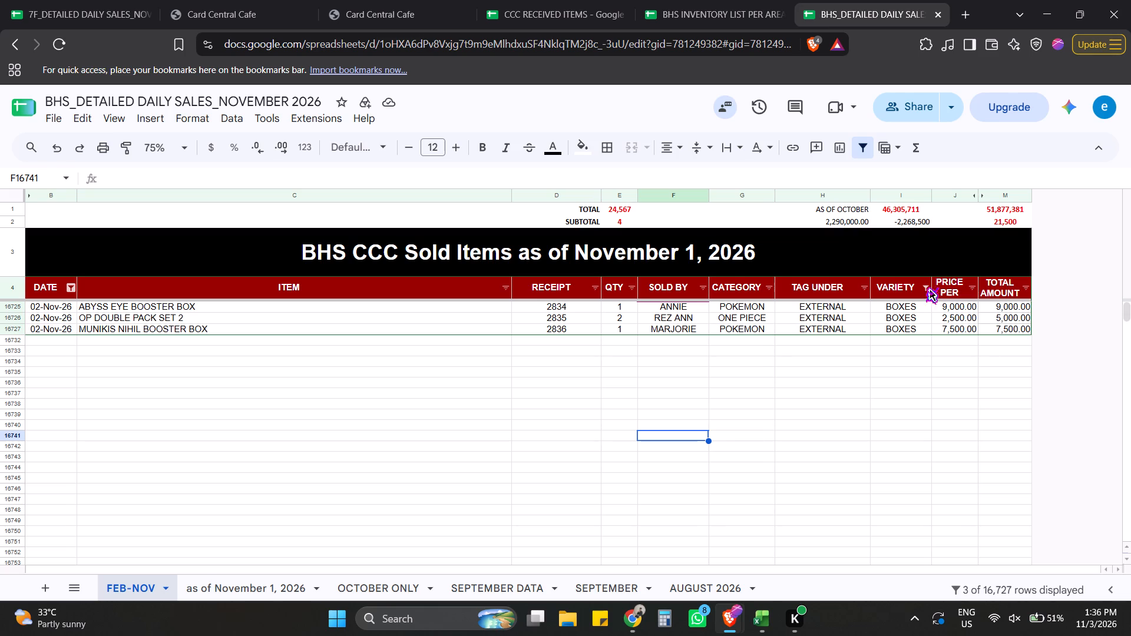